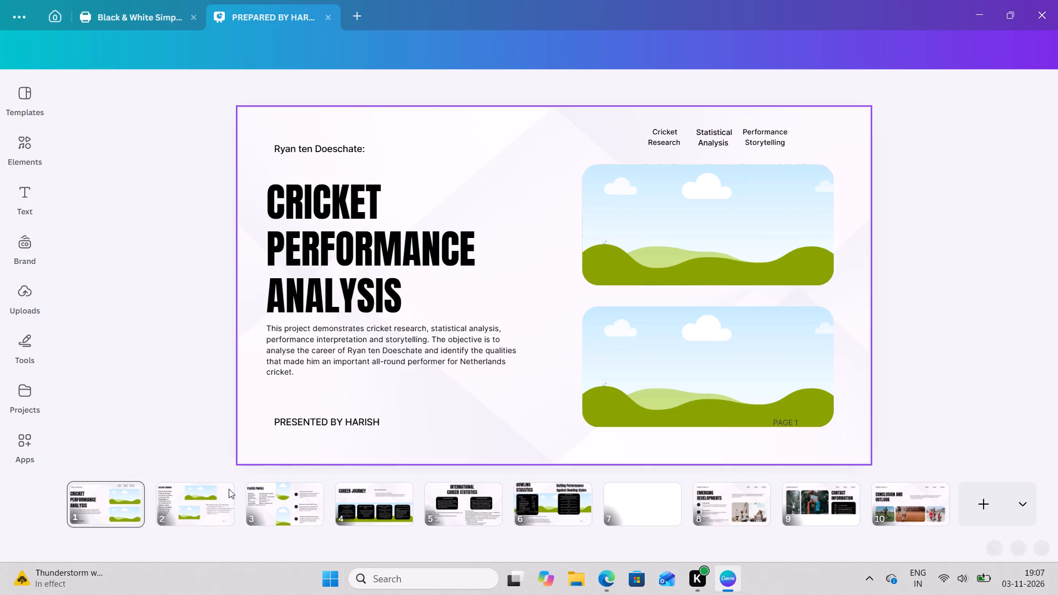
# Review presentation pages 2 through 7, from the executive summary to the Sports Psychology page.
pyautogui.click(200, 512)
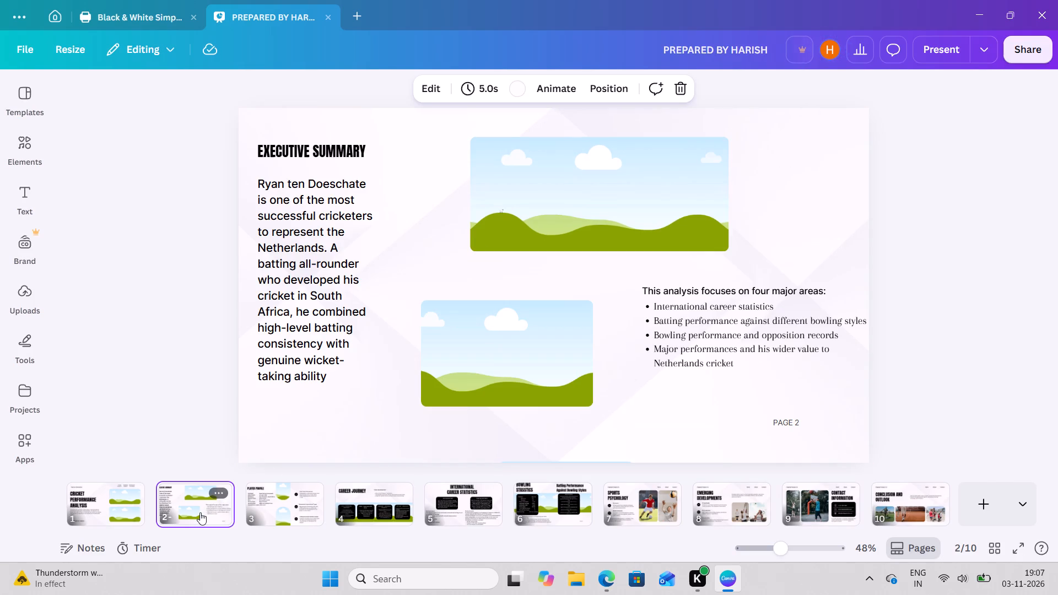
pyautogui.click(278, 522)
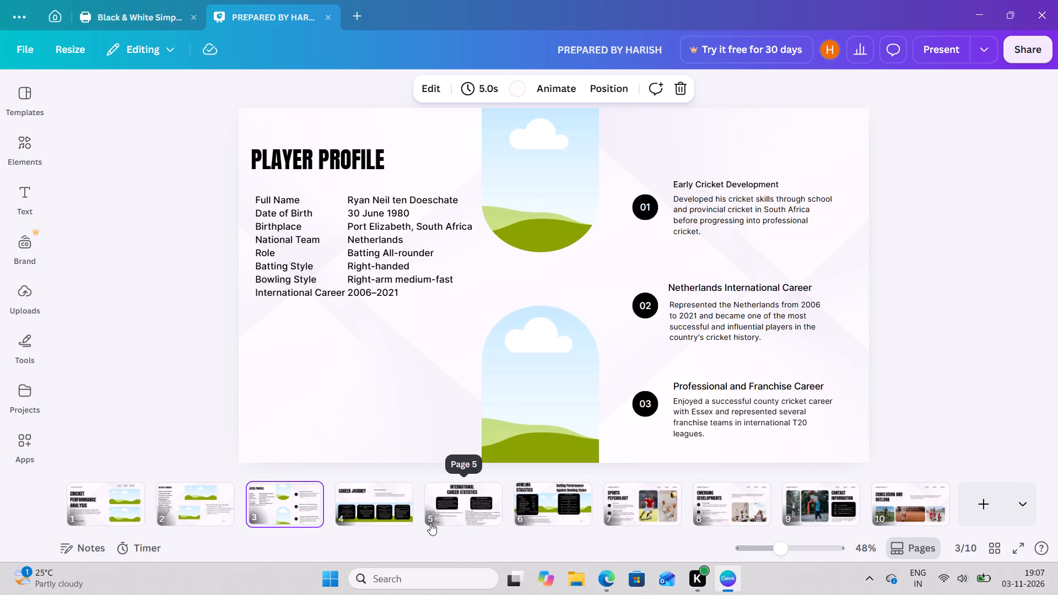
pyautogui.click(391, 516)
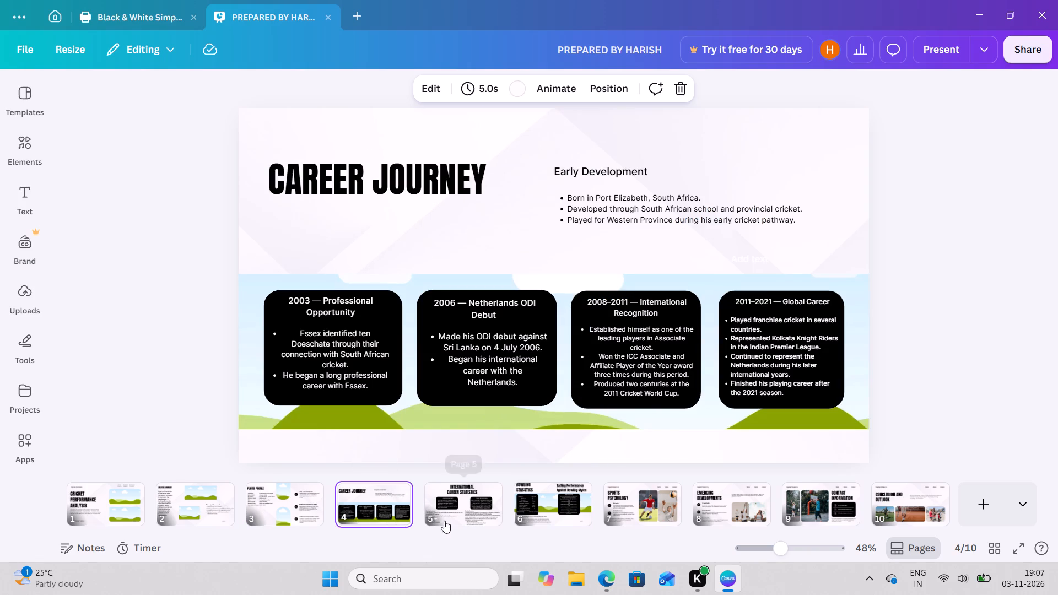
pyautogui.click(462, 517)
pyautogui.hscroll(-1, 462, 517)
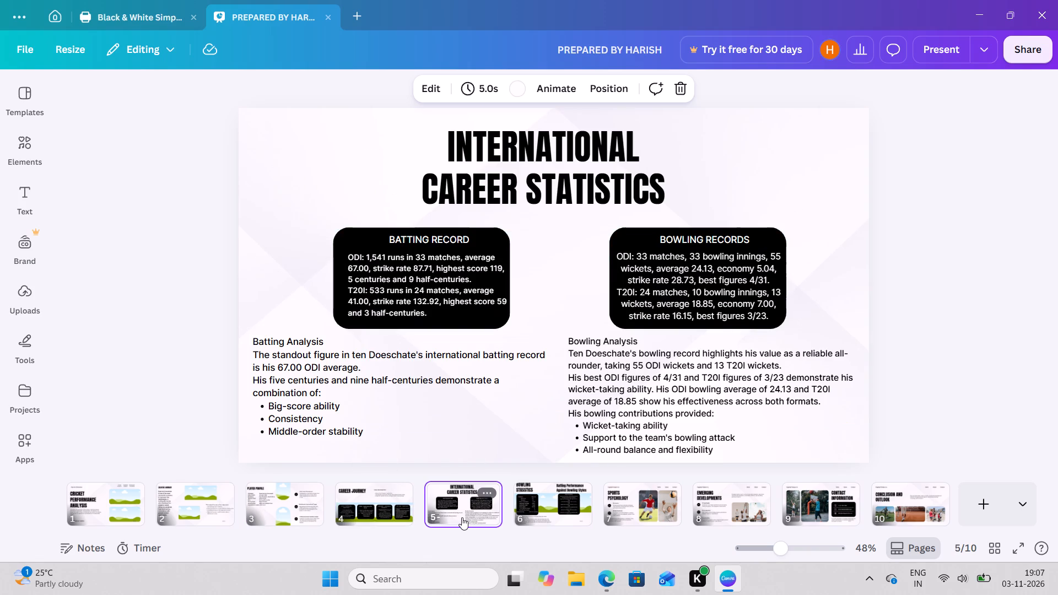
pyautogui.hscroll(-1, 462, 517)
pyautogui.click(541, 518)
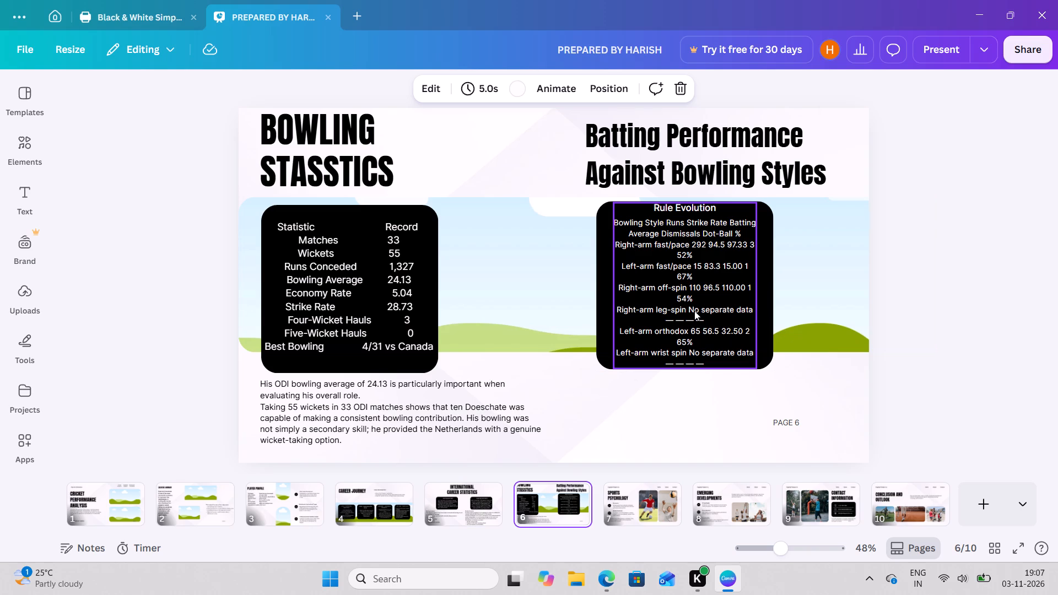
pyautogui.click(647, 490)
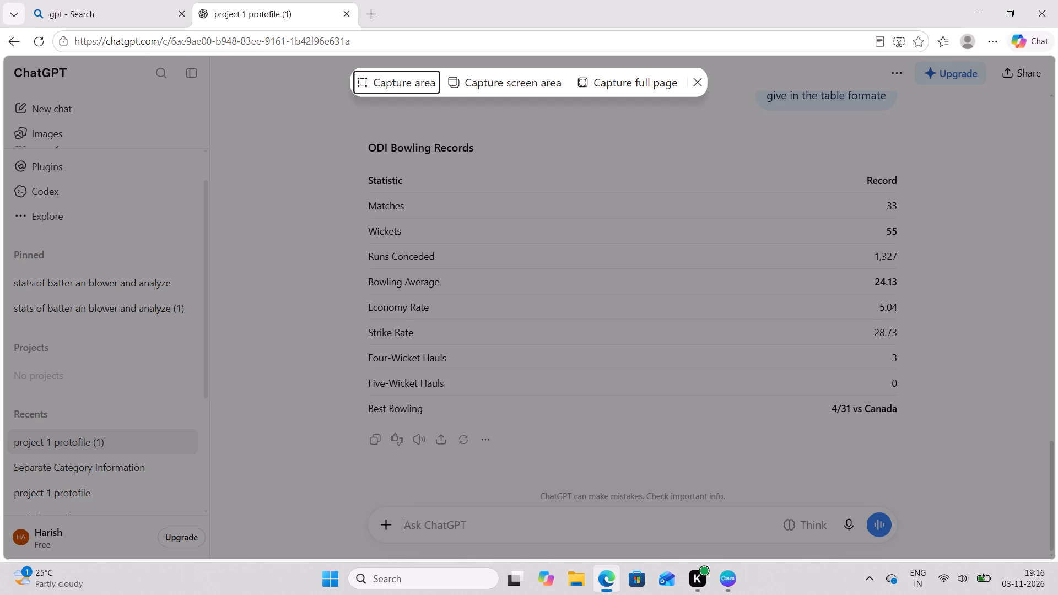
pyautogui.moveTo(363, 134); pyautogui.dragTo(642, 290)
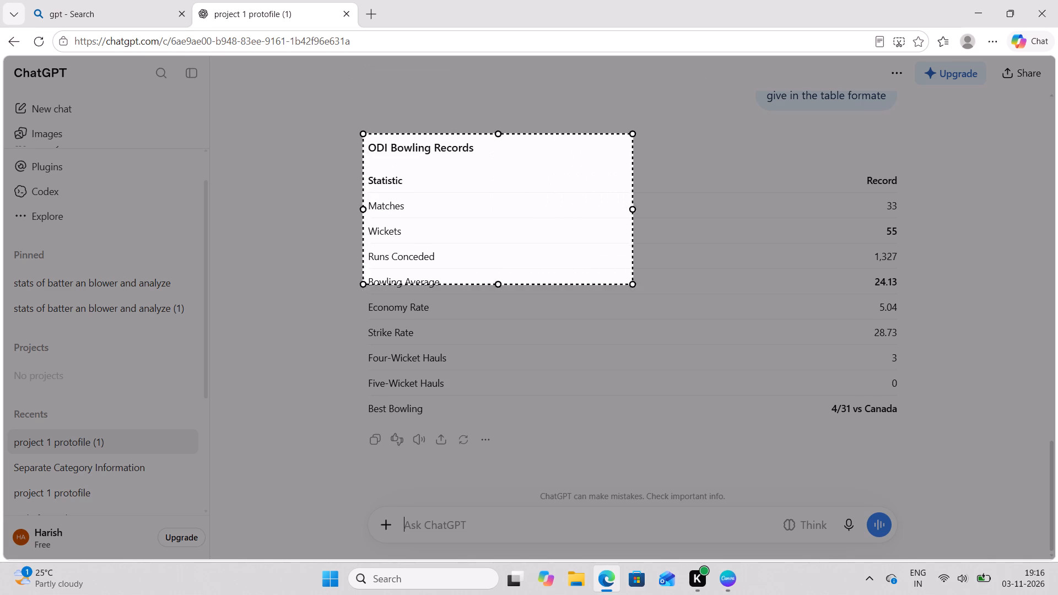
pyautogui.moveTo(642, 290); pyautogui.dragTo(910, 430)
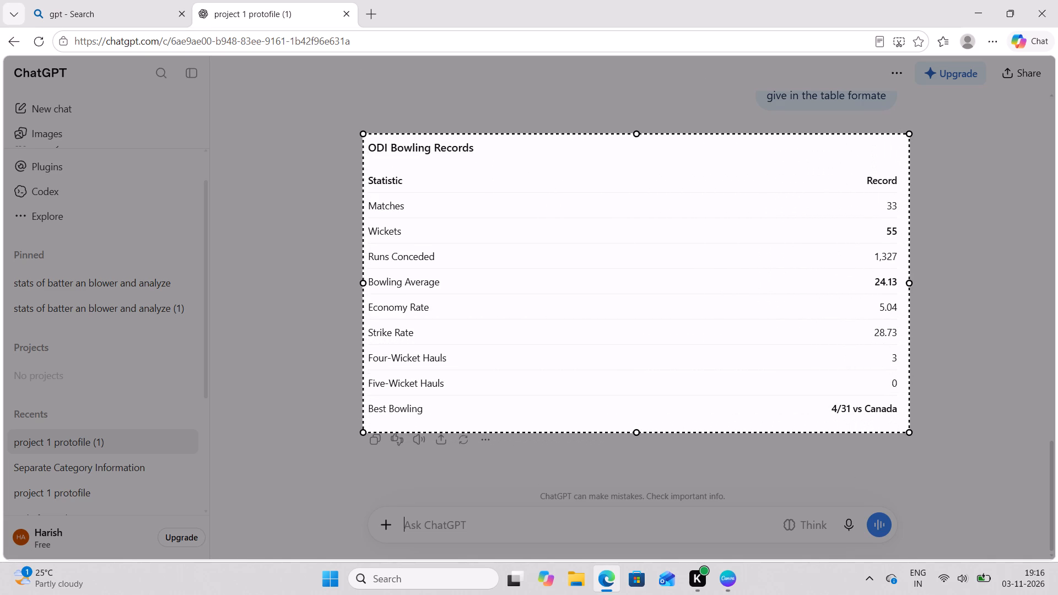
pyautogui.moveTo(910, 430); pyautogui.dragTo(909, 424)
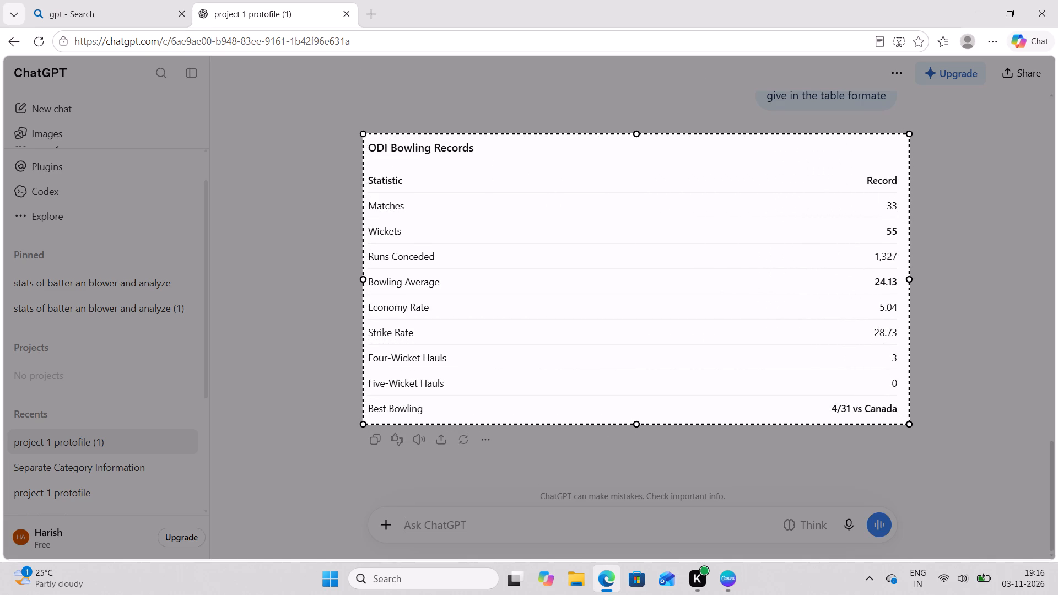
pyautogui.moveTo(909, 424); pyautogui.dragTo(911, 423)
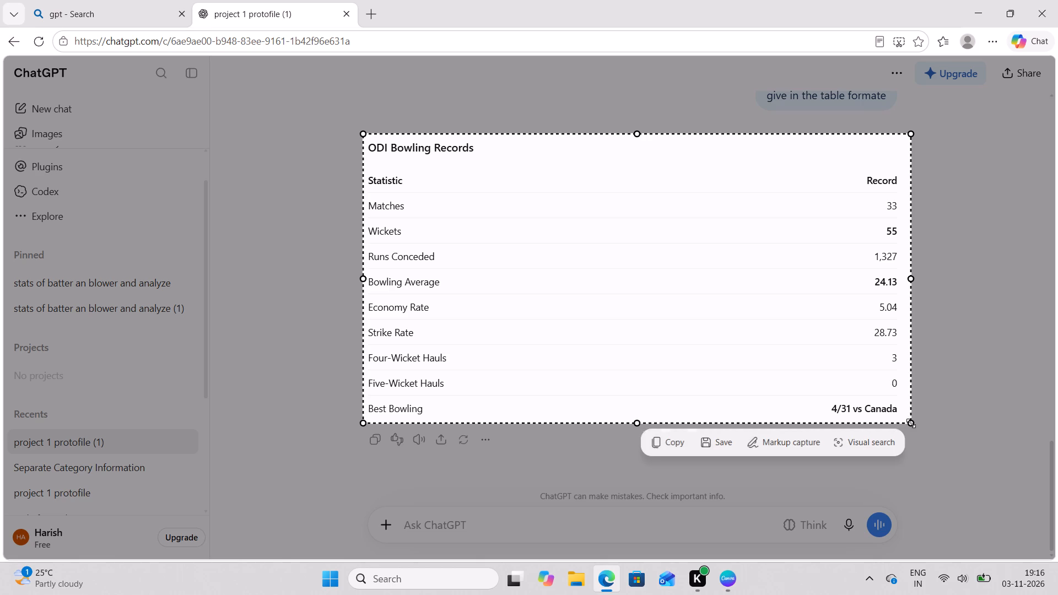
pyautogui.click(673, 450)
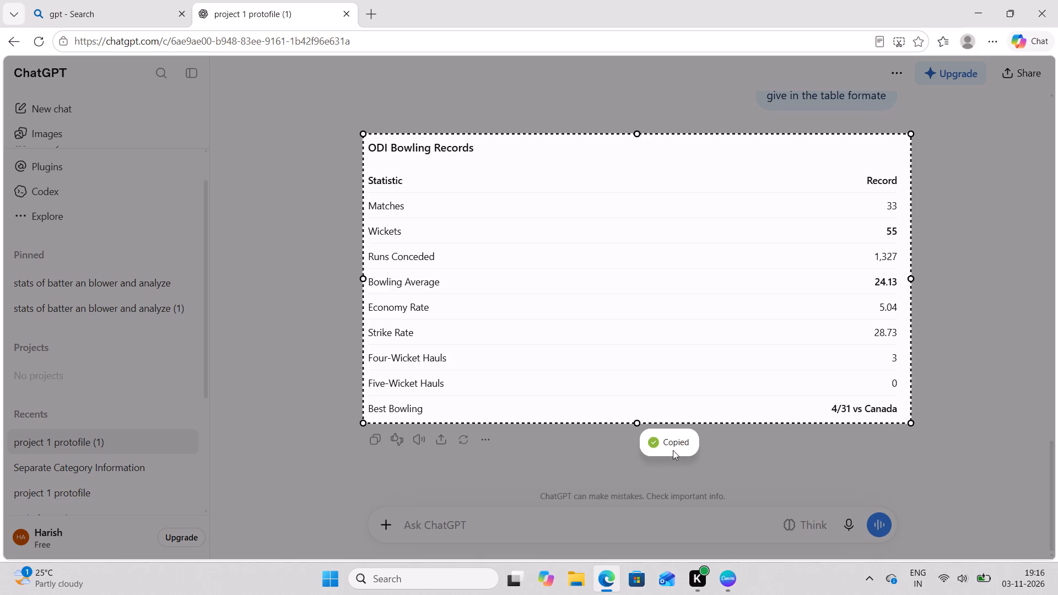
# Switch to Canva, paste the table screenshot on page 6, shrink it and place it just above the bowling text, aligned with its left edge.
pyautogui.hotkey('alt', 'Tab')
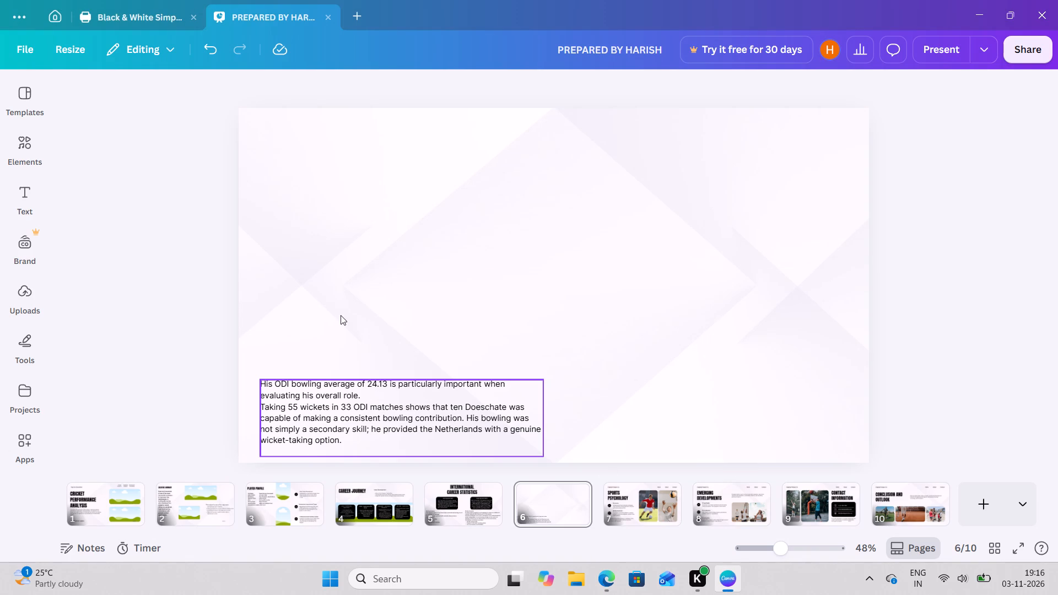
pyautogui.hotkey('ctrl', 'v')
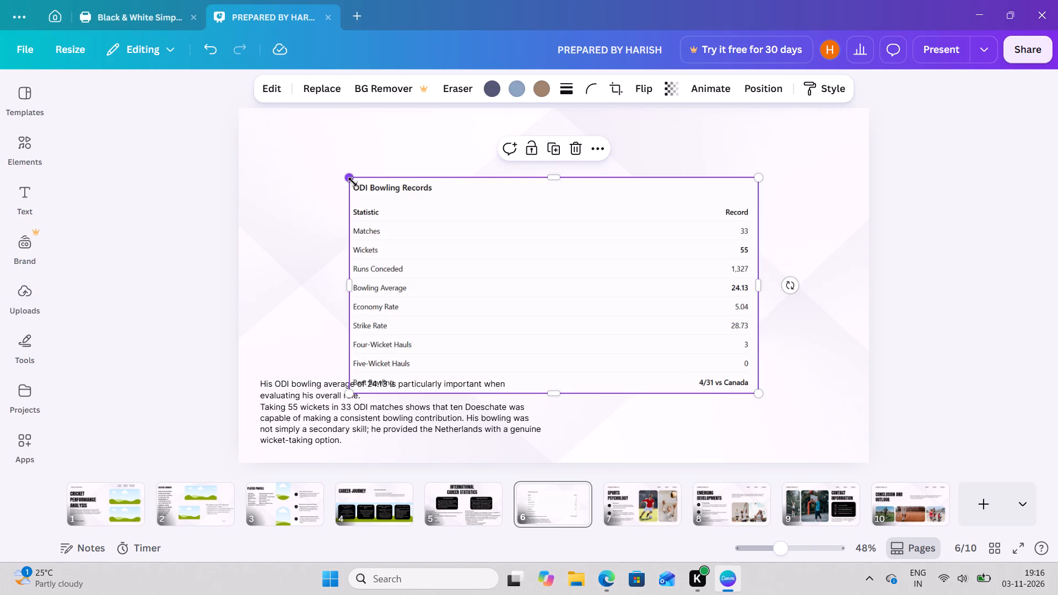
pyautogui.moveTo(347, 176); pyautogui.dragTo(430, 228)
pyautogui.moveTo(552, 302); pyautogui.dragTo(376, 270)
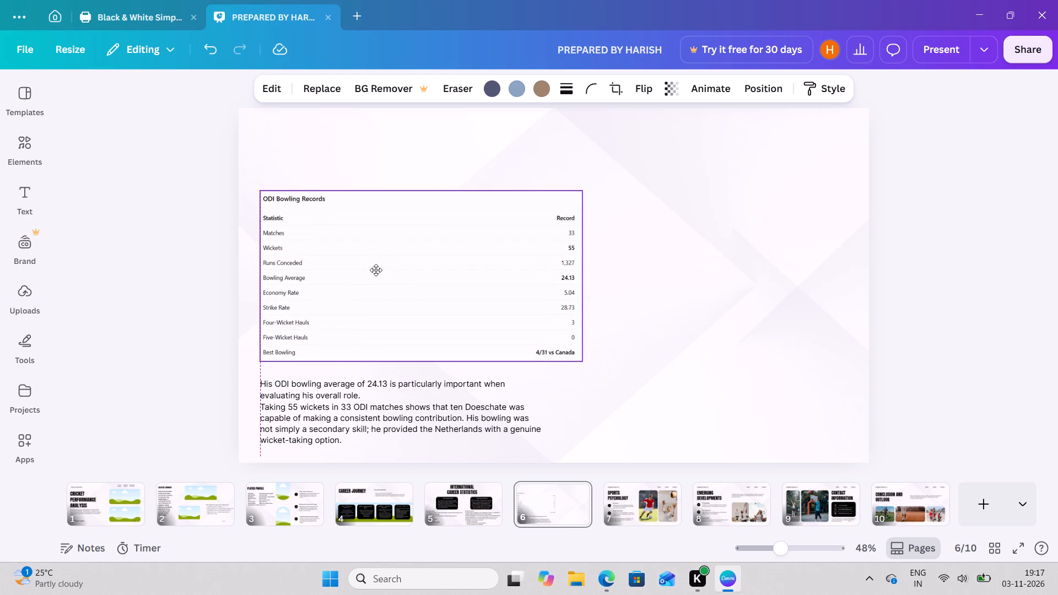
pyautogui.moveTo(376, 270); pyautogui.dragTo(376, 276)
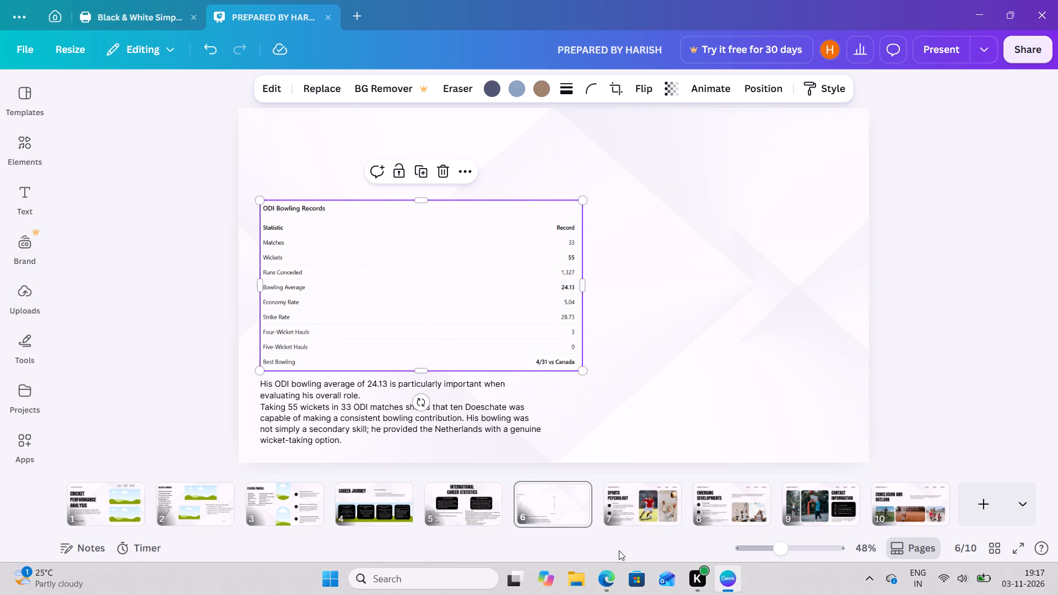
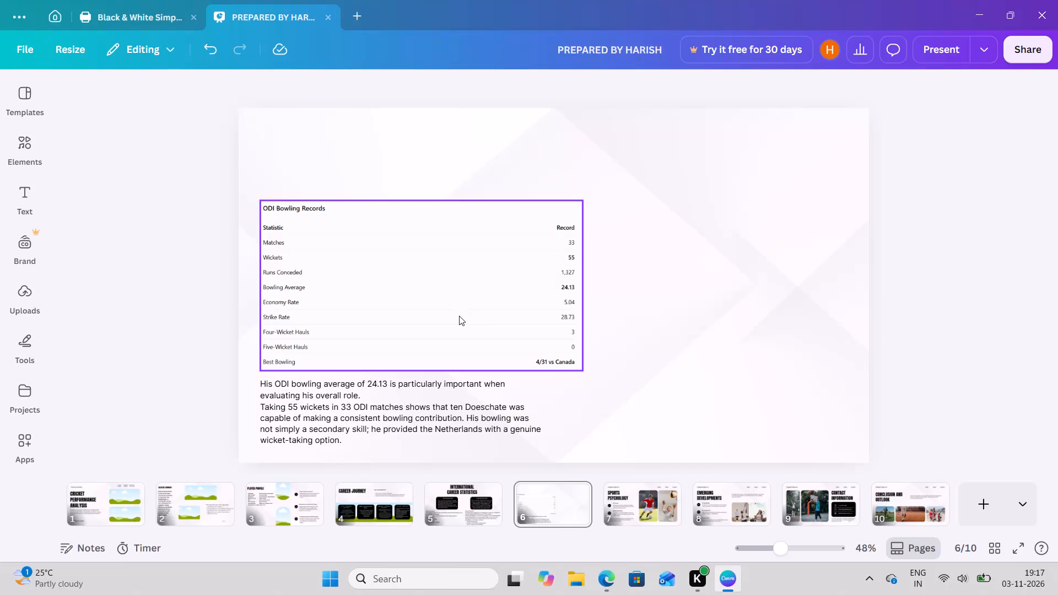
# Move the ODI Bowling Records table image and the bowling text on page 6 slightly left, aligning their left edges.
pyautogui.moveTo(459, 316); pyautogui.dragTo(449, 315)
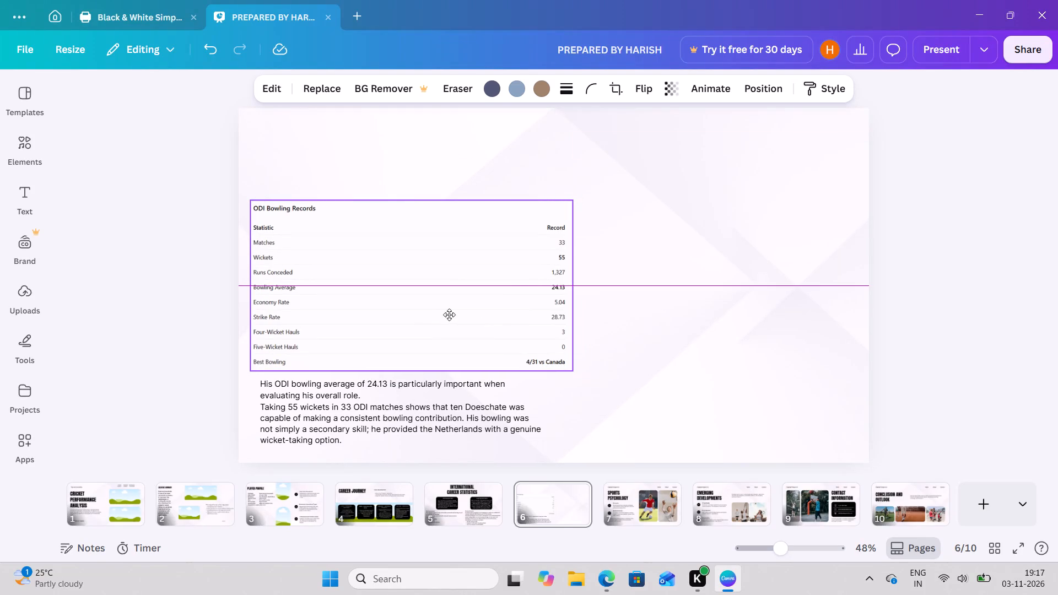
pyautogui.moveTo(449, 315); pyautogui.dragTo(451, 316)
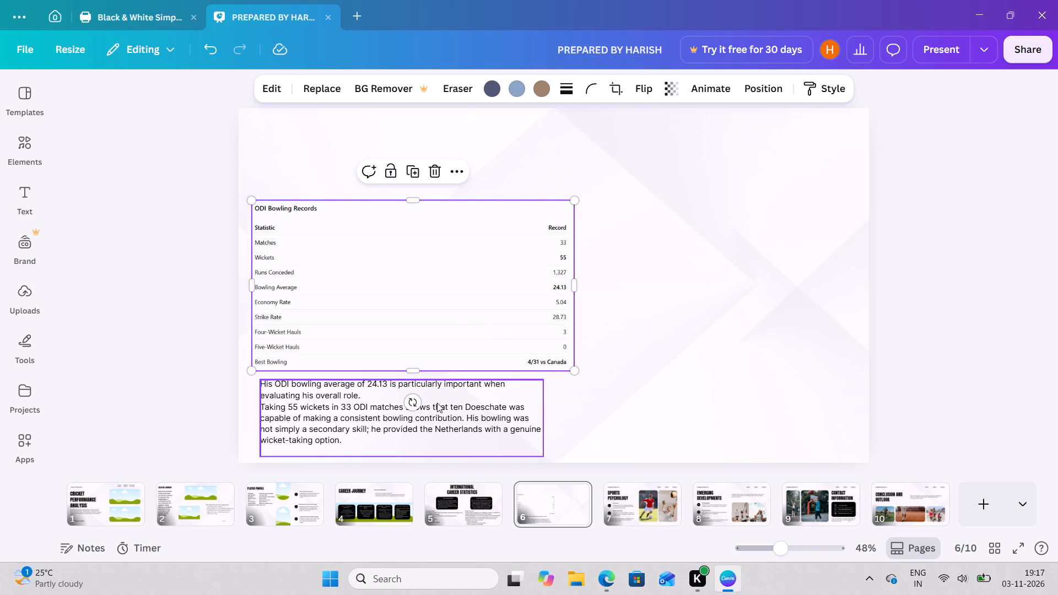
pyautogui.moveTo(437, 403); pyautogui.dragTo(428, 399)
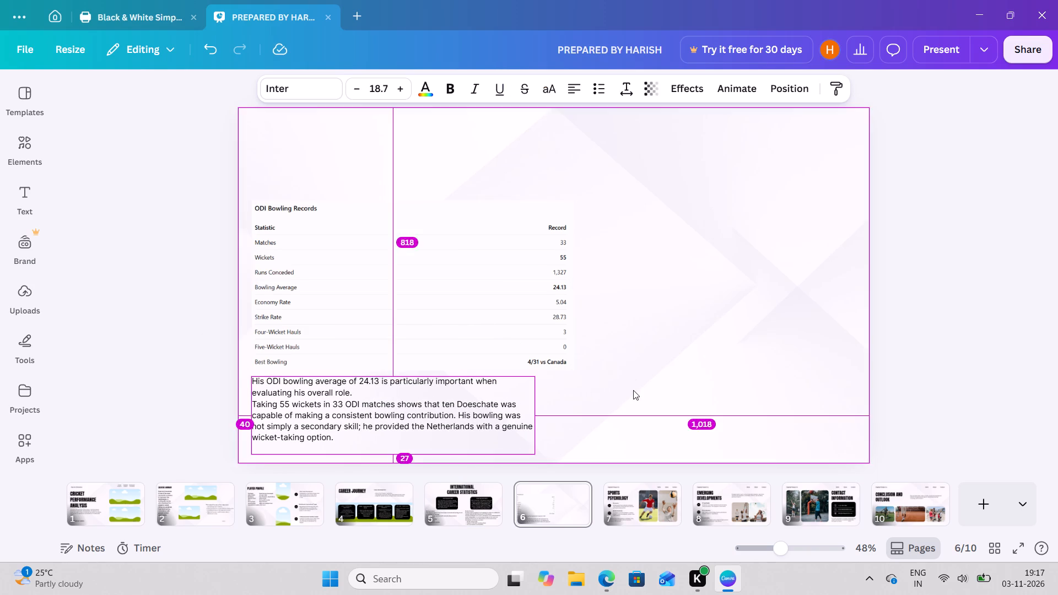
pyautogui.hotkey('alt', 'Tab')
pyautogui.hotkey('alt', 'Tab')
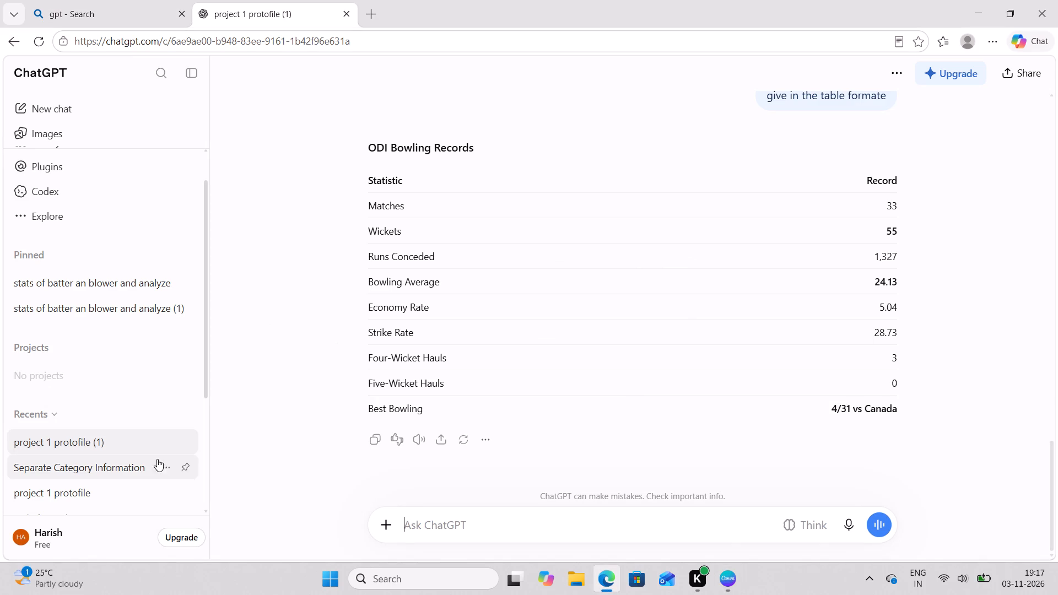
pyautogui.click(110, 487)
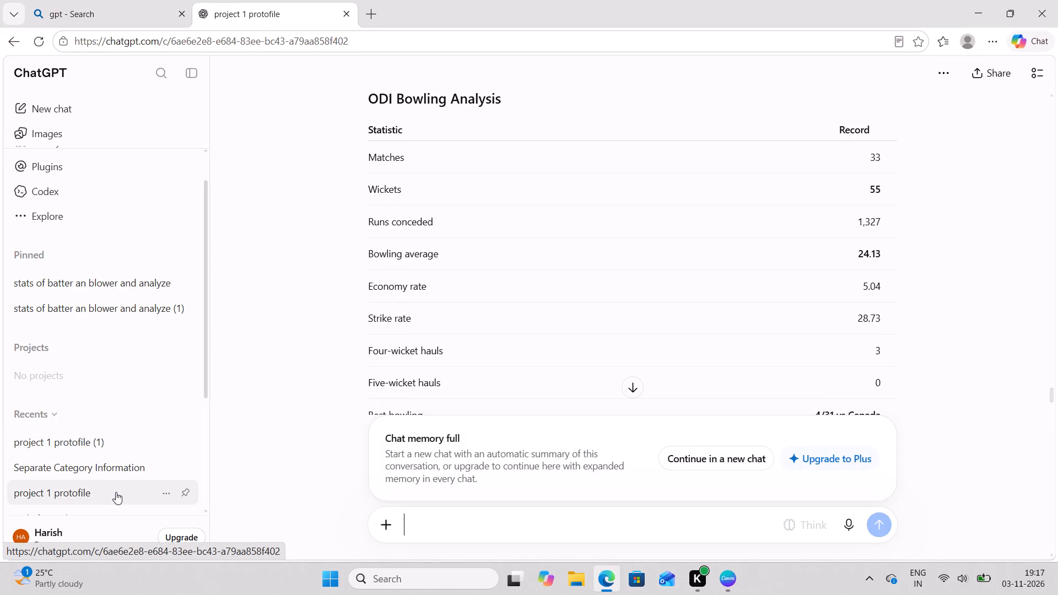
pyautogui.scroll(-1, 483, 272)
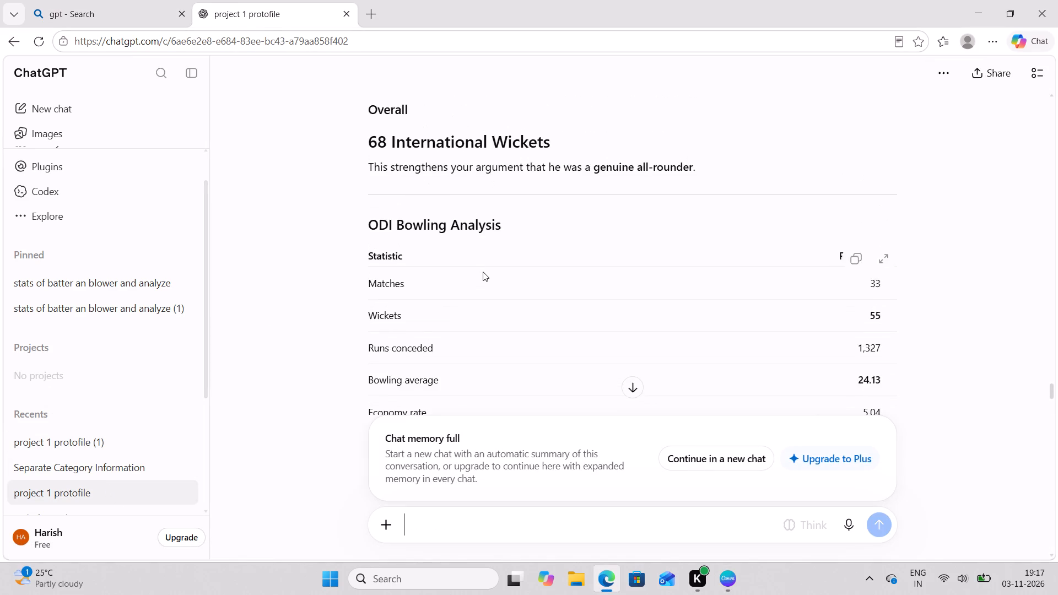
pyautogui.scroll(-2, 483, 272)
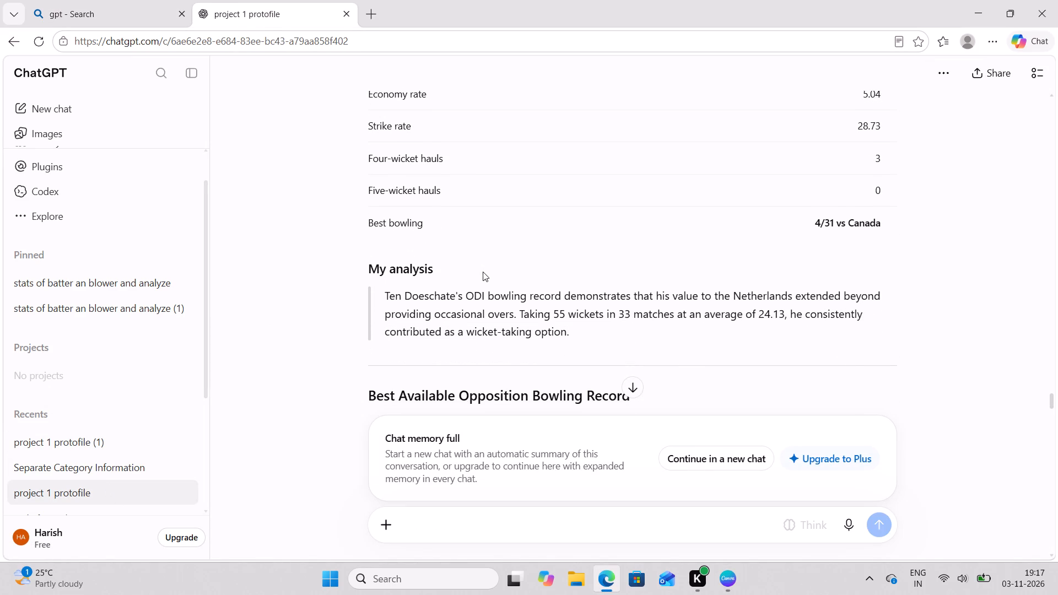
pyautogui.scroll(-1, 483, 272)
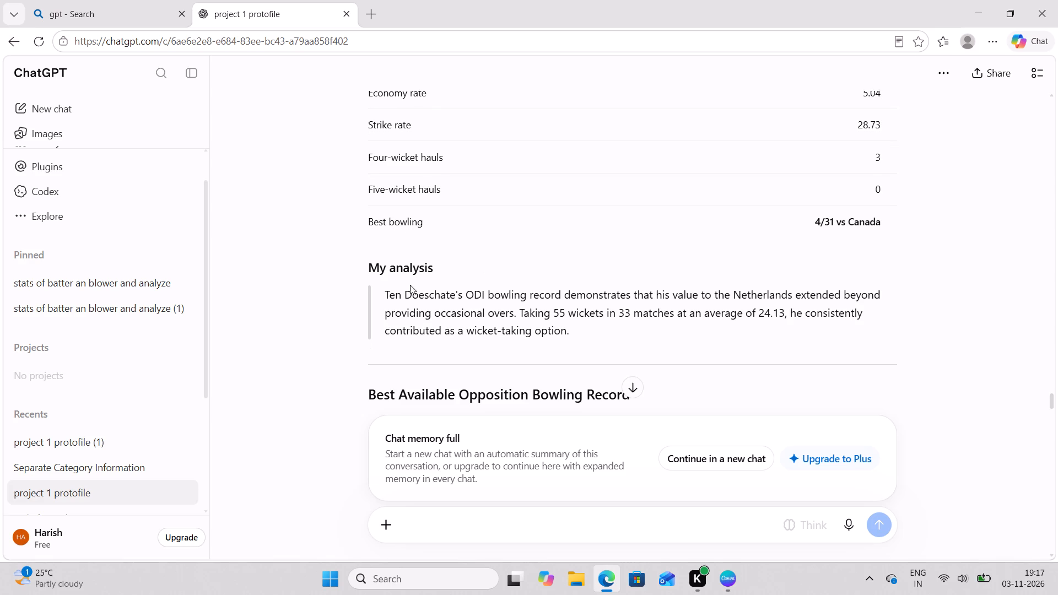
pyautogui.hotkey('alt', 'Tab')
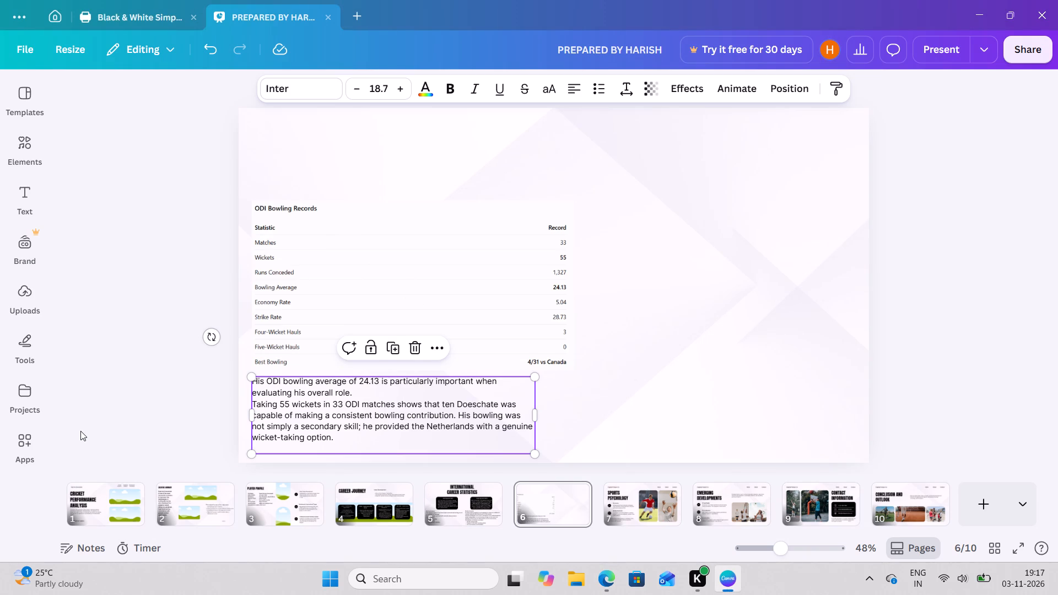
pyautogui.hotkey('alt', 'Tab')
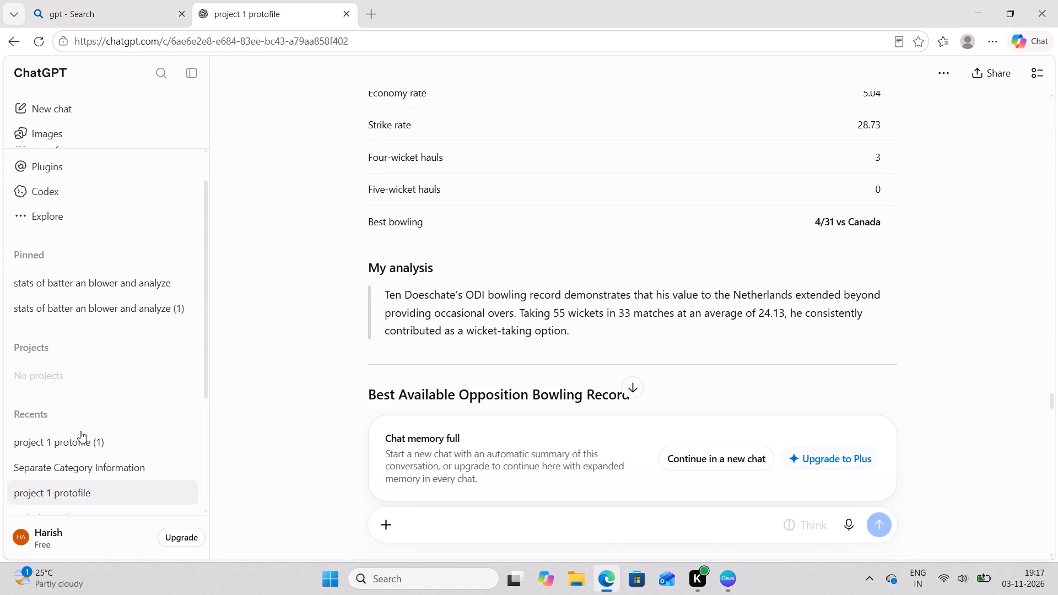
pyautogui.scroll(7, 451, 314)
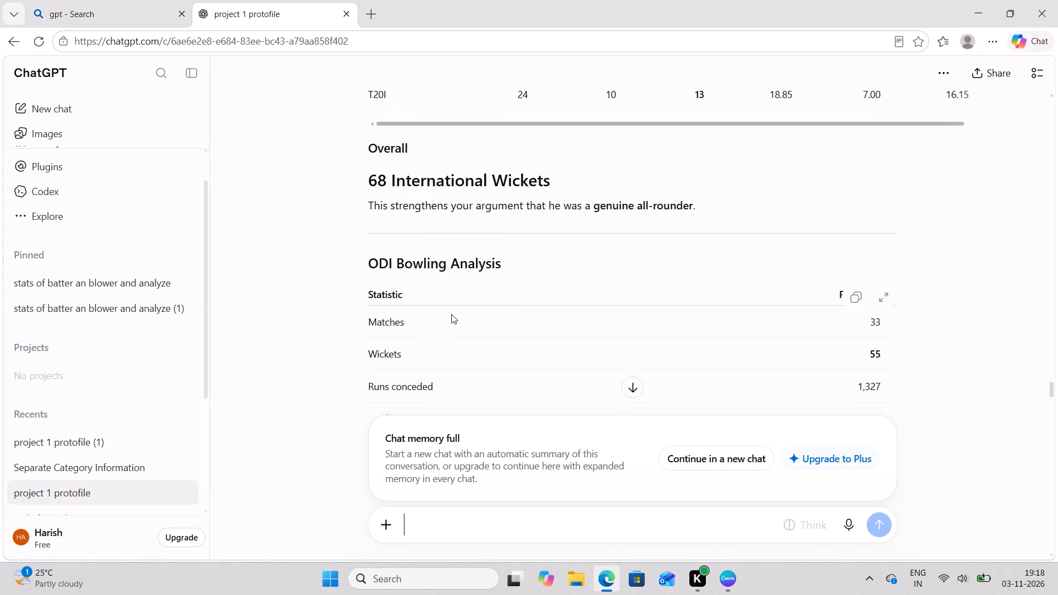
pyautogui.scroll(4, 451, 314)
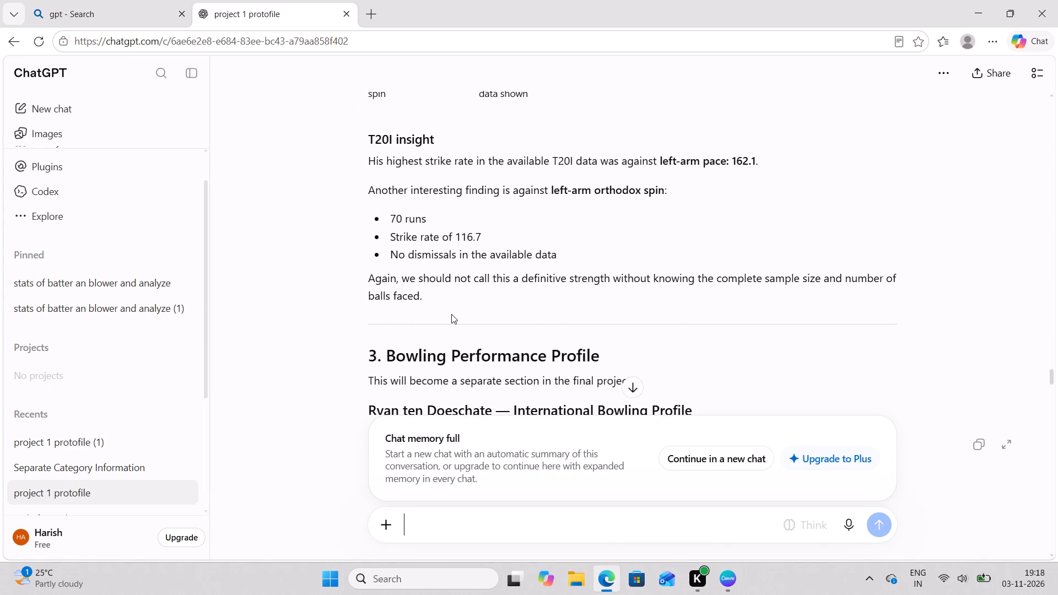
pyautogui.scroll(1, 451, 314)
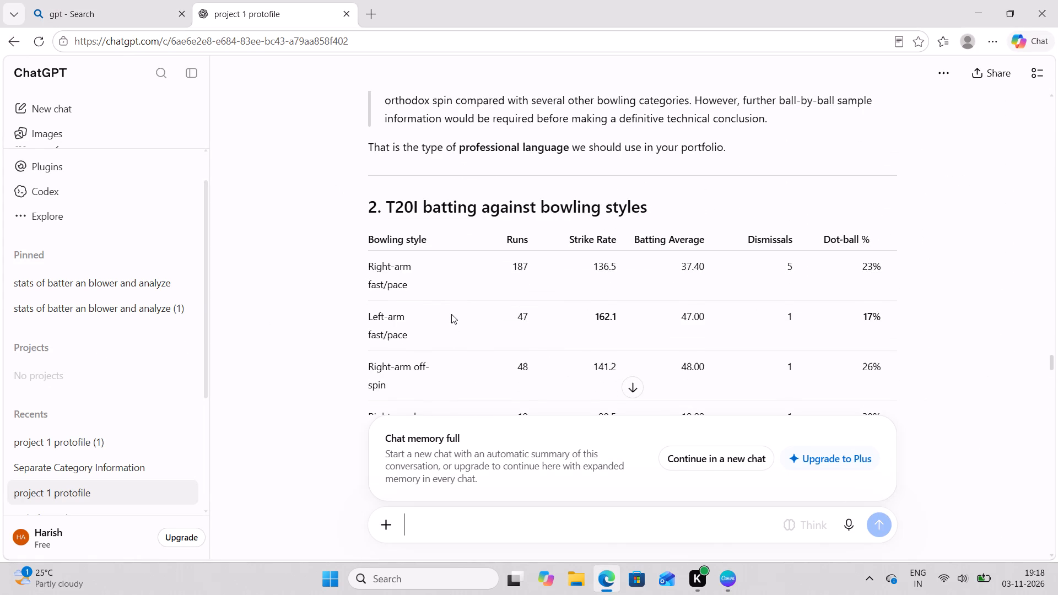
pyautogui.scroll(2, 451, 314)
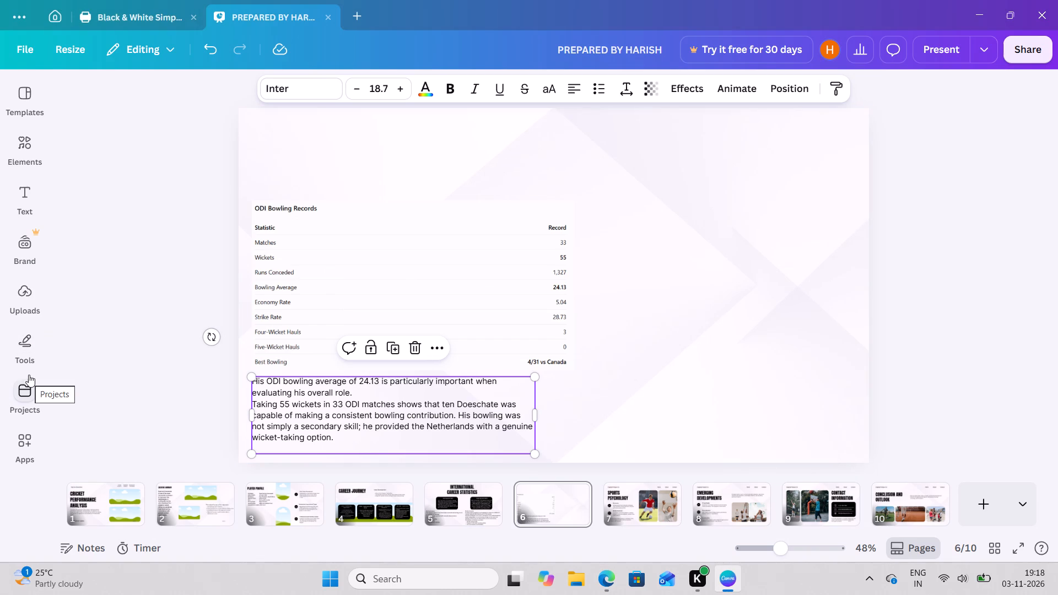
# Add a text box above the ODI Bowling Records table with the copied heading "ODI Bowling Statistics" and widen it to two lines.
pyautogui.click(36, 331)
pyautogui.click(68, 347)
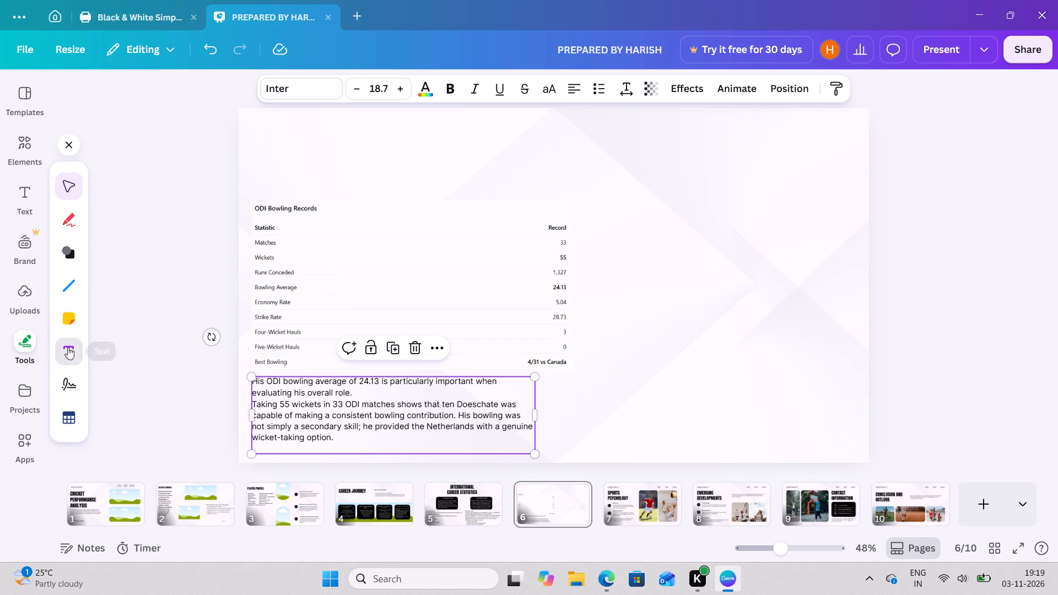
pyautogui.click(282, 145)
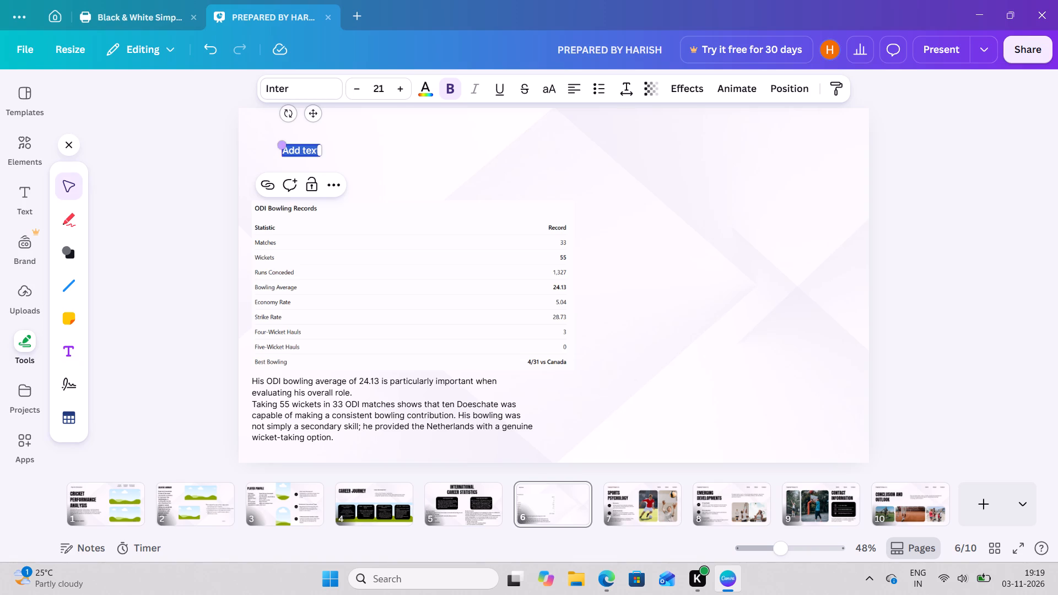
pyautogui.press('BackSpace')
pyautogui.hotkey('ctrl', 'v')
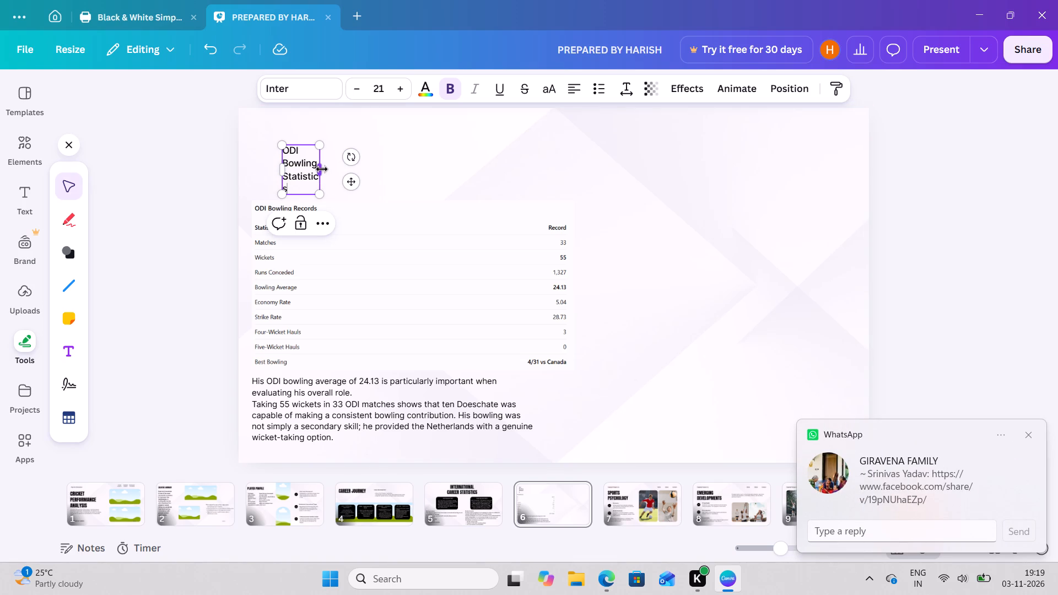
pyautogui.moveTo(322, 169); pyautogui.dragTo(348, 161)
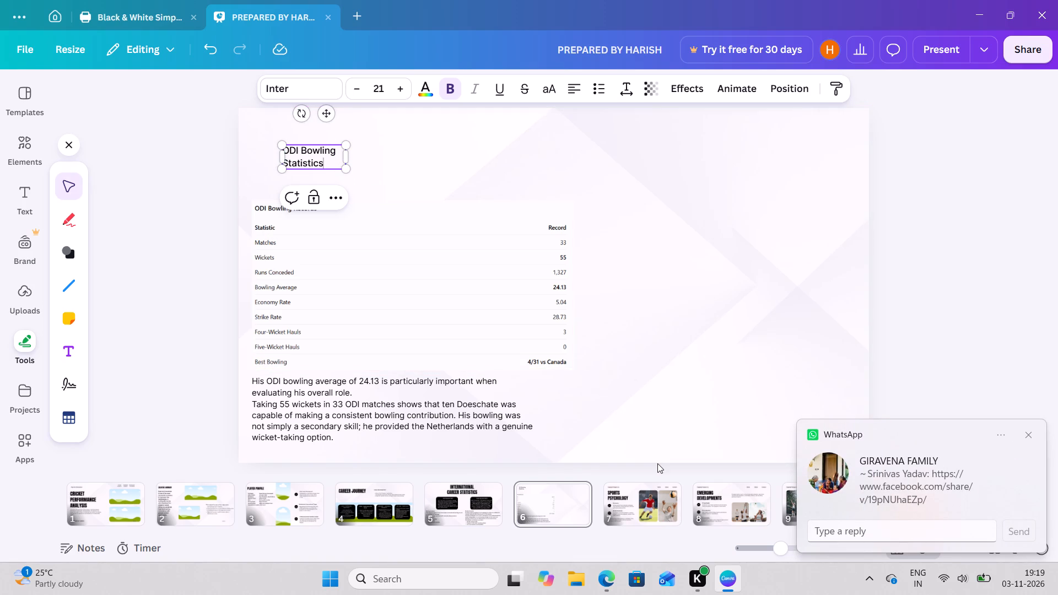
# Check the font of page 7's "Sports Psychology" title and set the "ODI Bowling Statistics" heading on page 6 to Anton.
pyautogui.click(661, 501)
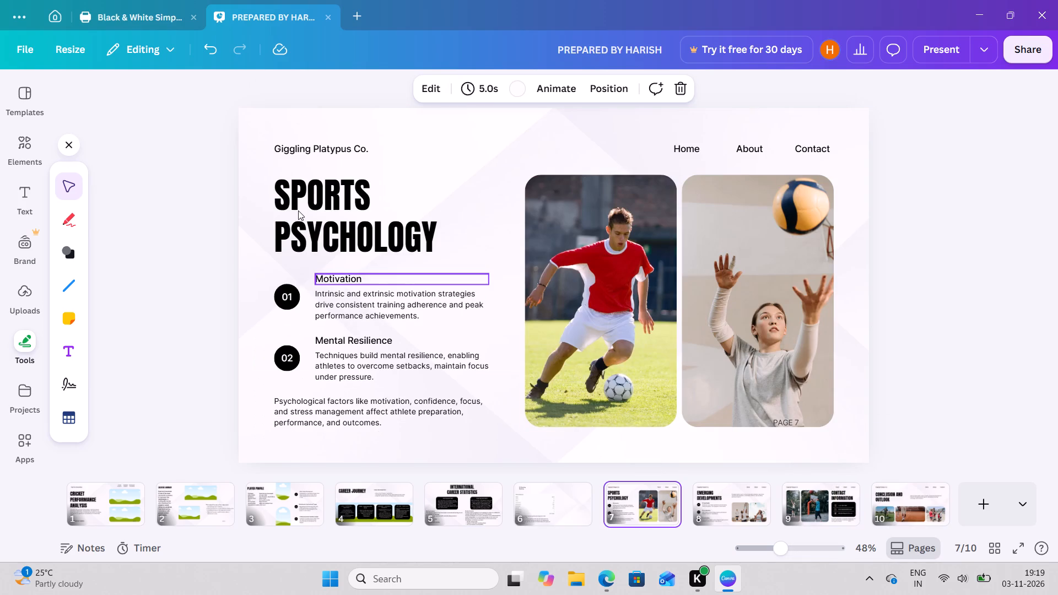
pyautogui.click(298, 210)
pyautogui.click(554, 500)
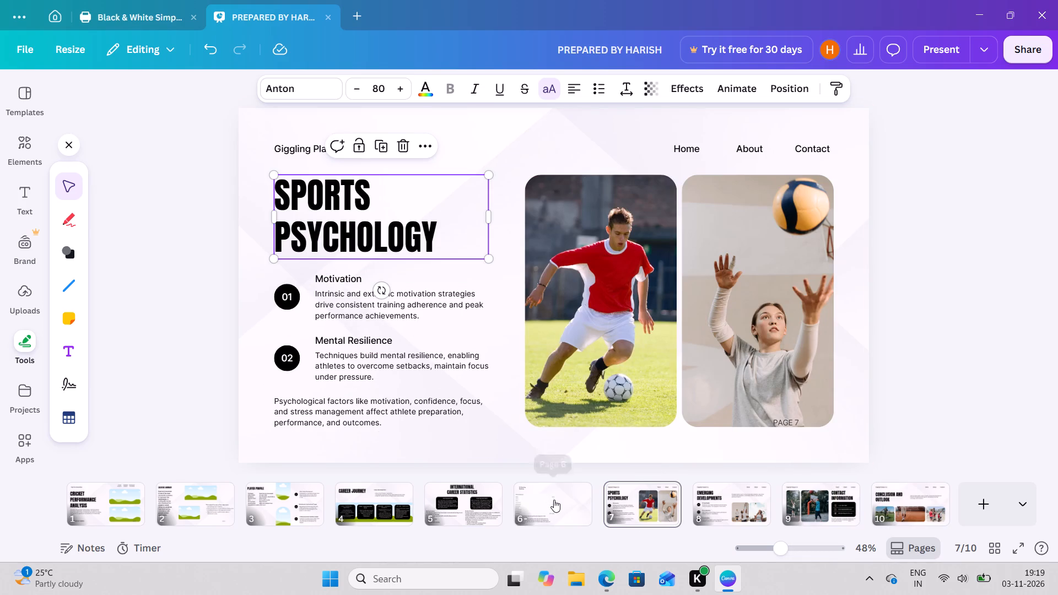
pyautogui.click(299, 165)
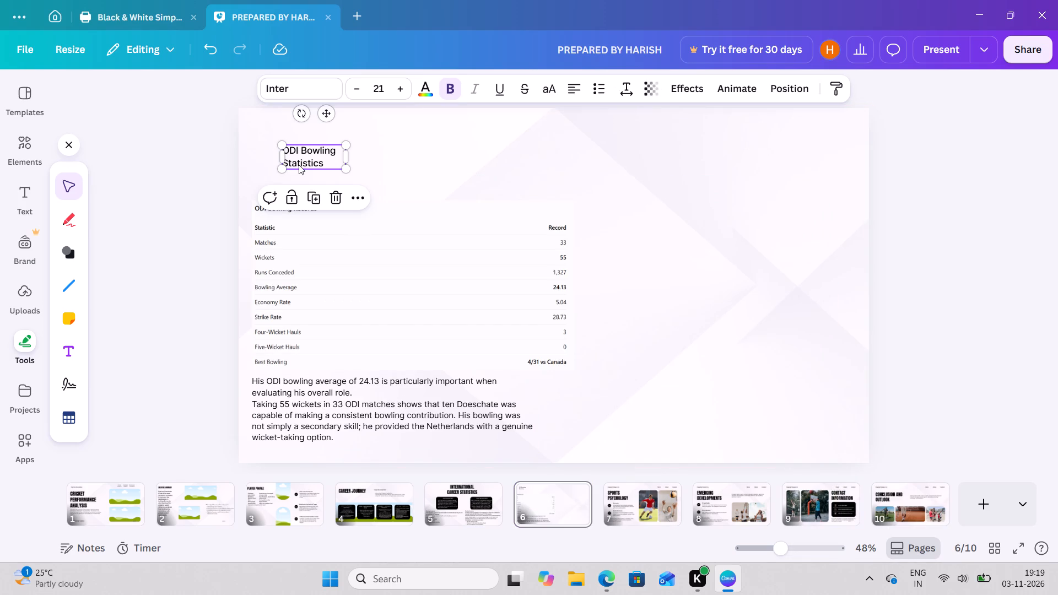
pyautogui.click(307, 93)
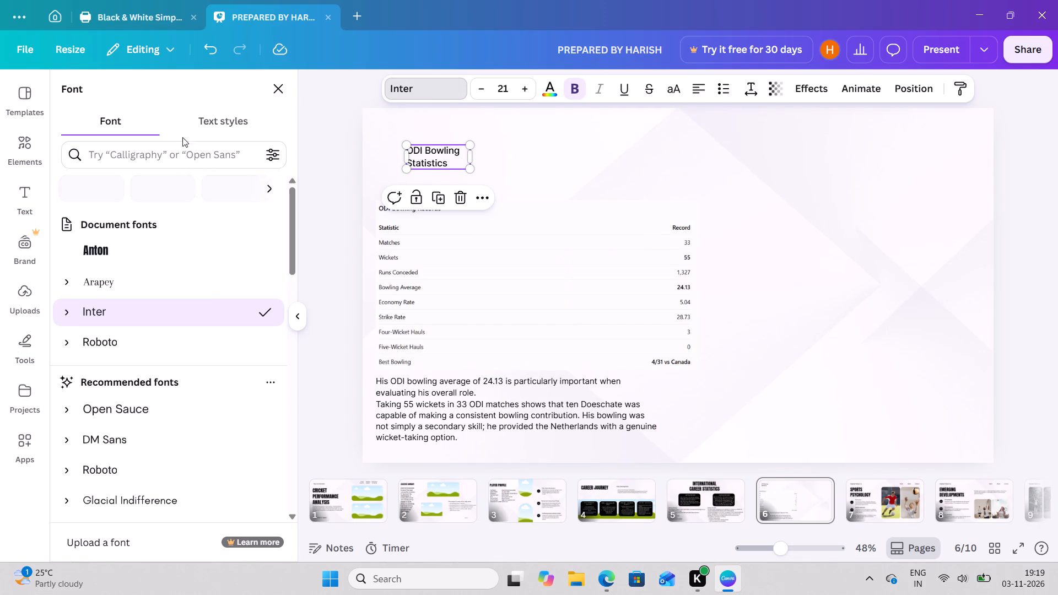
pyautogui.click(141, 154)
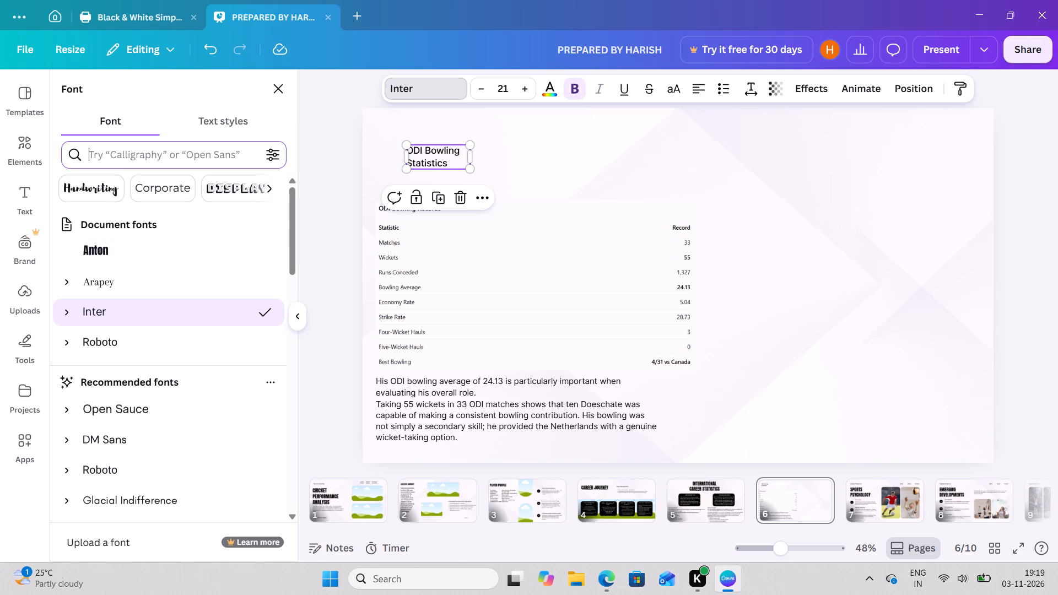
pyautogui.write('anton')
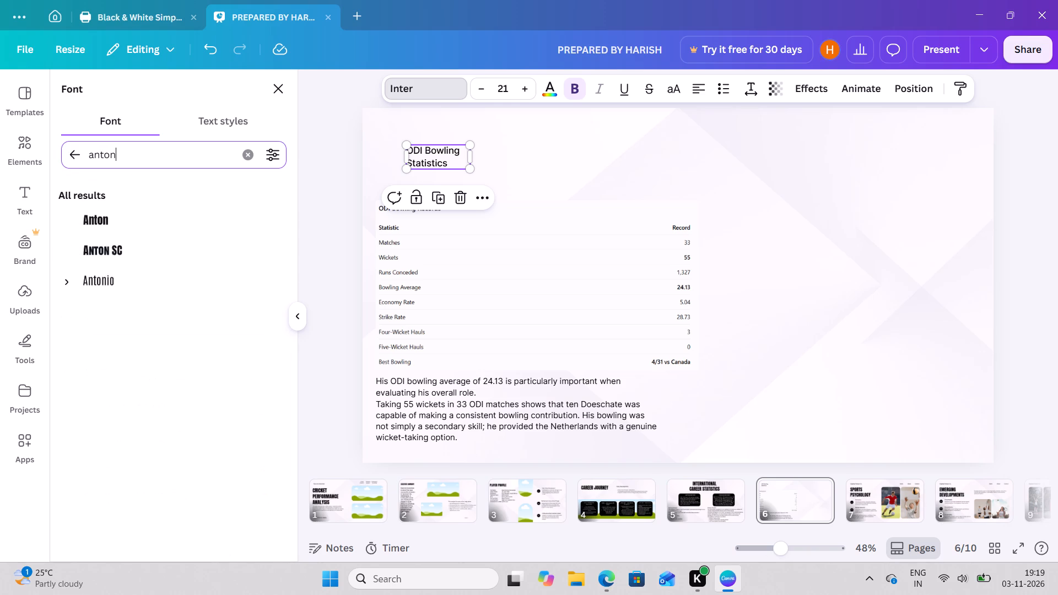
pyautogui.click(103, 214)
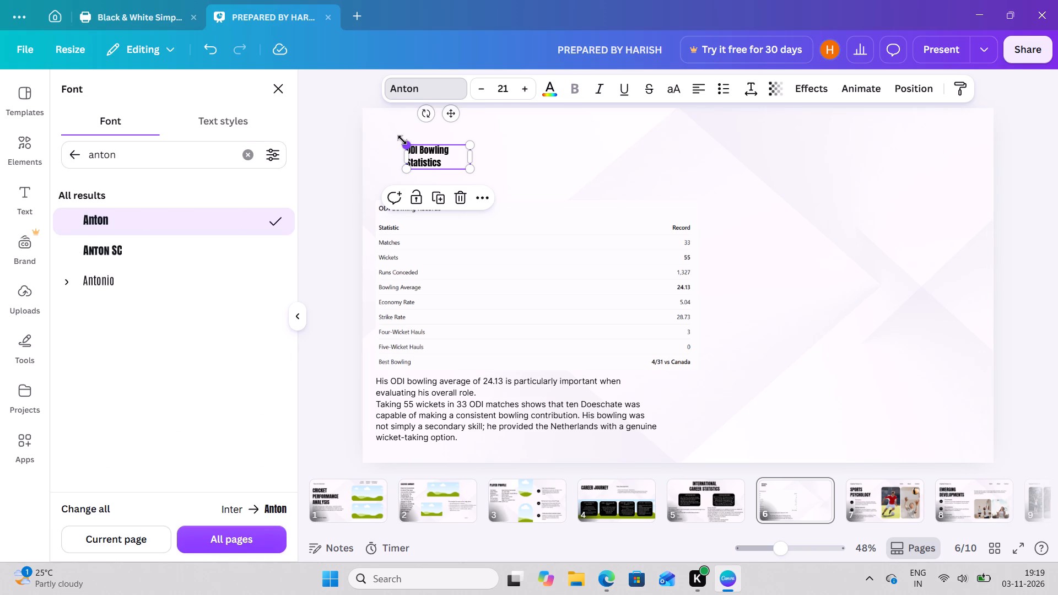
# Enlarge the "ODI Bowling Statistics" heading to about size 44 and align it with the left edge of the table.
pyautogui.moveTo(402, 140); pyautogui.dragTo(385, 100)
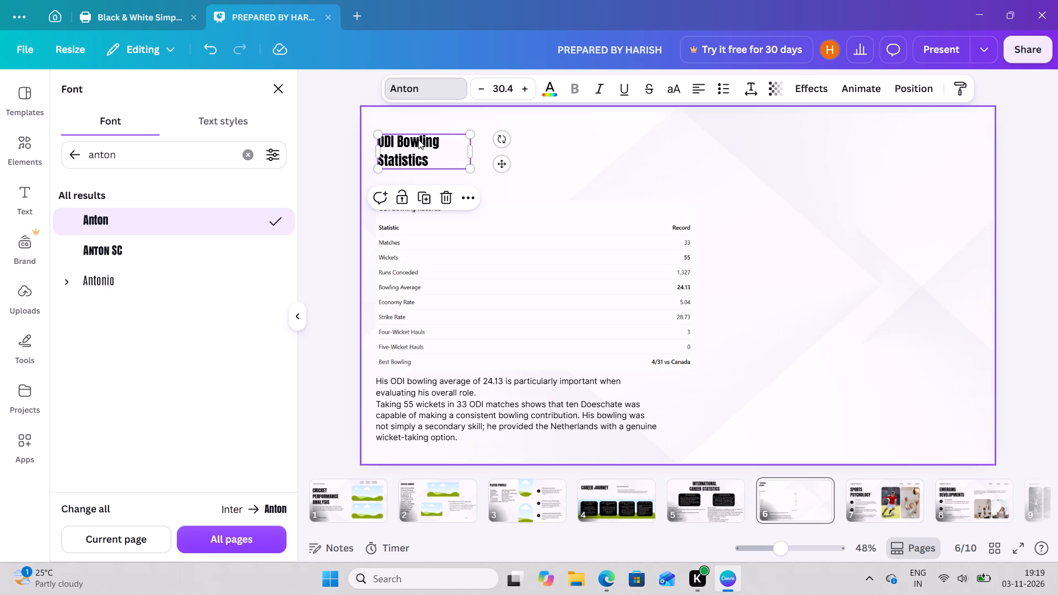
pyautogui.moveTo(474, 172); pyautogui.dragTo(501, 185)
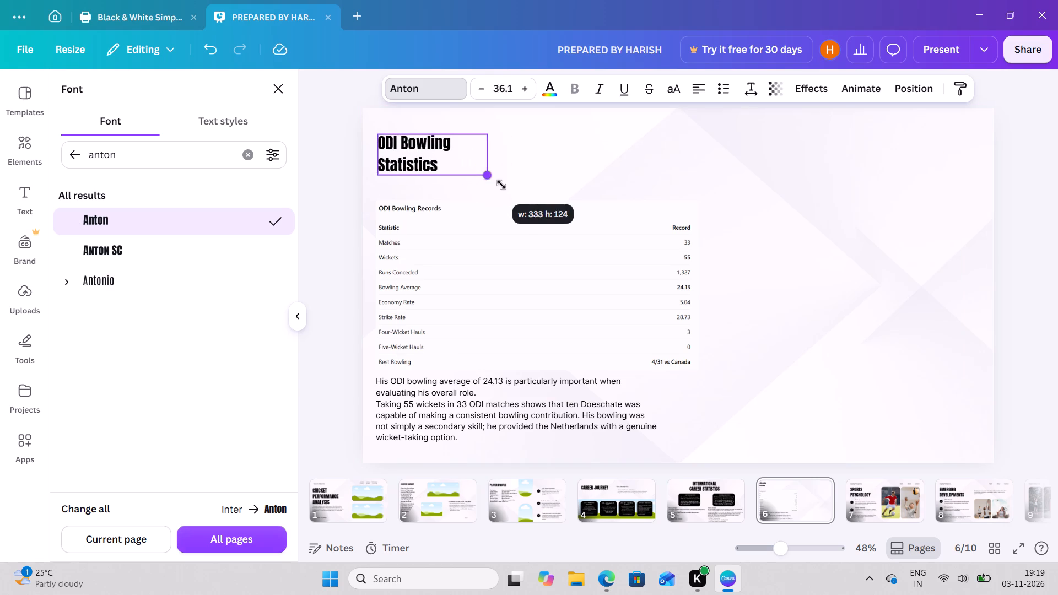
pyautogui.moveTo(501, 185); pyautogui.dragTo(514, 193)
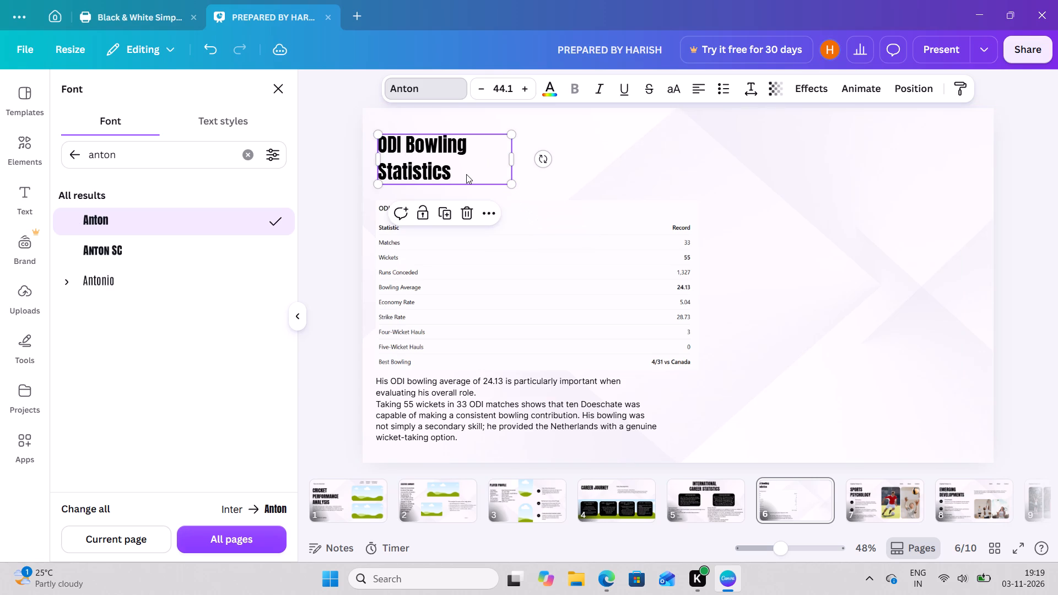
pyautogui.click(466, 174)
pyautogui.click(629, 165)
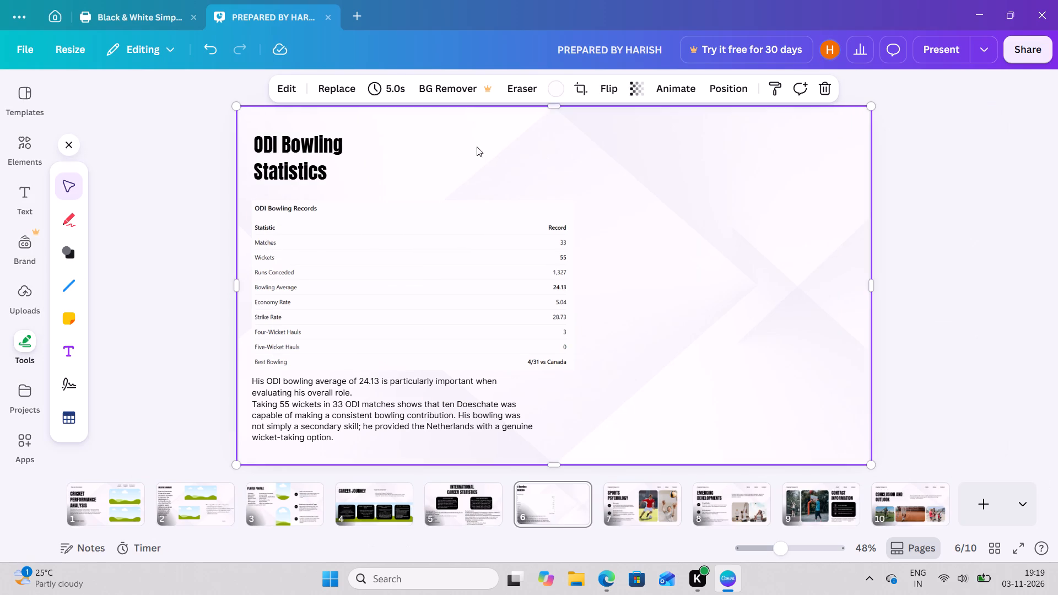
pyautogui.click(298, 153)
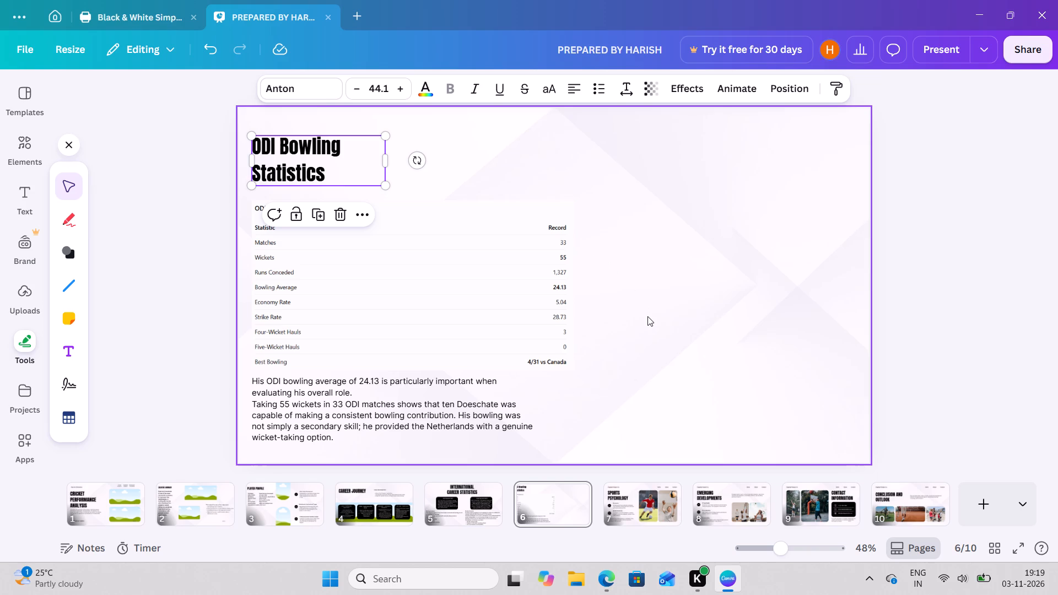
pyautogui.click(635, 349)
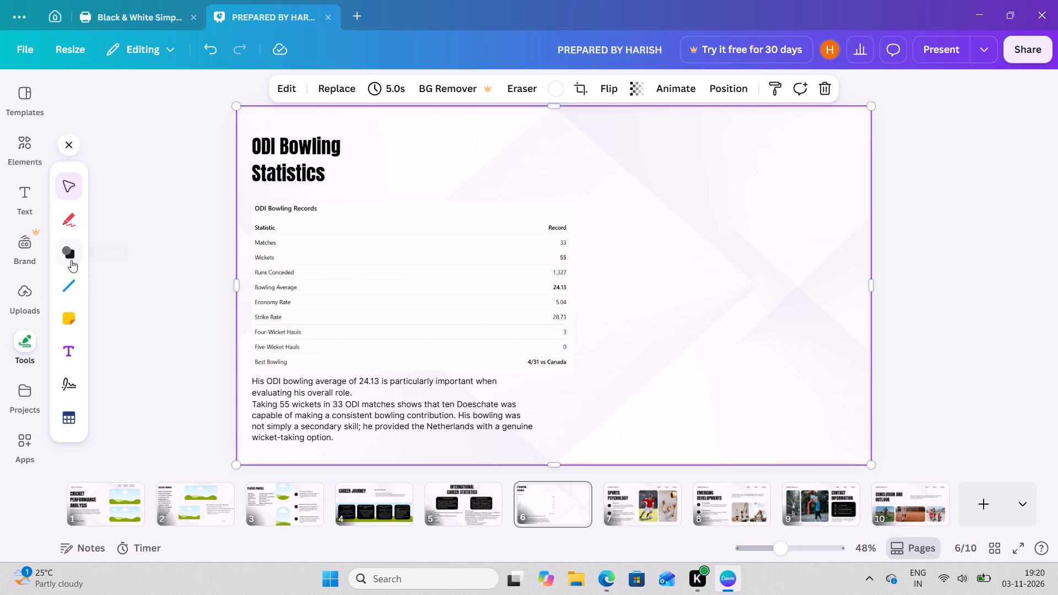
# Insert a rounded square on page 6 and place it in the empty area to the right of the bowling table.
pyautogui.click(71, 257)
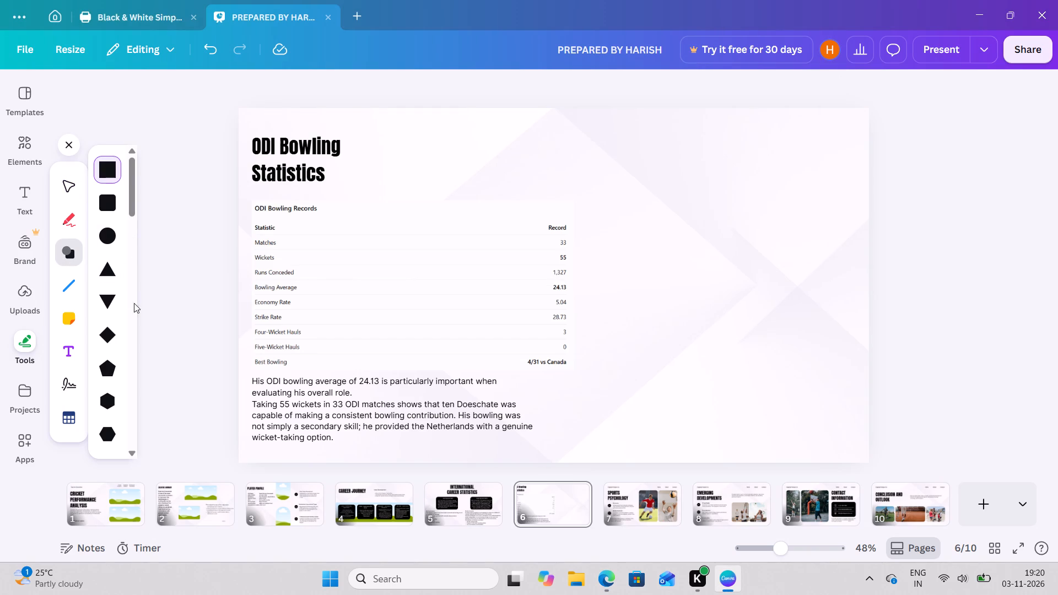
pyautogui.click(31, 152)
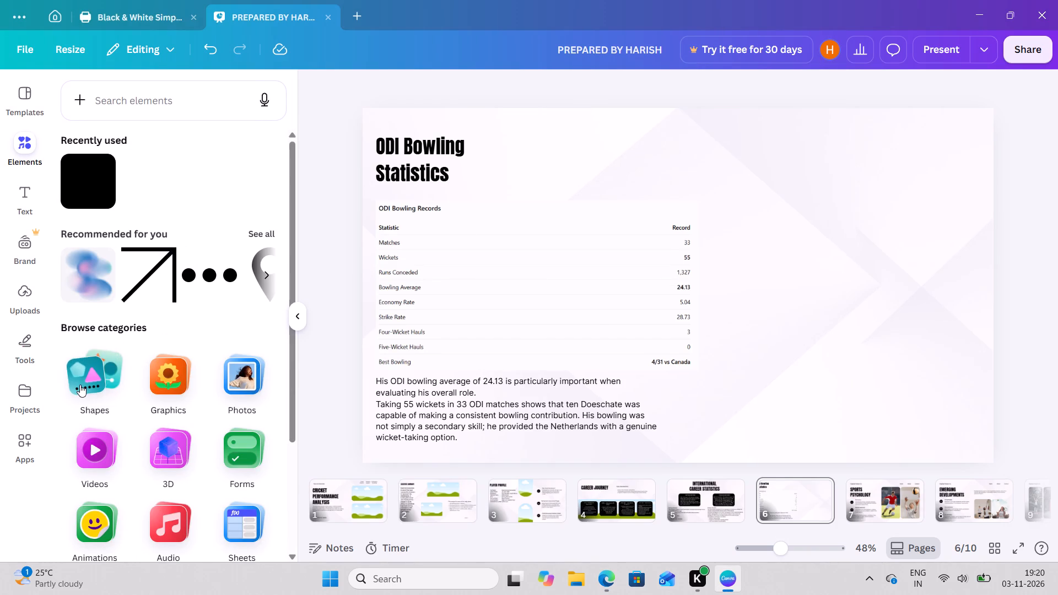
pyautogui.click(80, 385)
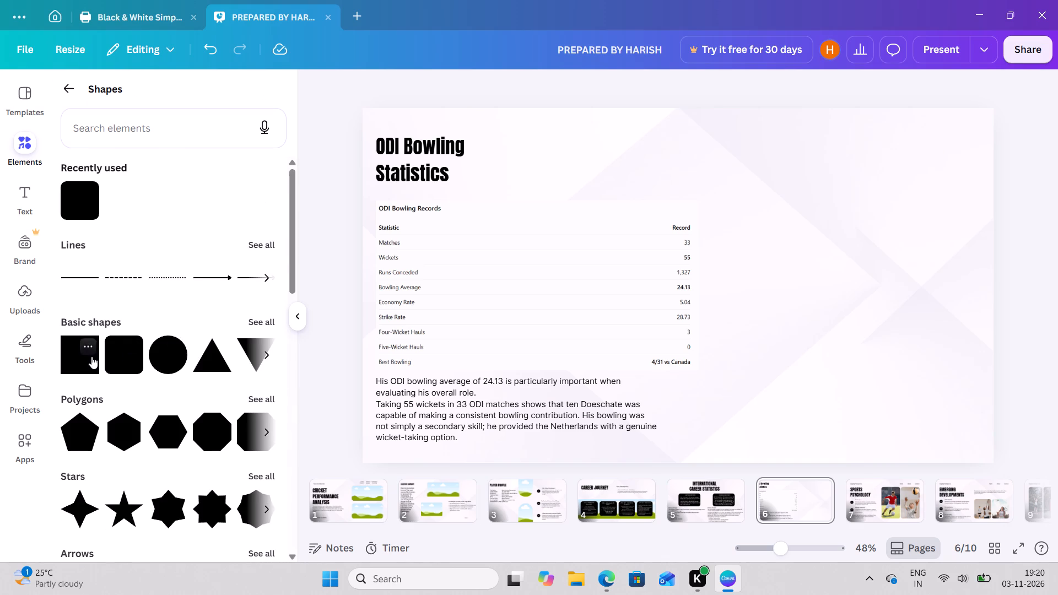
pyautogui.click(123, 357)
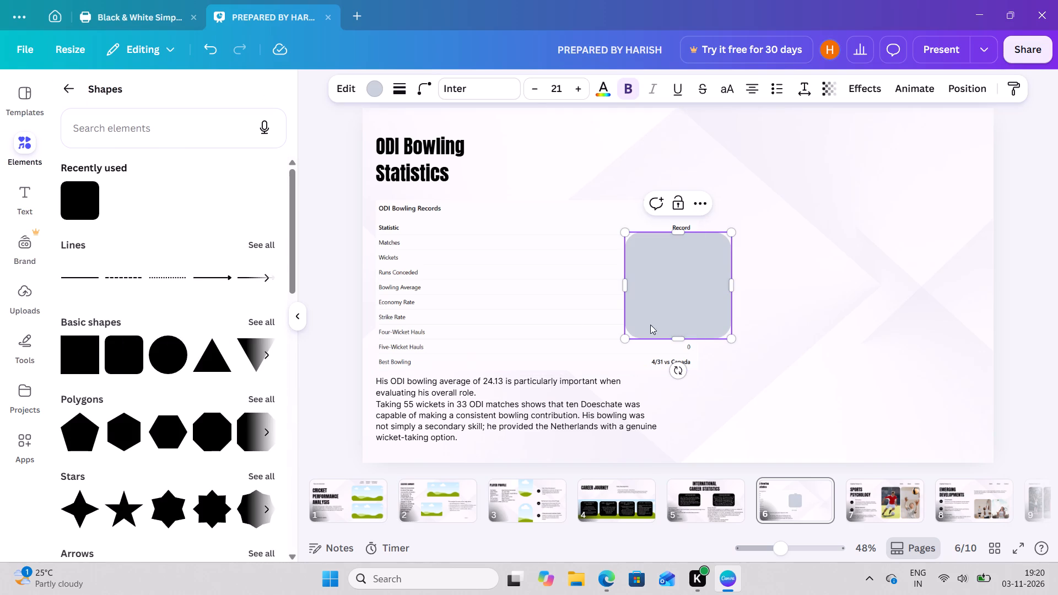
pyautogui.click(830, 364)
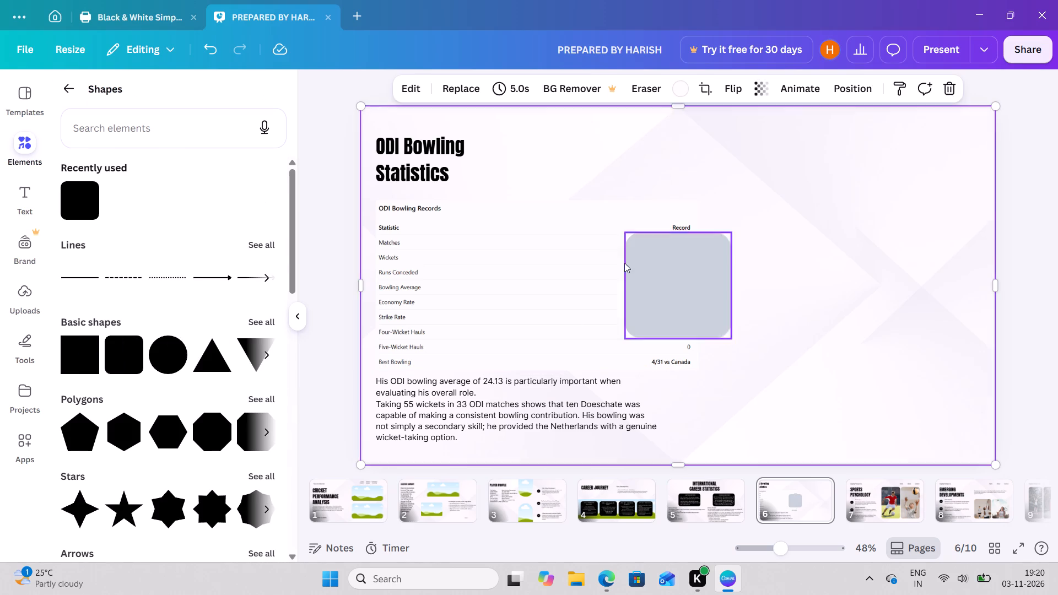
pyautogui.click(339, 301)
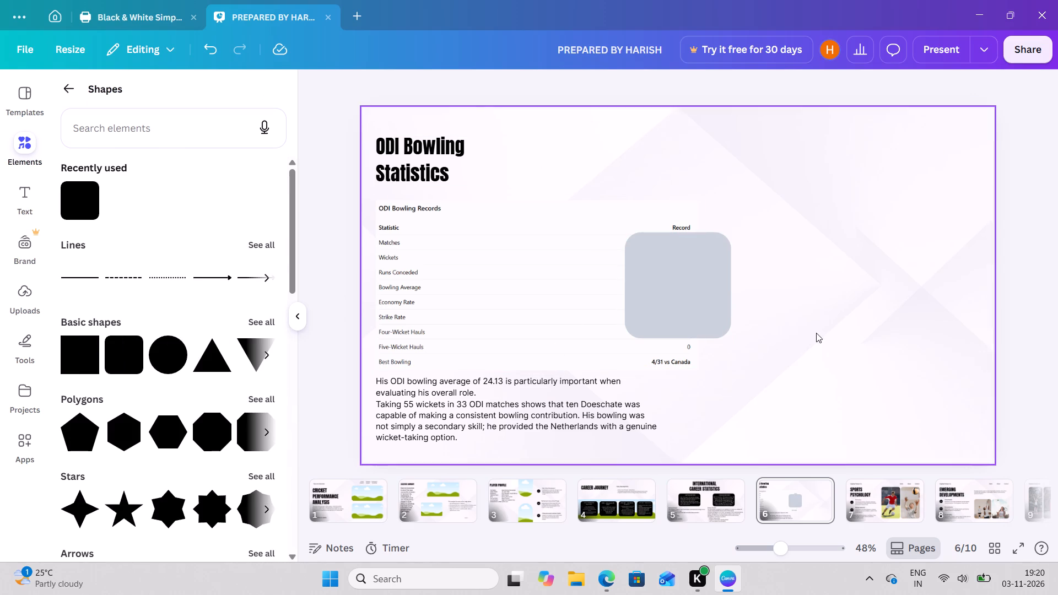
pyautogui.click(721, 301)
pyautogui.moveTo(721, 301); pyautogui.dragTo(908, 296)
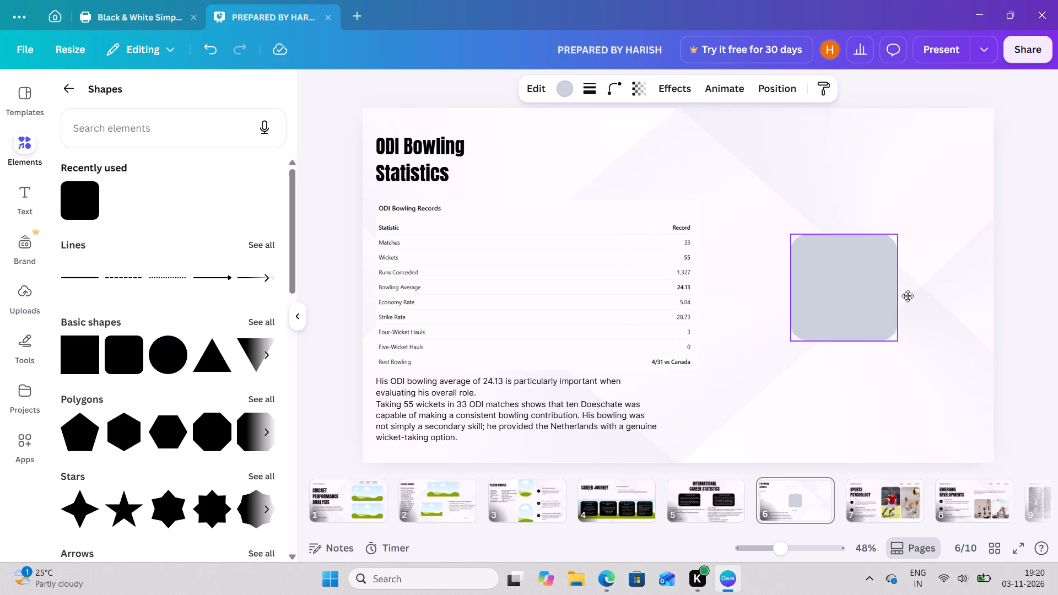
pyautogui.moveTo(908, 296); pyautogui.dragTo(909, 295)
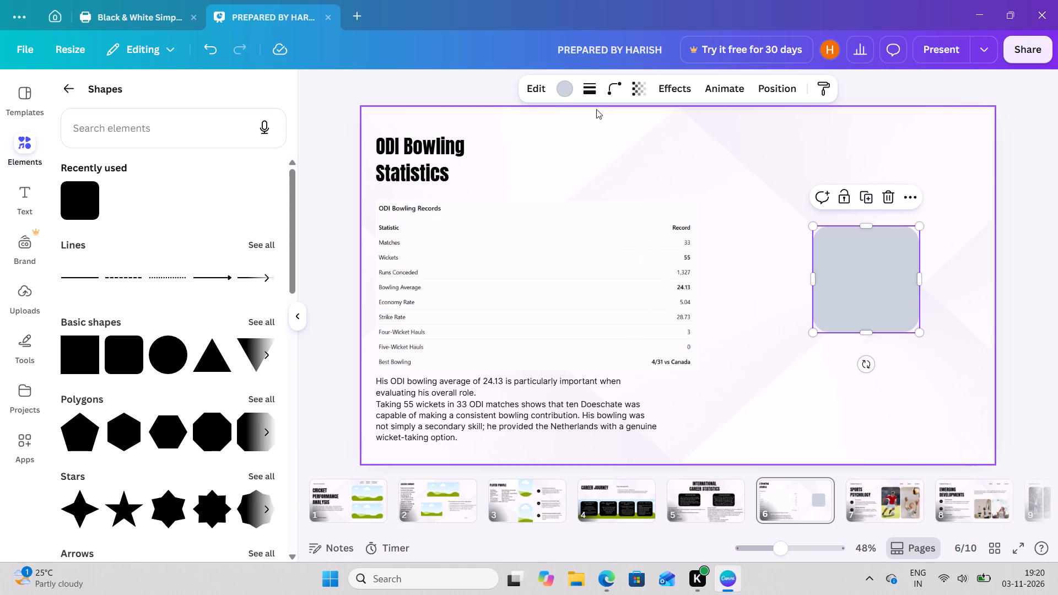
# Fill the rounded square on page 6 with black and stretch it vertically to a height of about 968.
pyautogui.click(556, 91)
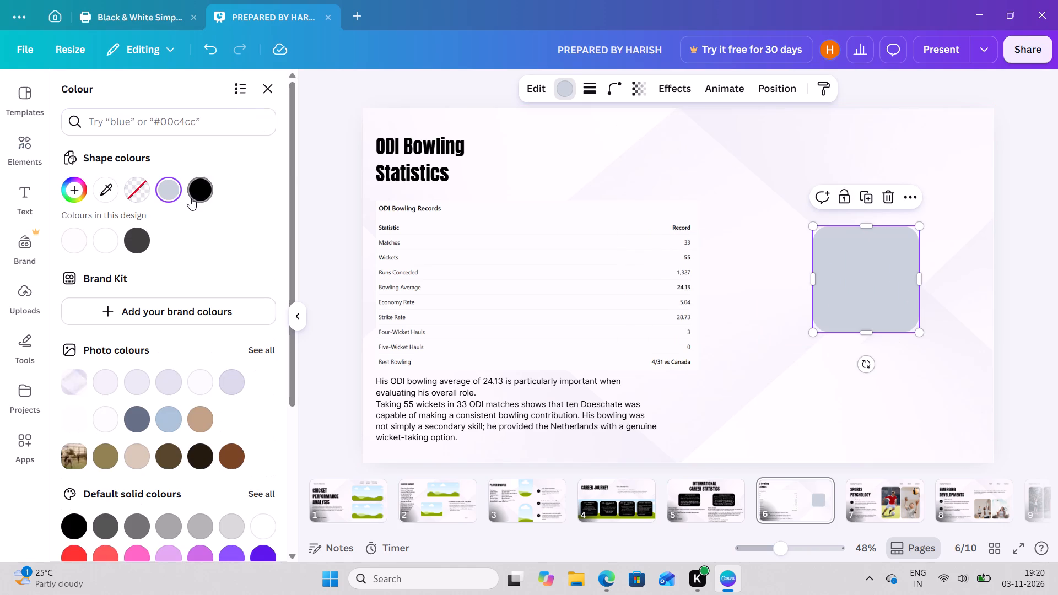
pyautogui.click(190, 198)
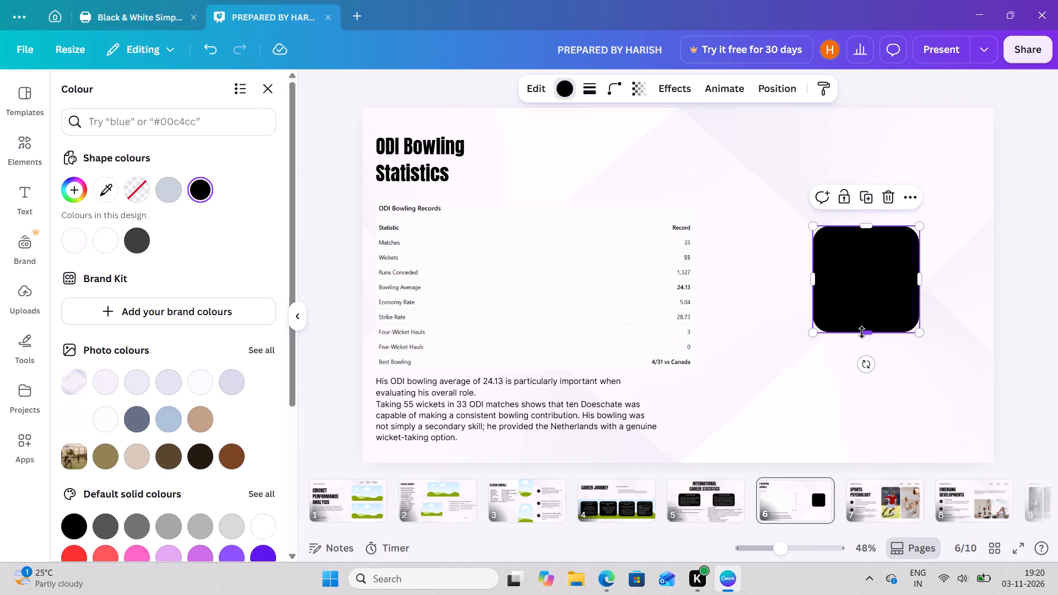
pyautogui.moveTo(866, 333); pyautogui.dragTo(884, 454)
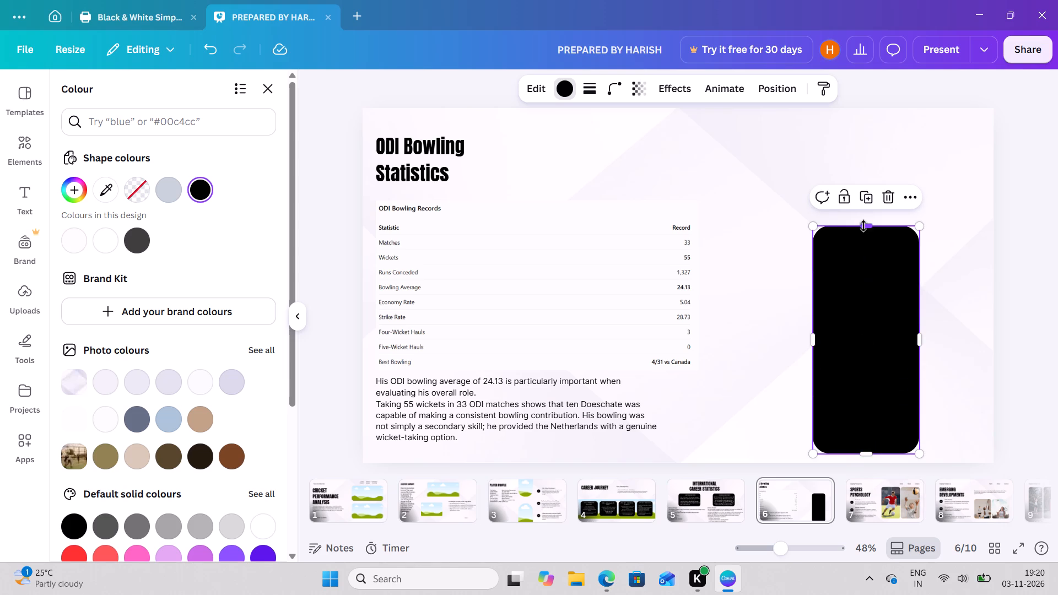
pyautogui.moveTo(863, 226); pyautogui.dragTo(863, 128)
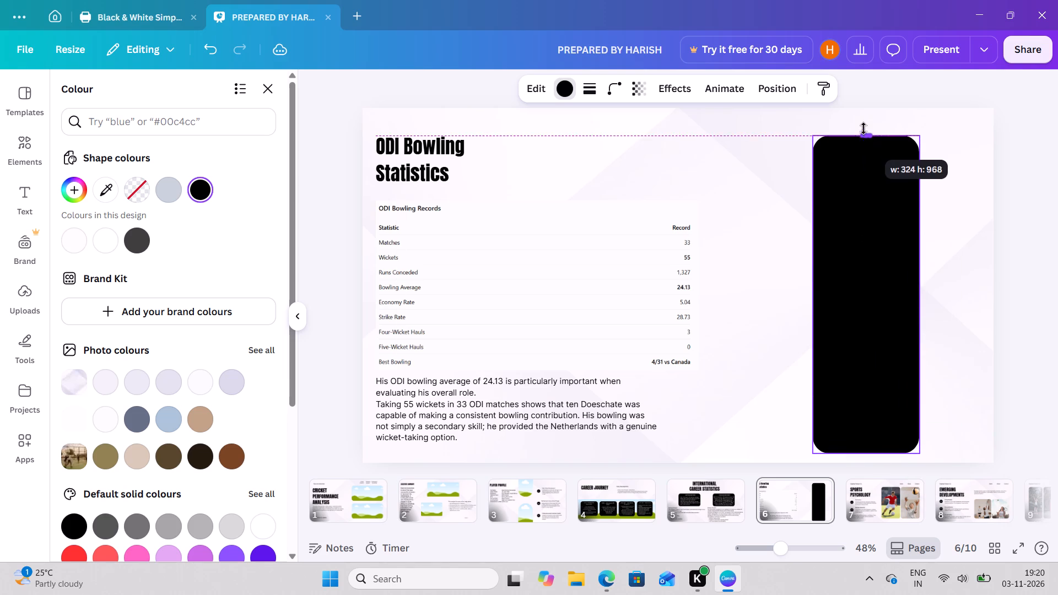
pyautogui.moveTo(863, 128); pyautogui.dragTo(867, 137)
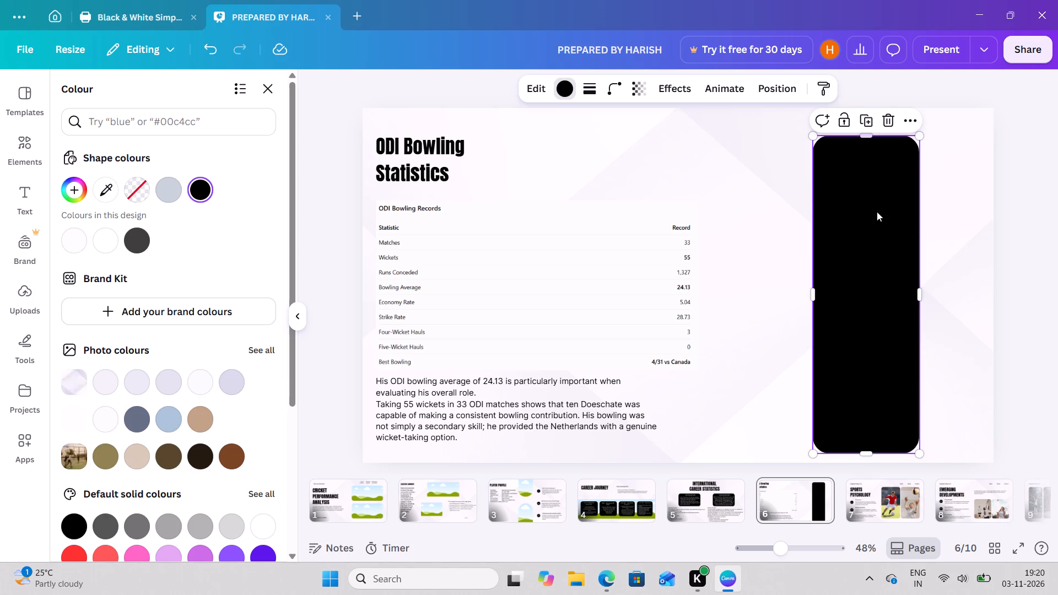
# Widen the black rounded panel on both sides and centre it roughly in the empty space beside the bowling table.
pyautogui.click(771, 272)
pyautogui.click(888, 306)
pyautogui.moveTo(888, 306); pyautogui.dragTo(886, 281)
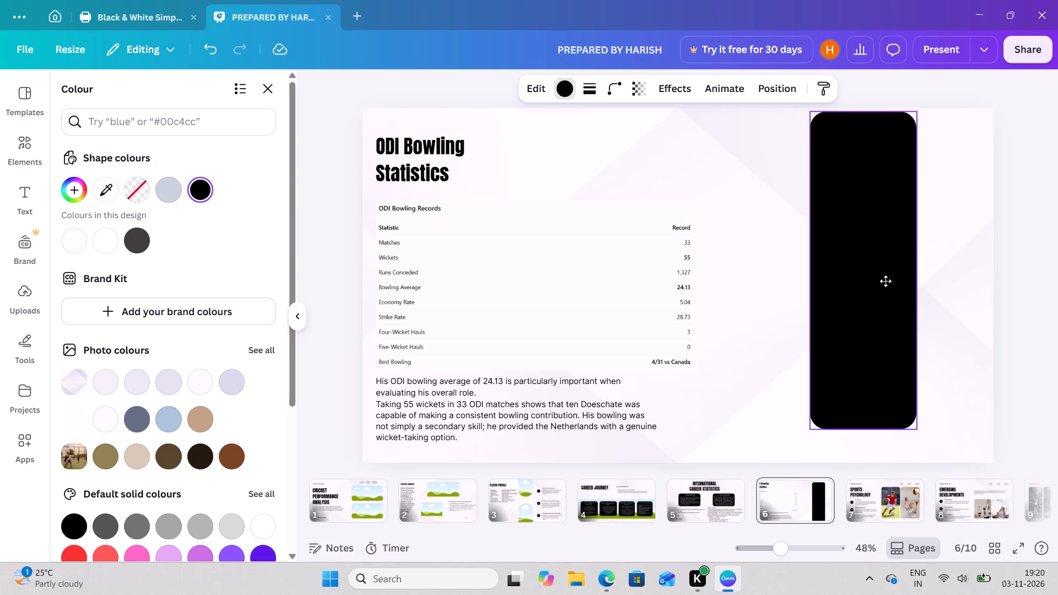
pyautogui.moveTo(886, 281); pyautogui.dragTo(894, 289)
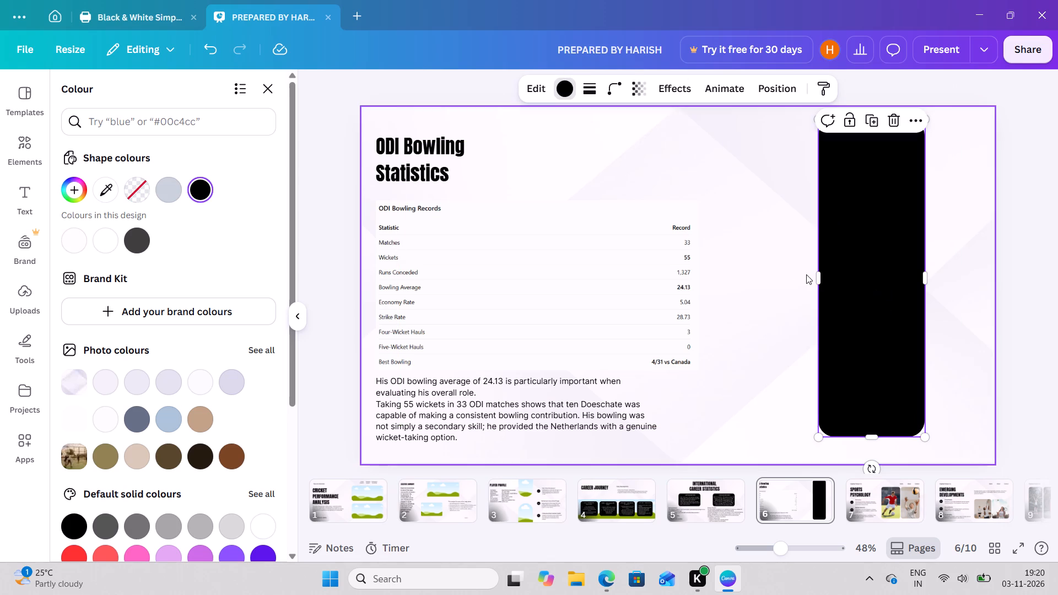
pyautogui.moveTo(819, 276); pyautogui.dragTo(770, 269)
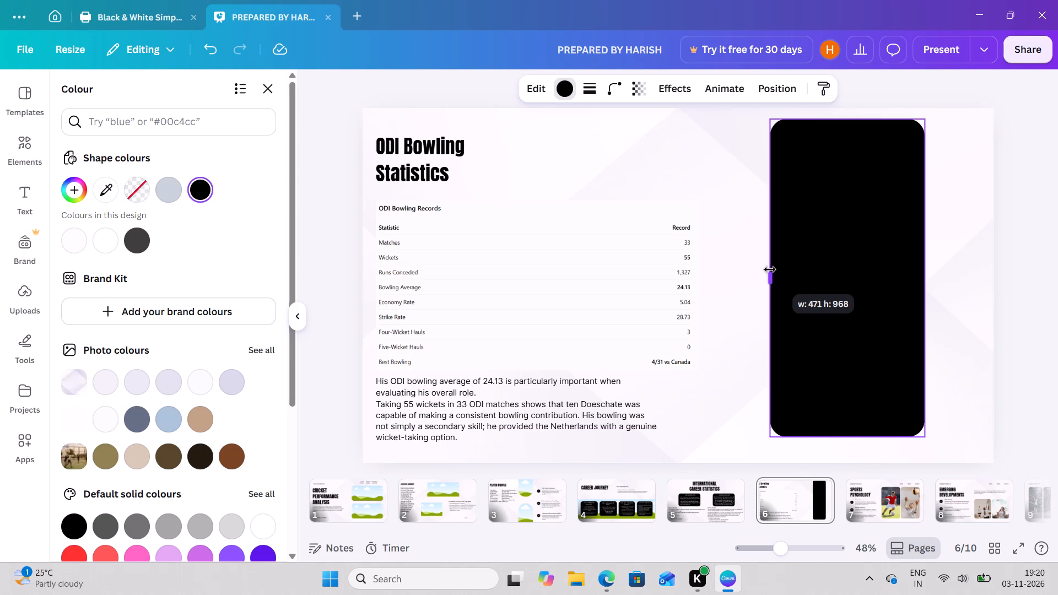
pyautogui.moveTo(770, 269); pyautogui.dragTo(752, 277)
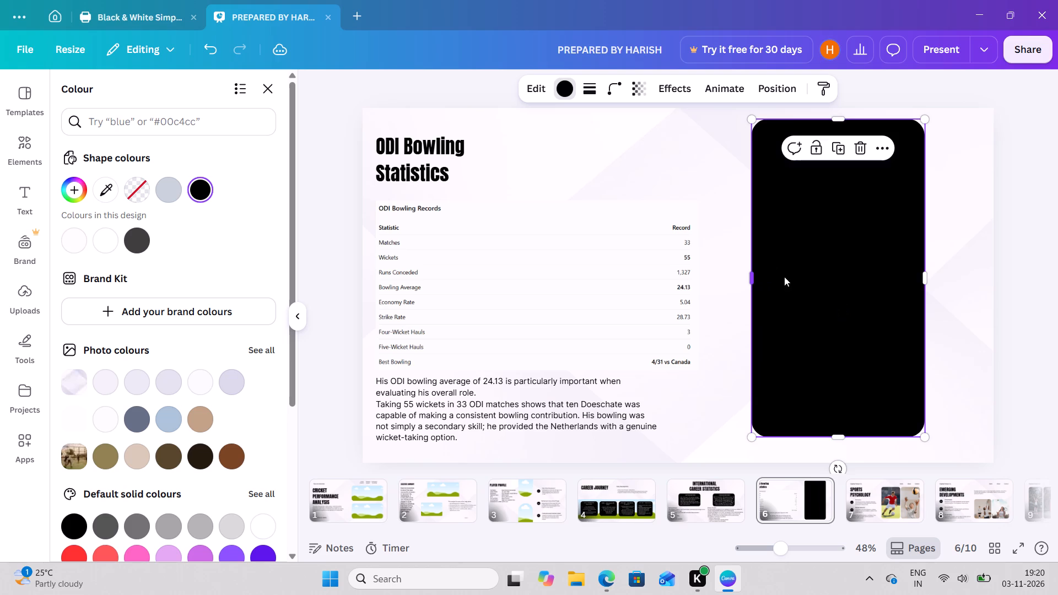
pyautogui.moveTo(924, 288); pyautogui.dragTo(944, 286)
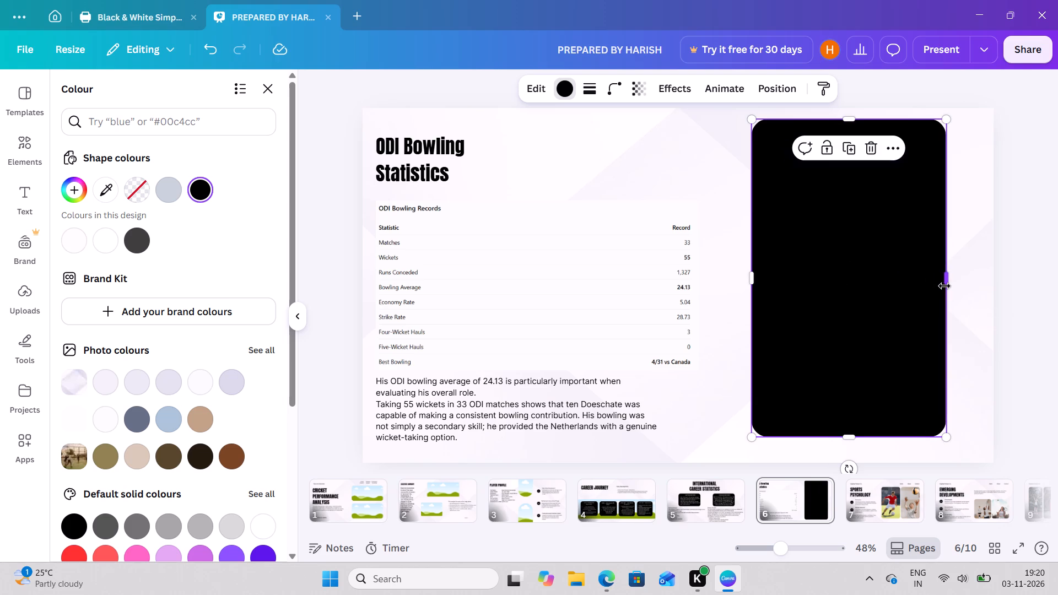
pyautogui.click(738, 391)
pyautogui.moveTo(807, 394); pyautogui.dragTo(817, 412)
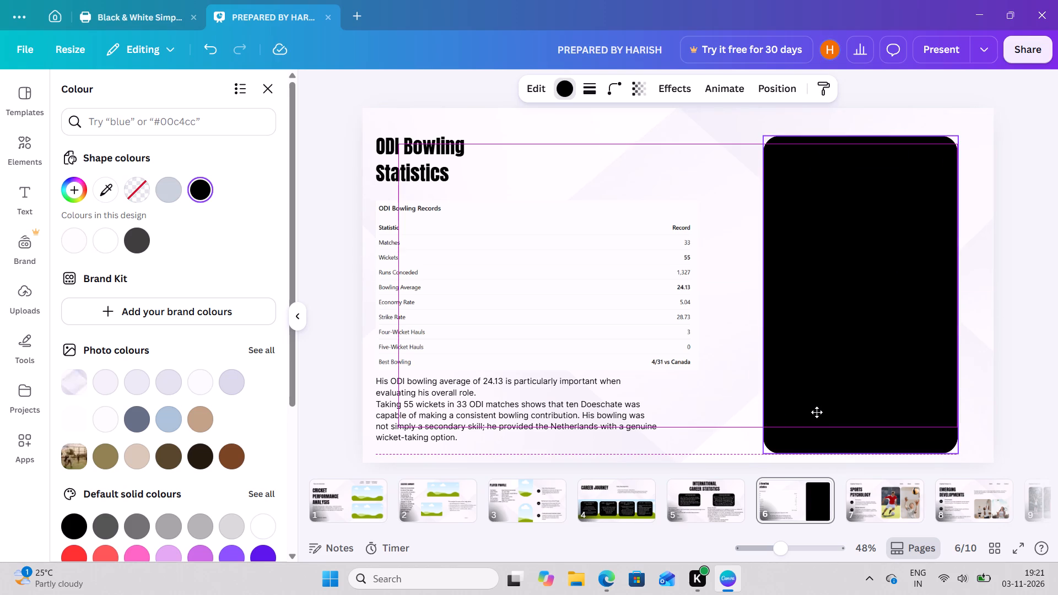
pyautogui.moveTo(817, 412); pyautogui.dragTo(817, 405)
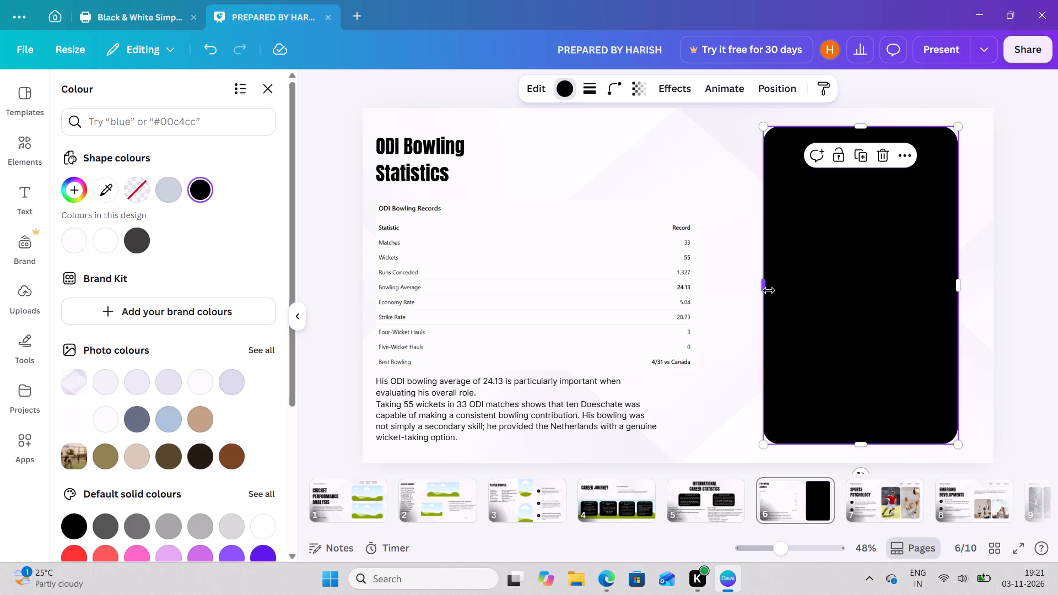
pyautogui.moveTo(769, 290); pyautogui.dragTo(753, 289)
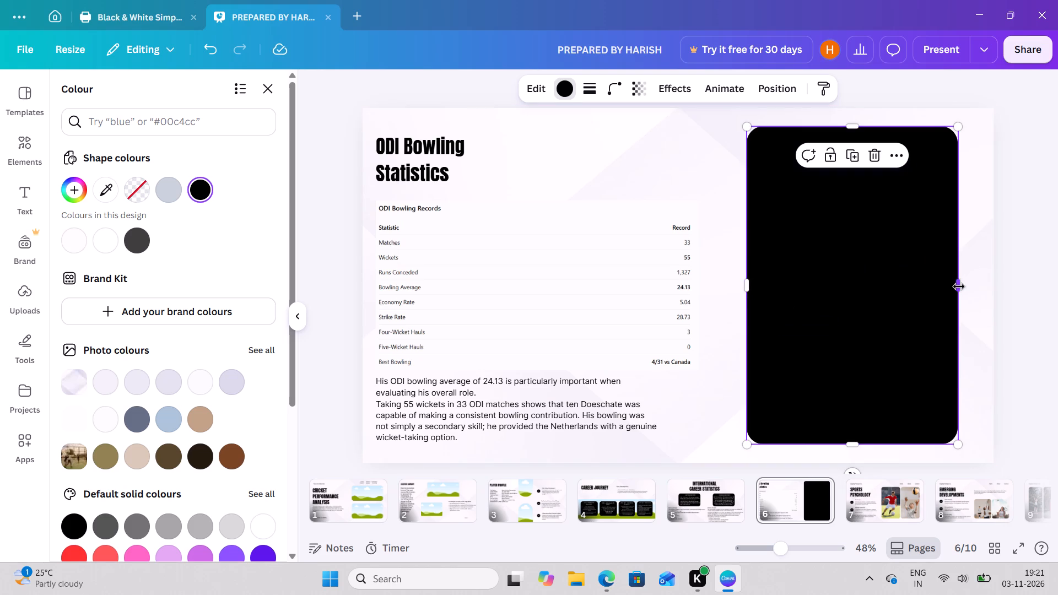
pyautogui.moveTo(959, 285); pyautogui.dragTo(965, 285)
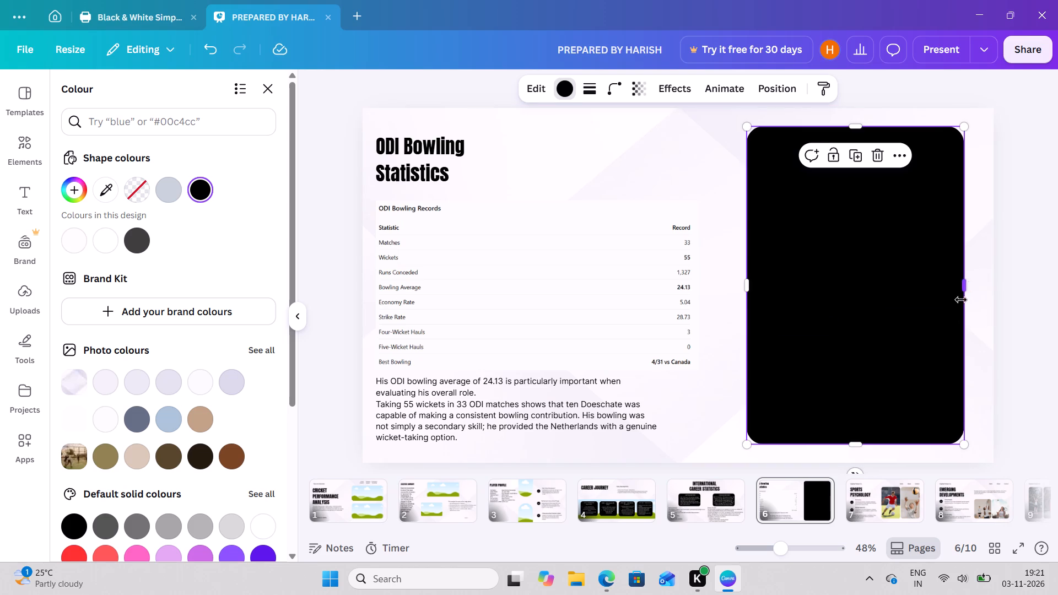
# Convert the black rounded panel on page 6 into an image frame.
pyautogui.click(845, 291)
pyautogui.click(892, 163)
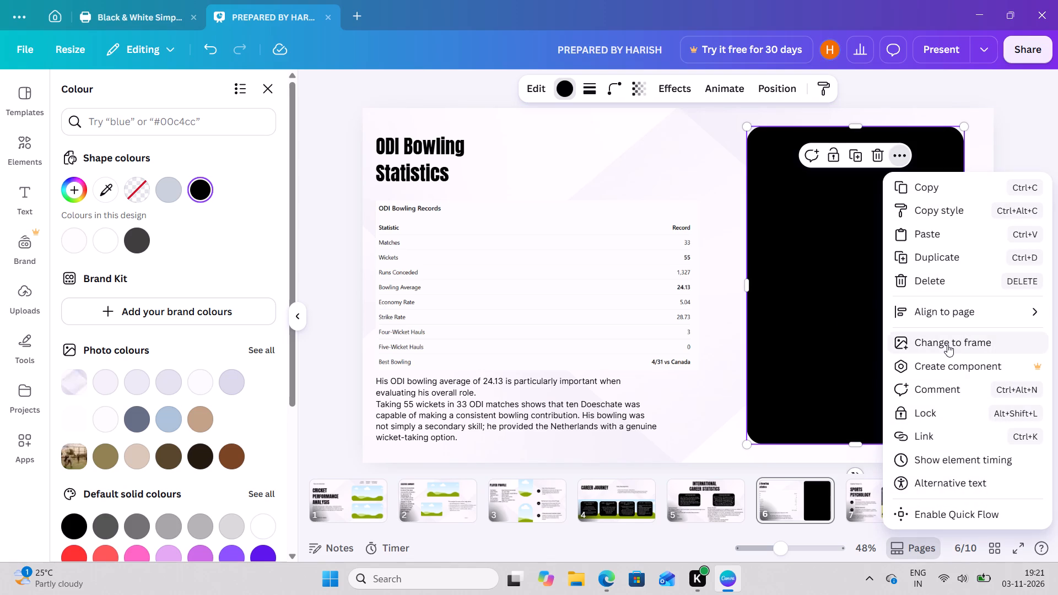
pyautogui.click(947, 347)
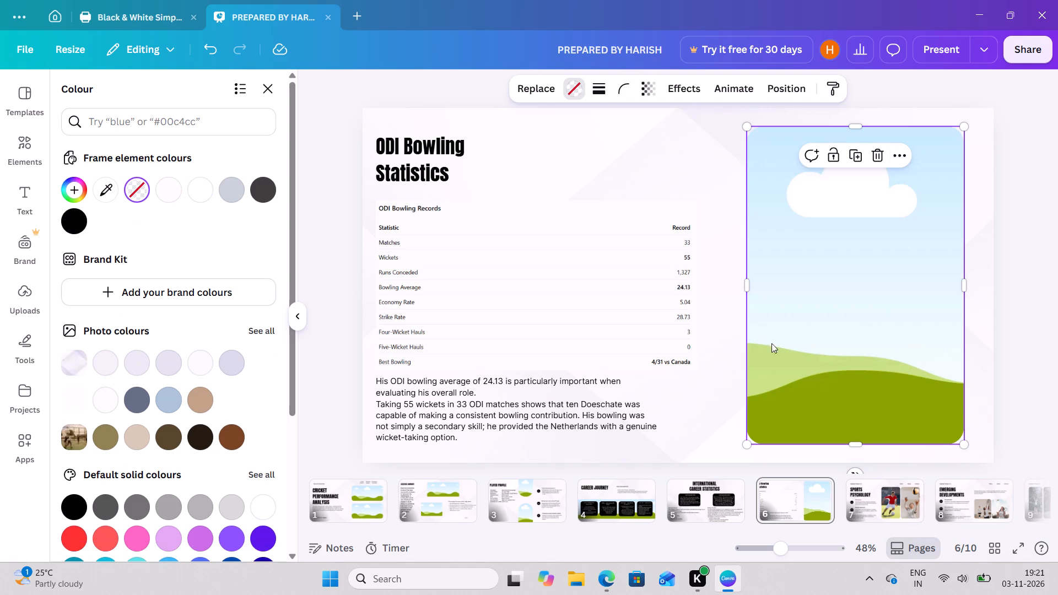
pyautogui.click(314, 288)
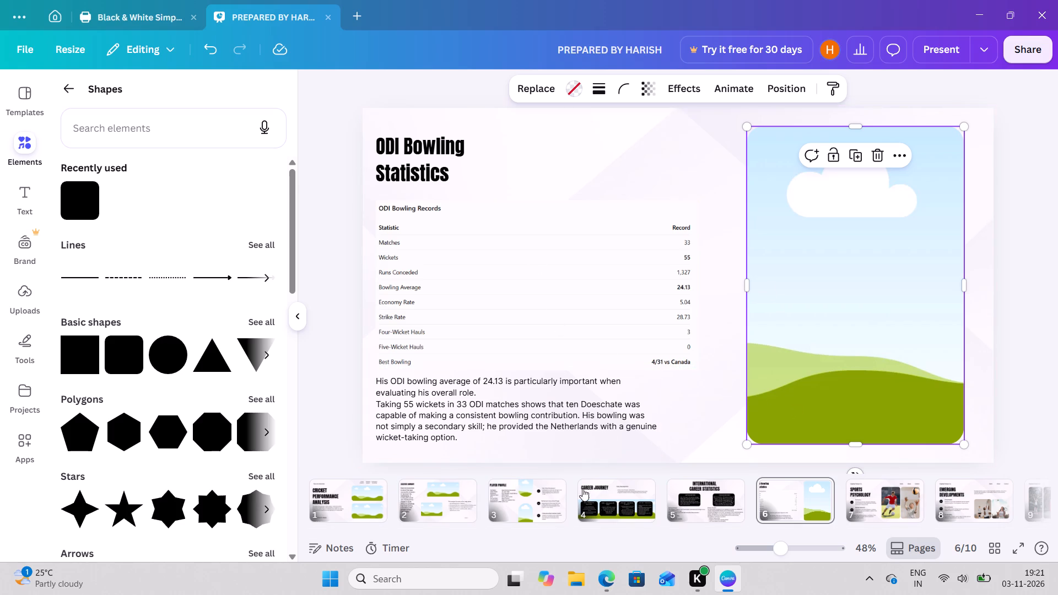
# Review page 5 and page 6, and open the "Sports Psychology" page 7.
pyautogui.hscroll(-1, 739, 480)
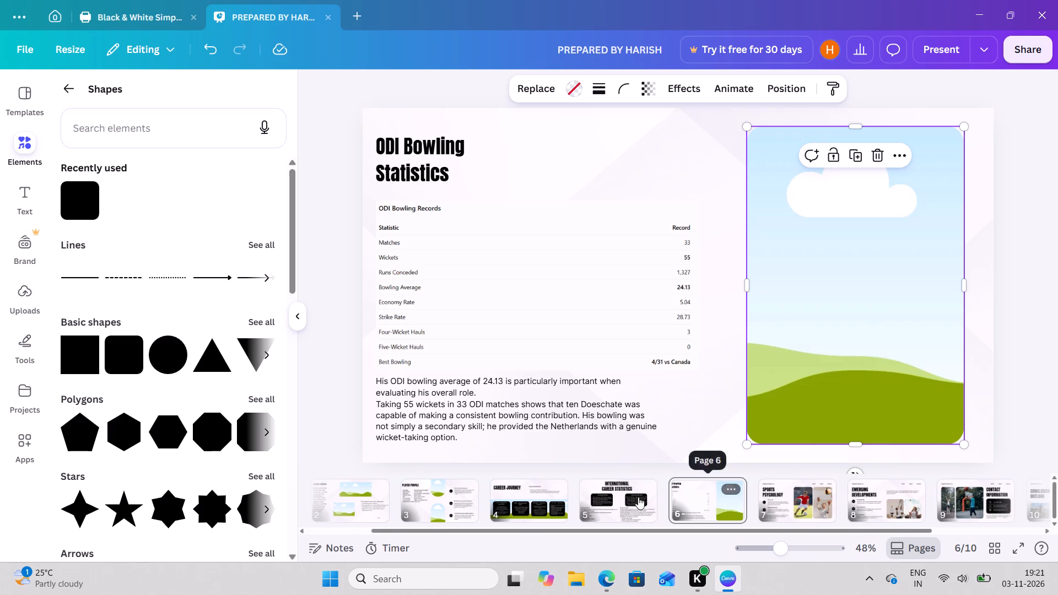
pyautogui.click(622, 504)
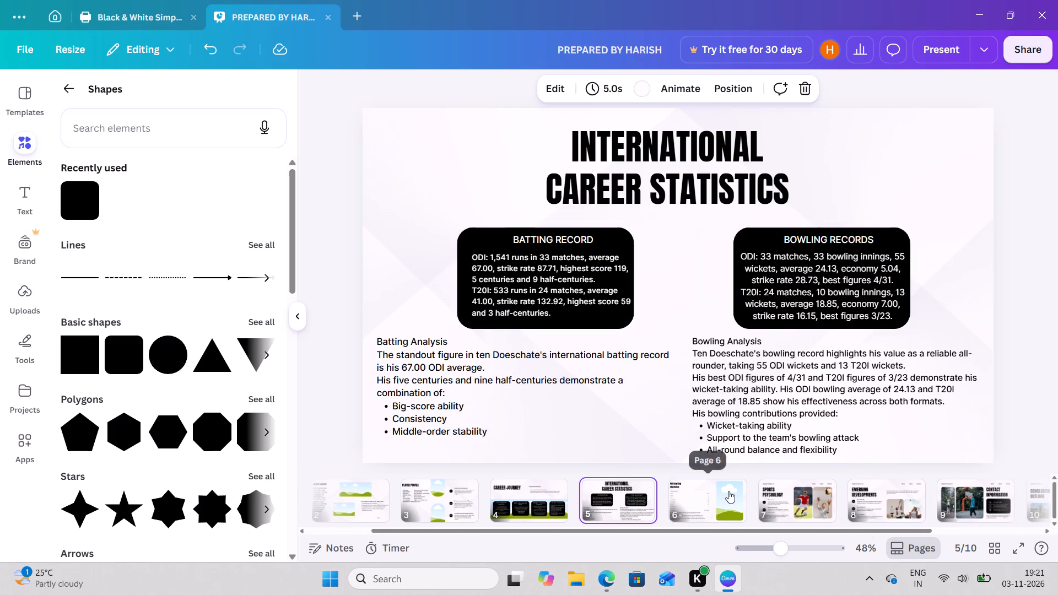
pyautogui.click(722, 500)
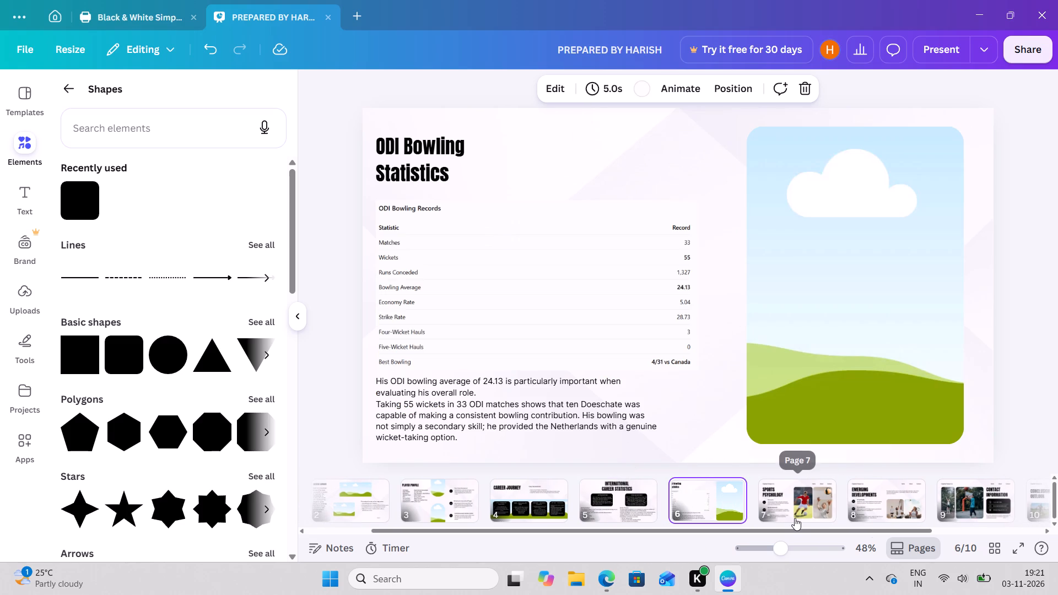
pyautogui.click(796, 517)
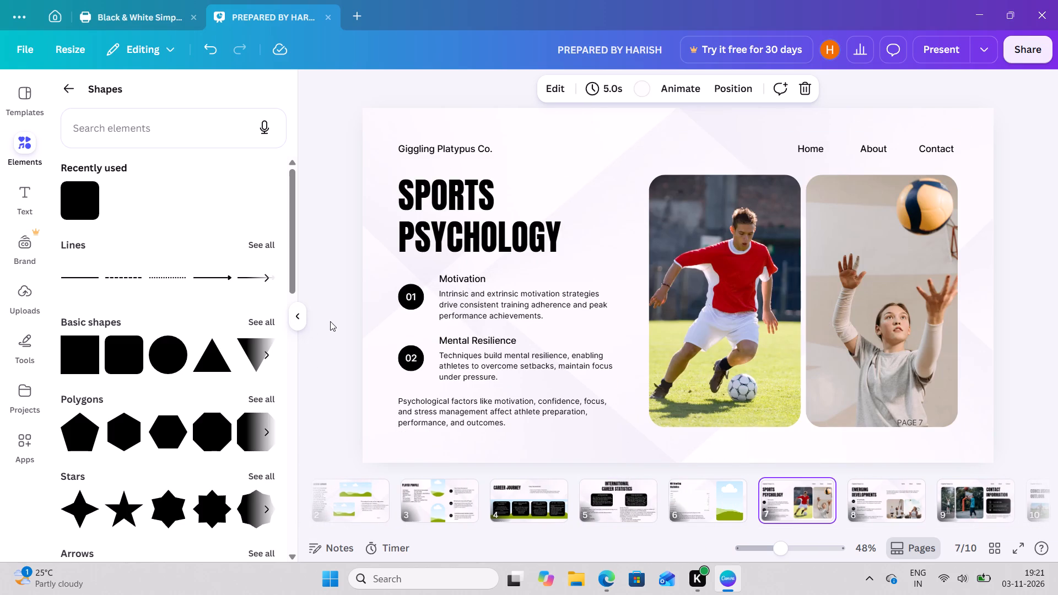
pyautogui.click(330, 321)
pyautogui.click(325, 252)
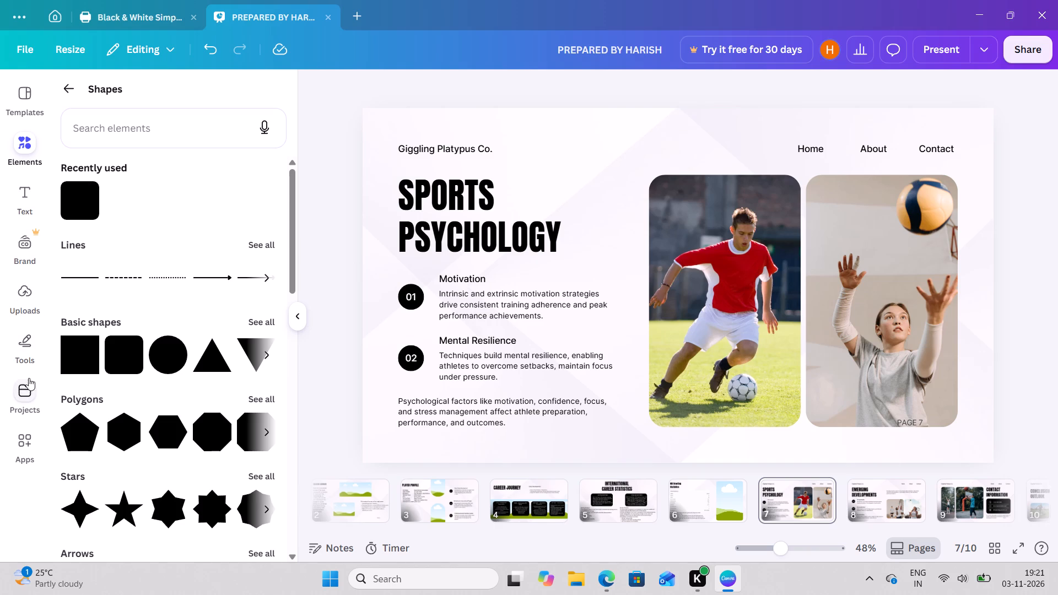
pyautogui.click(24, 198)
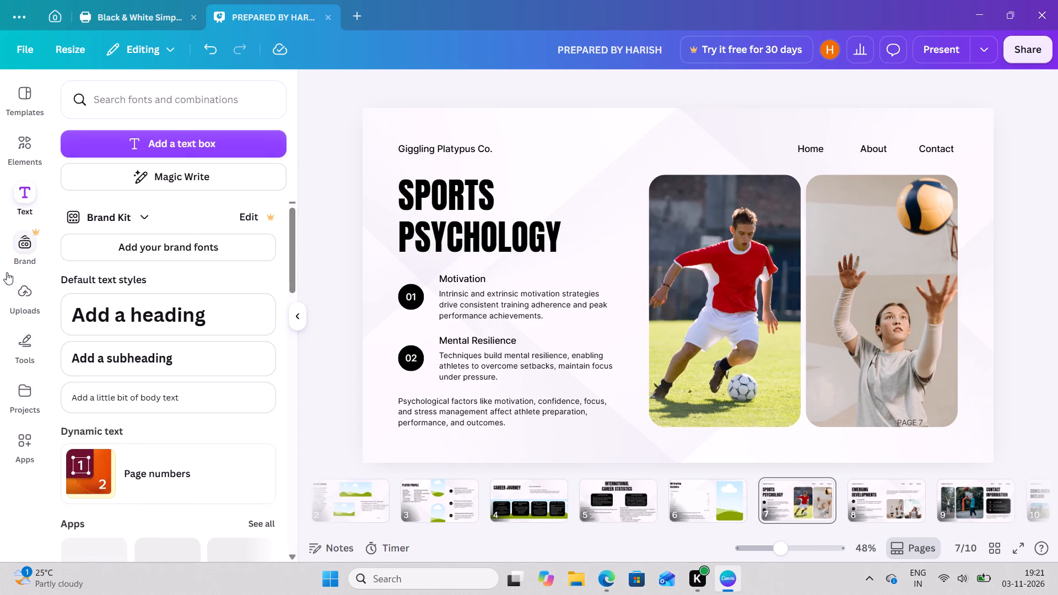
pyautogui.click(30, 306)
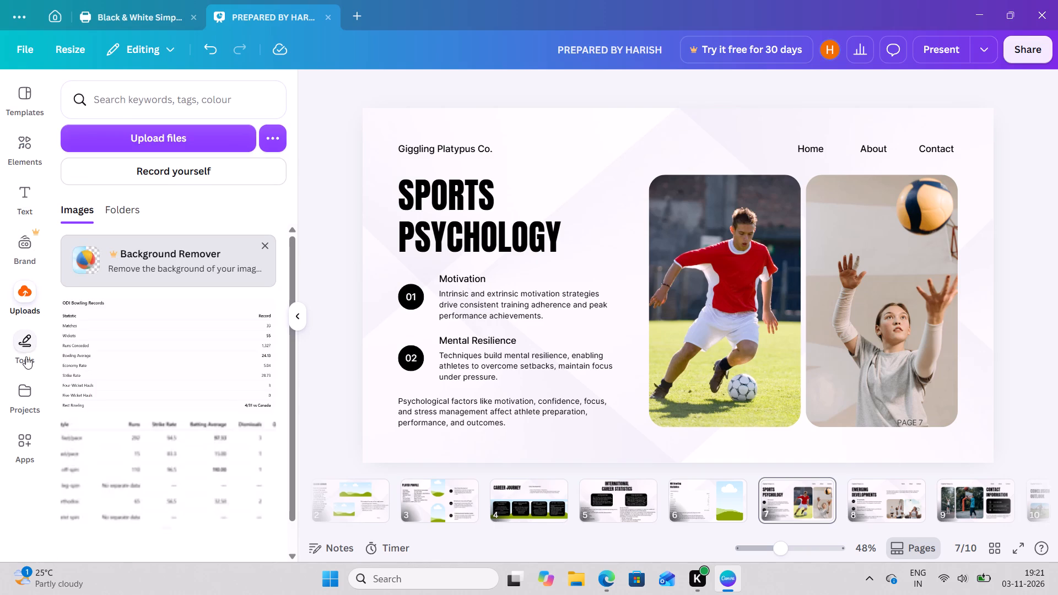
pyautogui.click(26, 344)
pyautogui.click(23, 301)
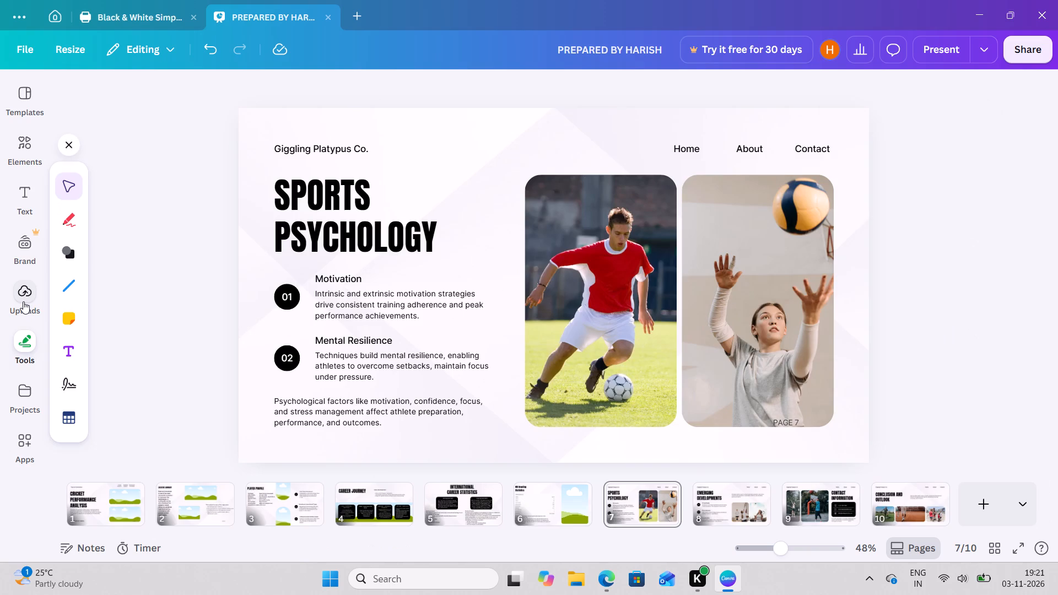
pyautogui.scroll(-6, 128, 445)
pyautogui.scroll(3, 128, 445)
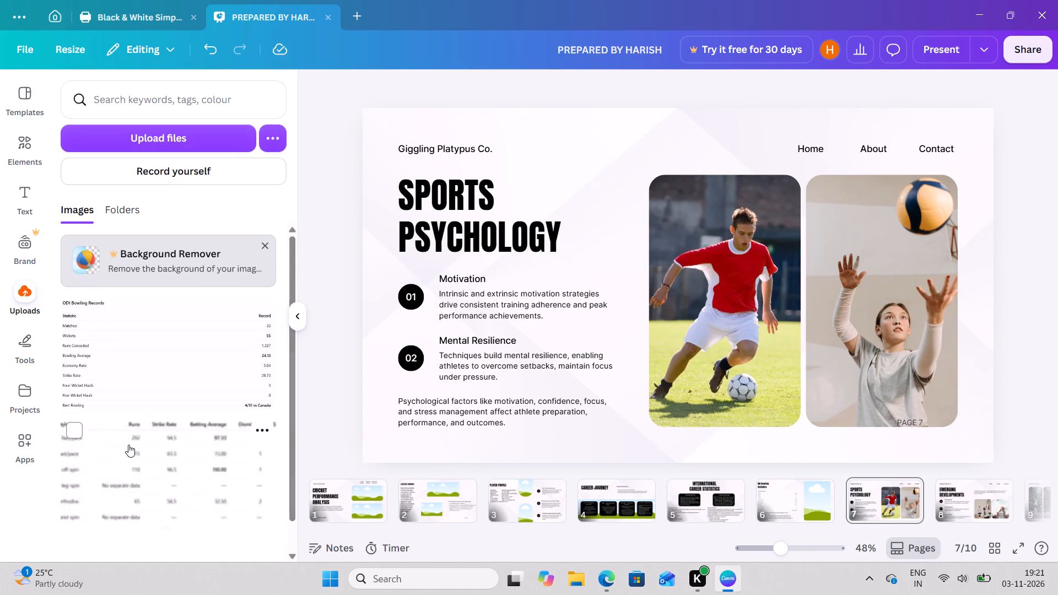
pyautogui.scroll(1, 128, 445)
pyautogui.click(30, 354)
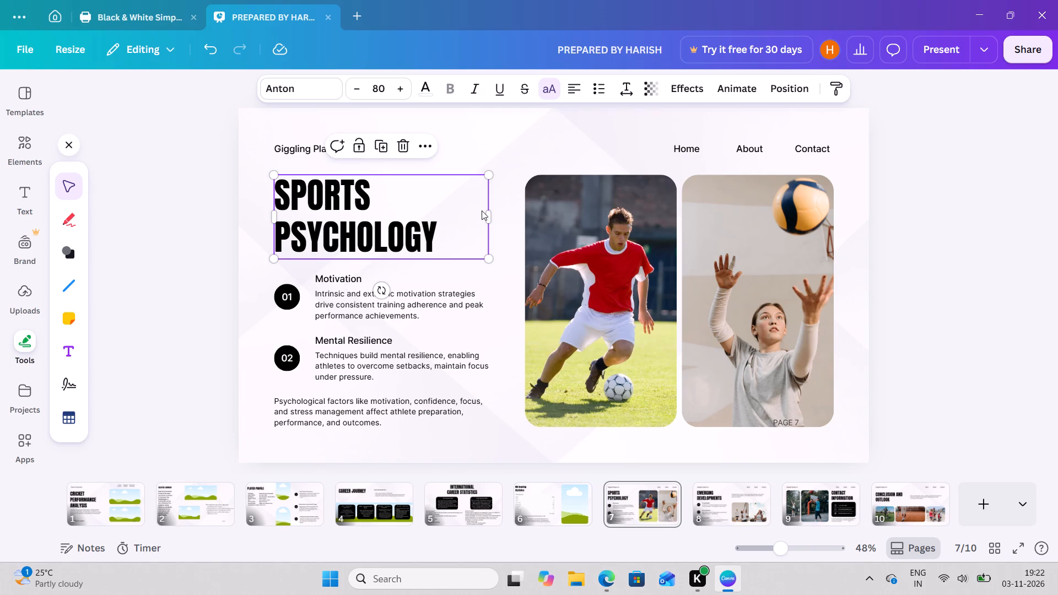
pyautogui.doubleClick(482, 210)
pyautogui.press('BackSpace')
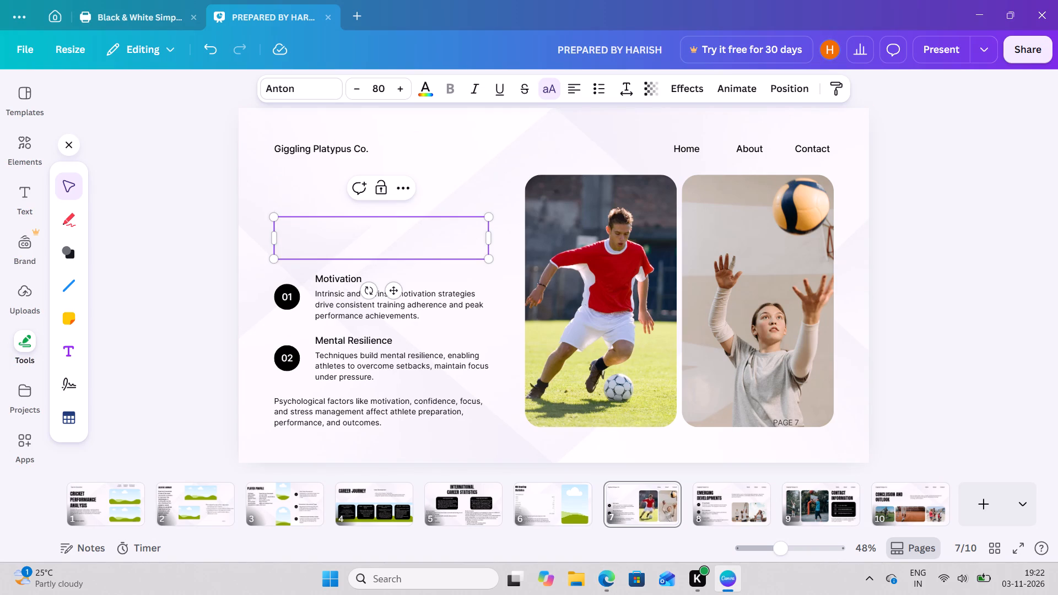
pyautogui.hotkey('ctrl', 'v')
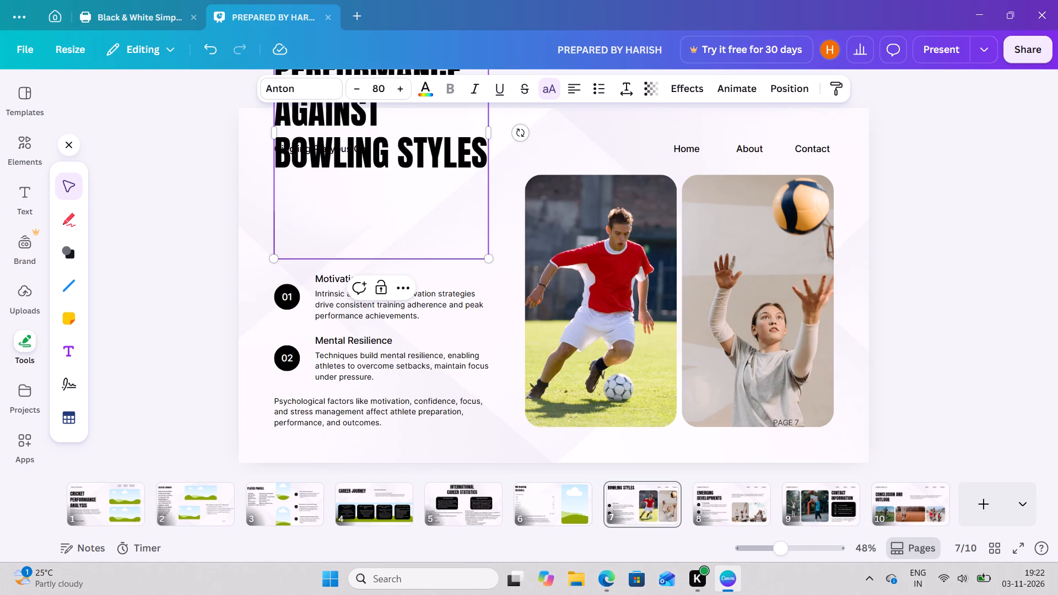
# Move the new page 7 title aside, partly off the page's right edge, to clear the header texts.
pyautogui.moveTo(446, 176); pyautogui.dragTo(458, 250)
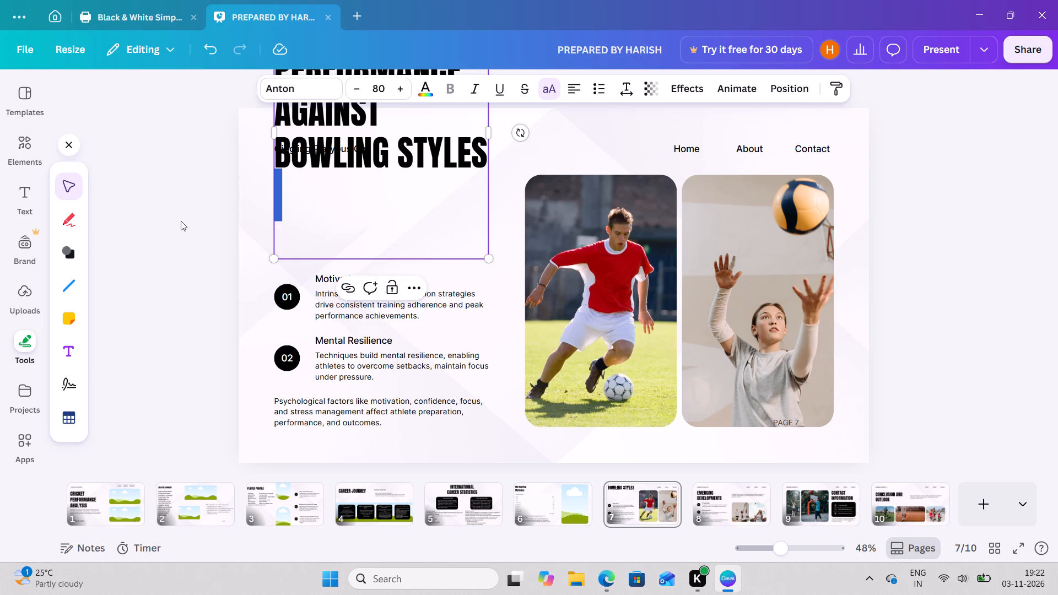
pyautogui.click(181, 221)
pyautogui.click(325, 190)
pyautogui.moveTo(325, 190); pyautogui.dragTo(338, 258)
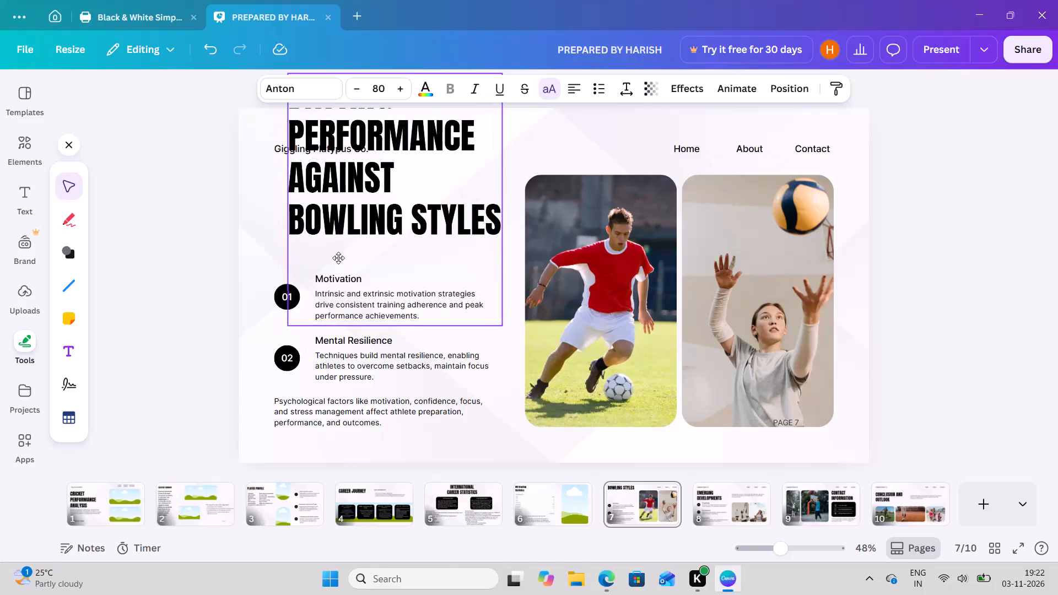
pyautogui.moveTo(338, 258); pyautogui.dragTo(905, 312)
pyautogui.moveTo(878, 301); pyautogui.dragTo(862, 313)
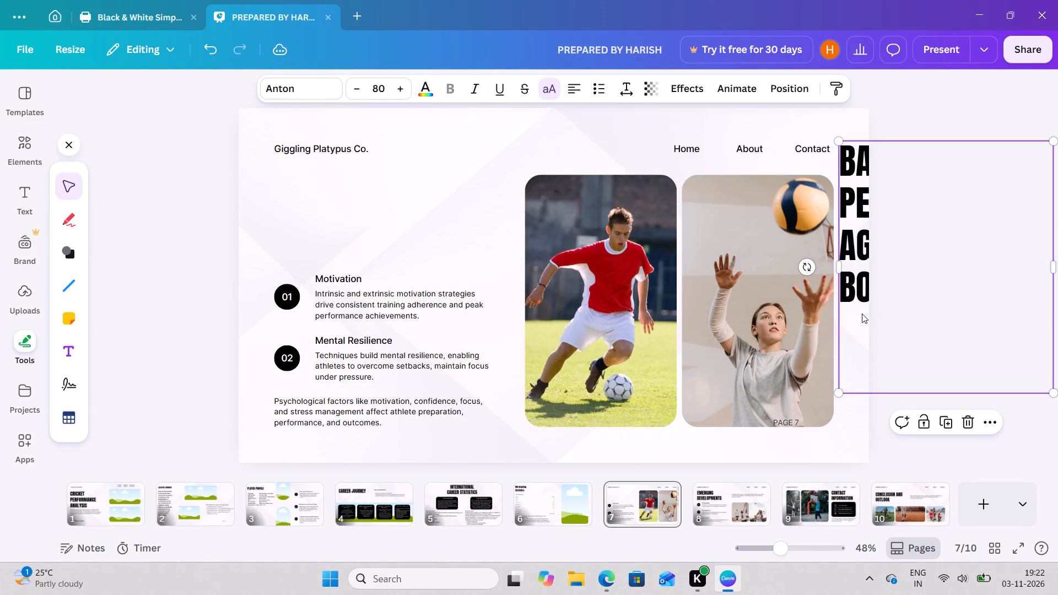
# Delete the "Giggling Platypus Co.", "Home", "About" and "Contact" header texts from page 7.
pyautogui.click(347, 151)
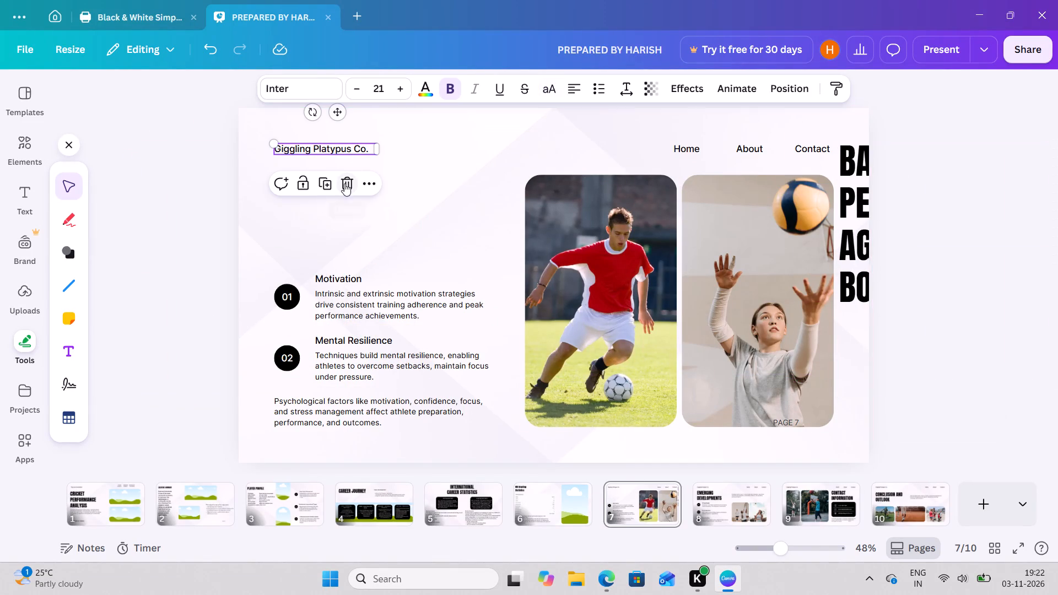
pyautogui.click(344, 183)
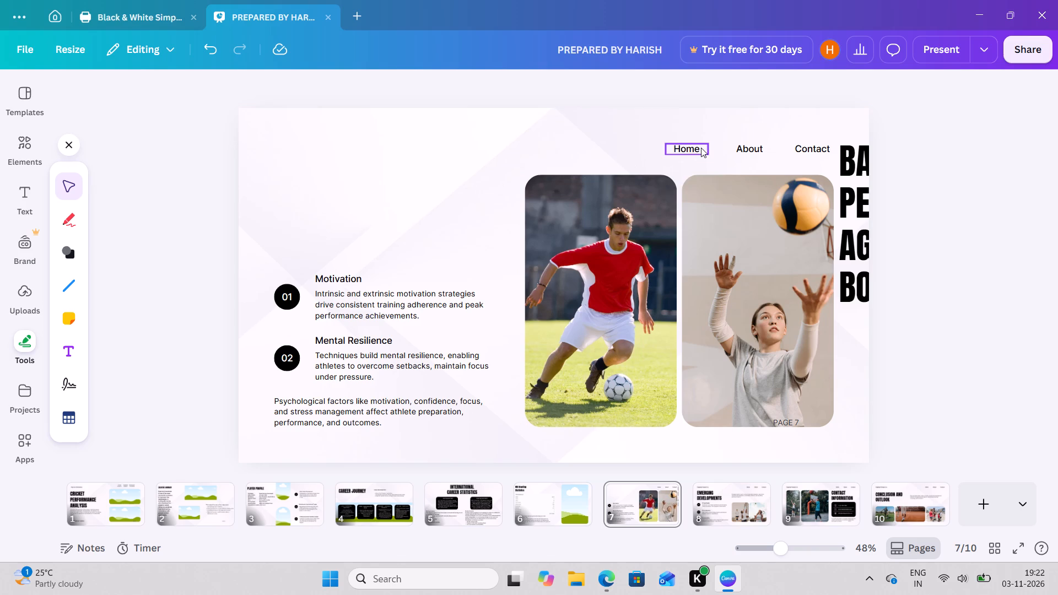
pyautogui.click(701, 148)
pyautogui.click(707, 180)
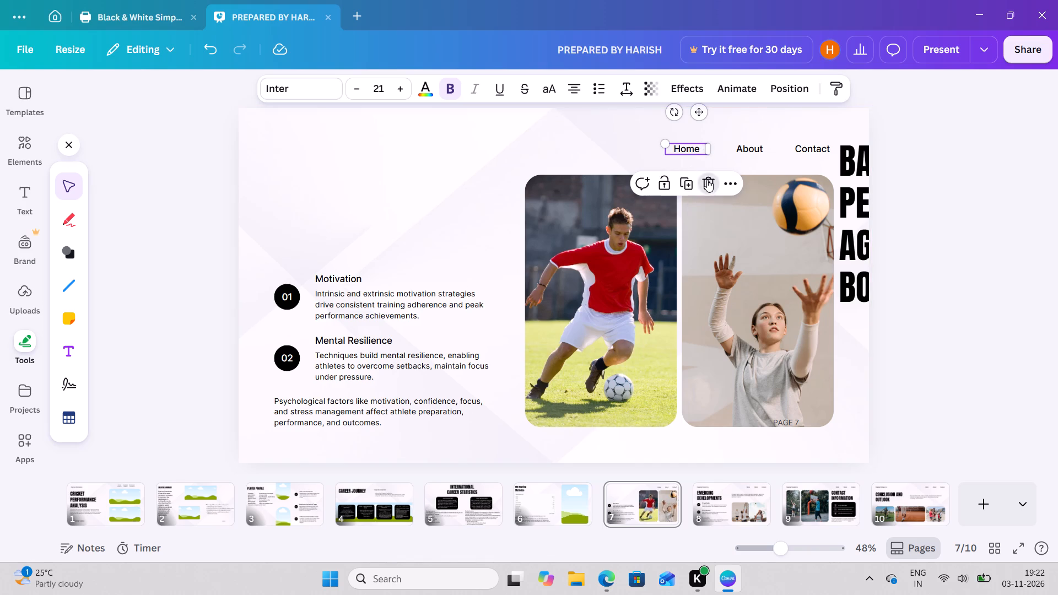
pyautogui.click(742, 152)
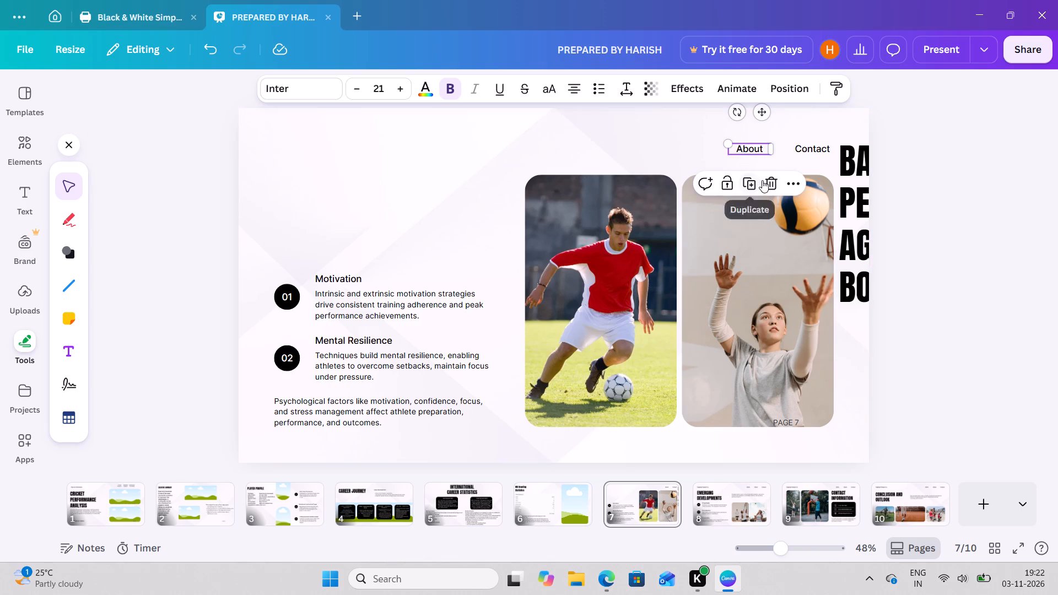
pyautogui.click(765, 181)
pyautogui.click(807, 153)
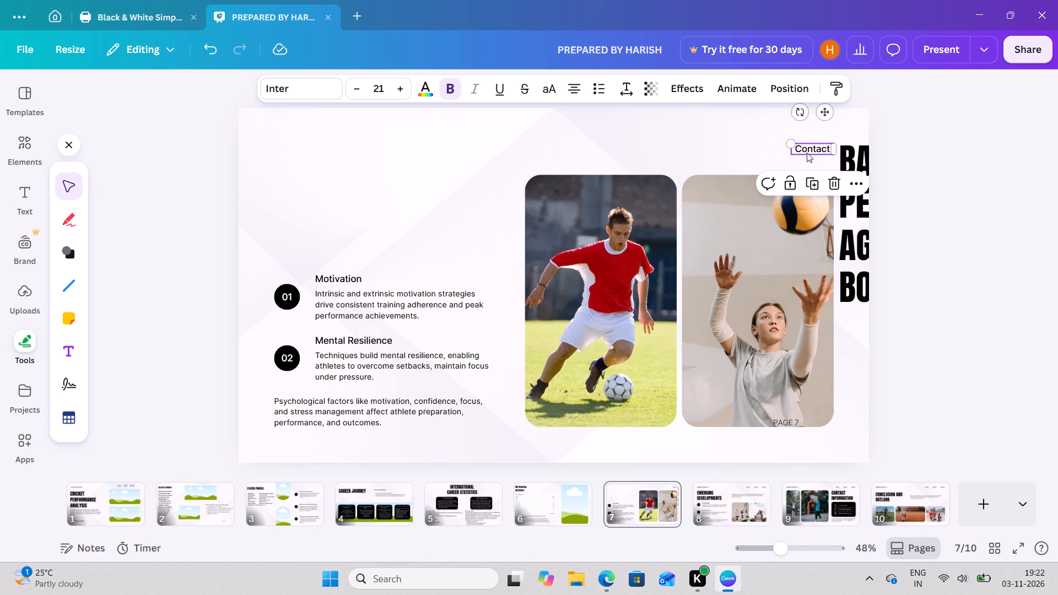
pyautogui.click(832, 180)
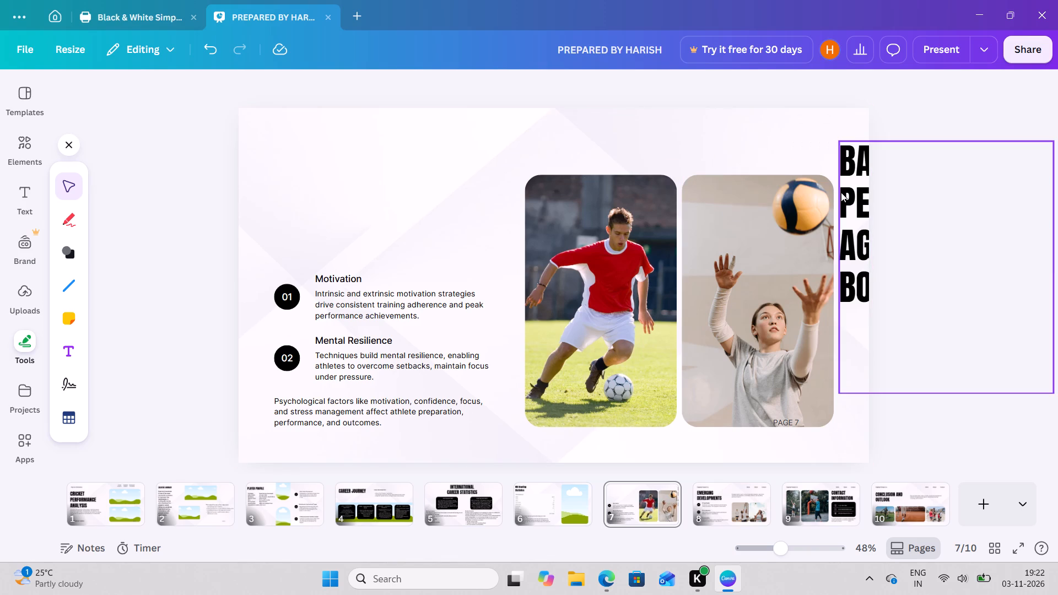
# Move the title back to the upper-left area of page 7, beside the soccer photo.
pyautogui.click(841, 192)
pyautogui.moveTo(841, 192); pyautogui.dragTo(285, 143)
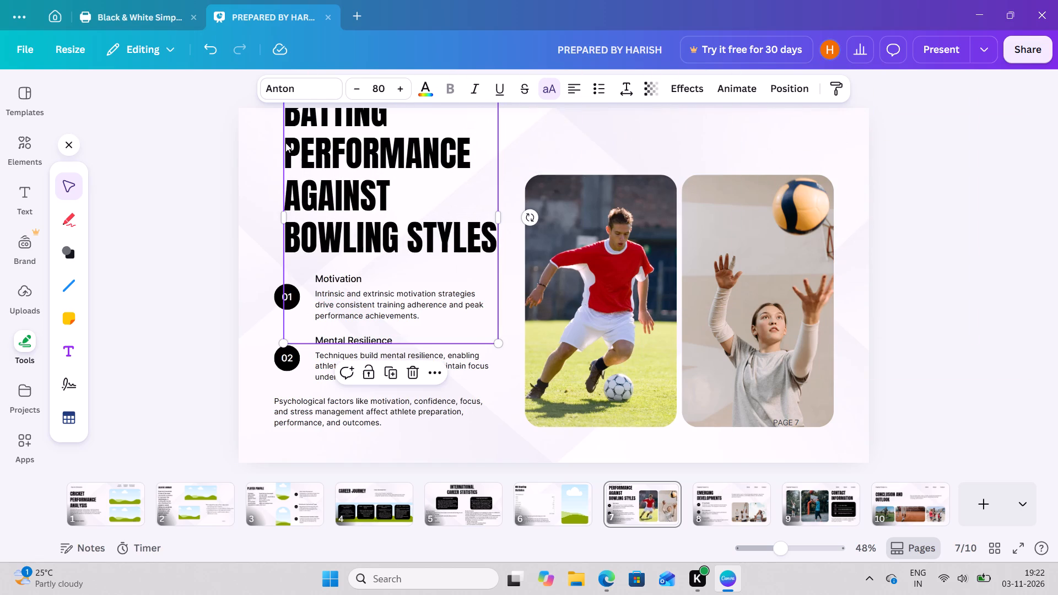
# Delete the "Motivation" subheading and its description paragraph from page 7.
pyautogui.click(351, 283)
pyautogui.click(430, 244)
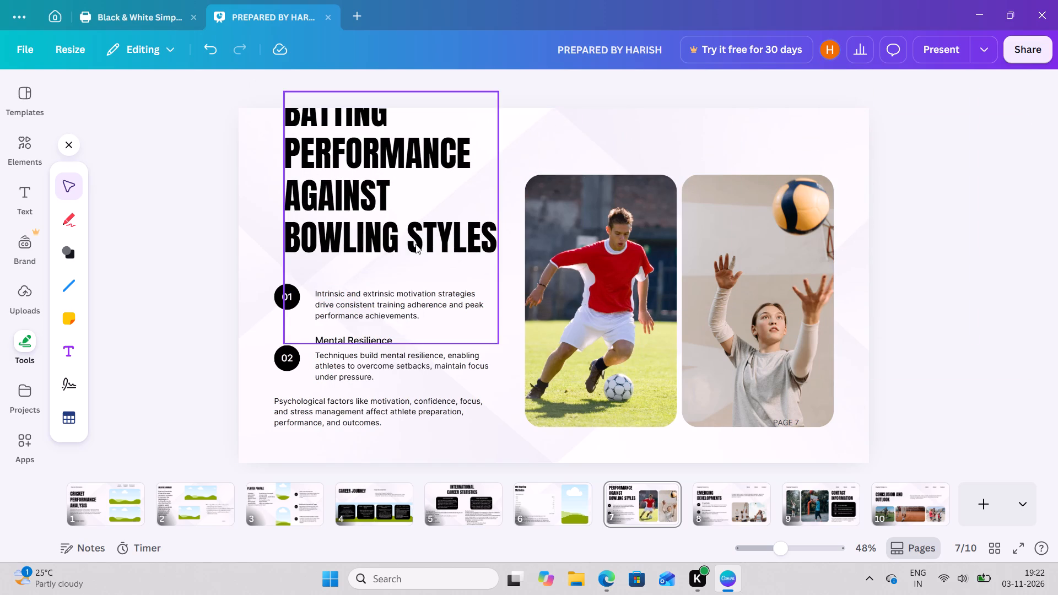
pyautogui.click(372, 316)
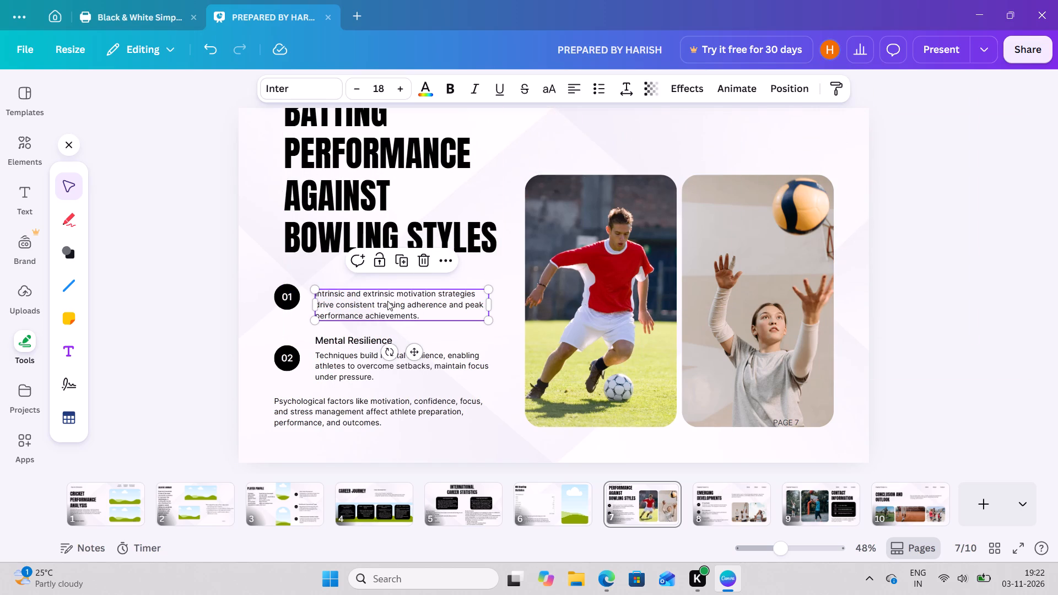
pyautogui.click(426, 253)
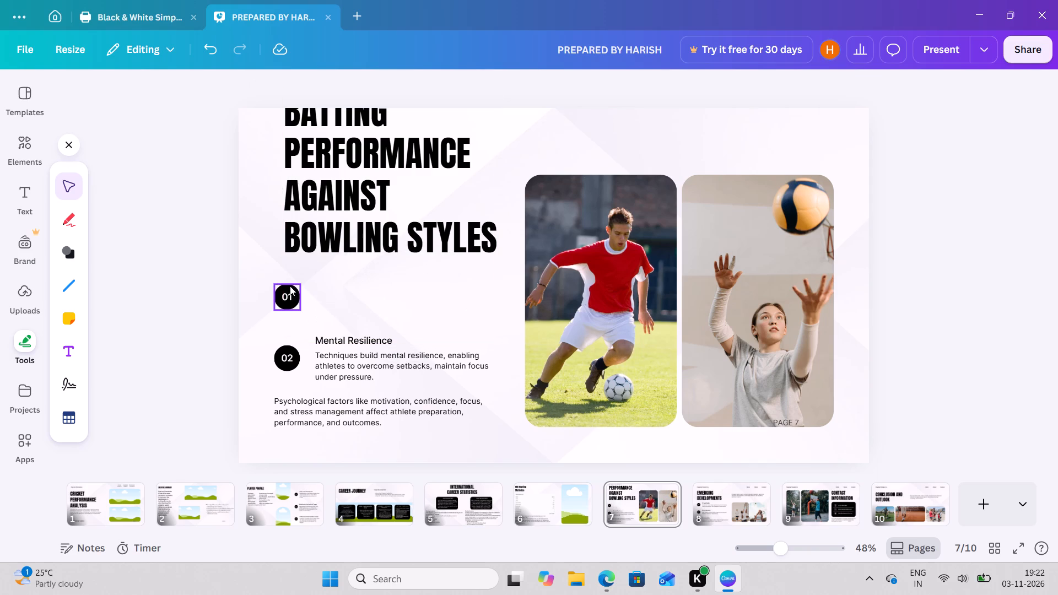
# Move both black circles to the page's bottom edge below the photos and delete their "01" and "02" number texts.
pyautogui.moveTo(290, 286); pyautogui.dragTo(577, 456)
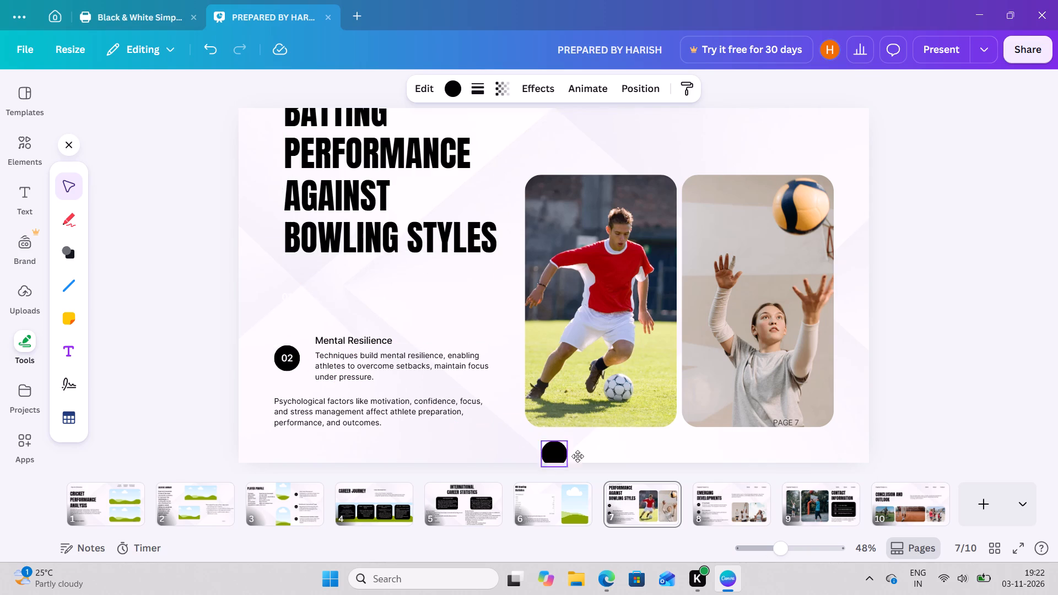
pyautogui.moveTo(577, 456); pyautogui.dragTo(603, 445)
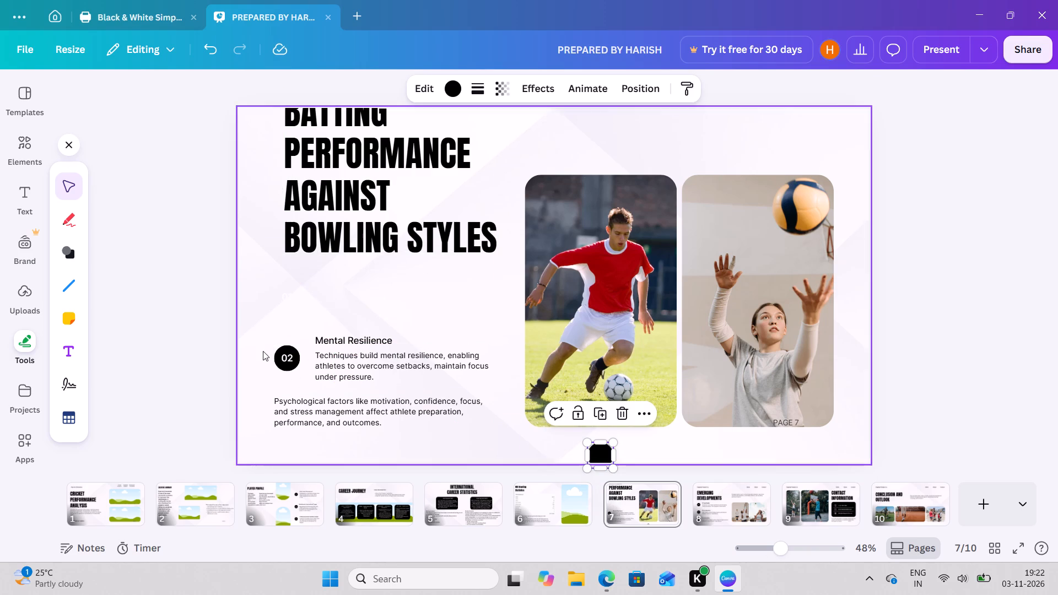
pyautogui.click(294, 361)
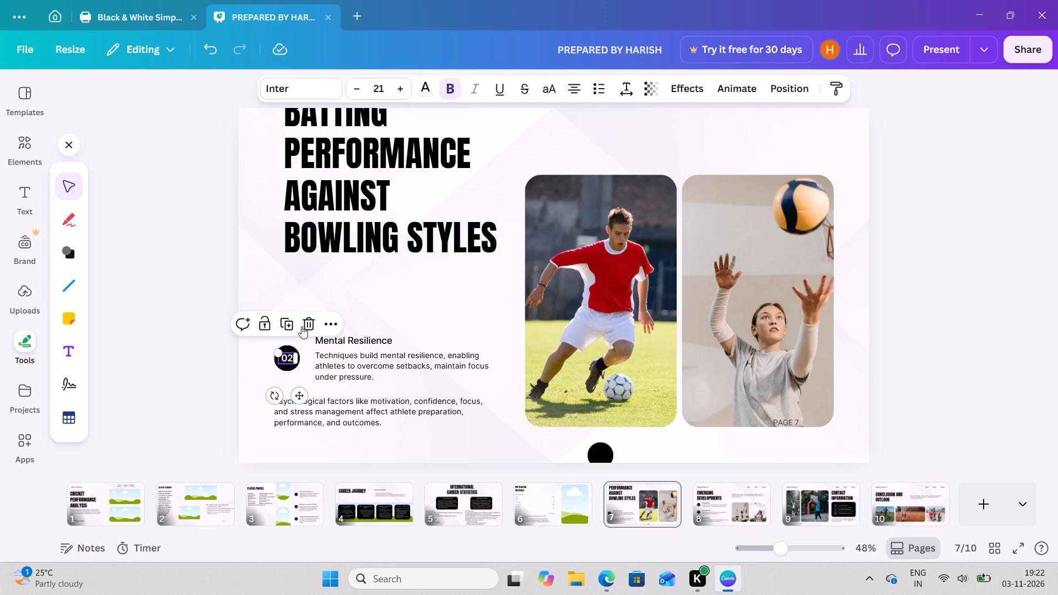
pyautogui.click(301, 326)
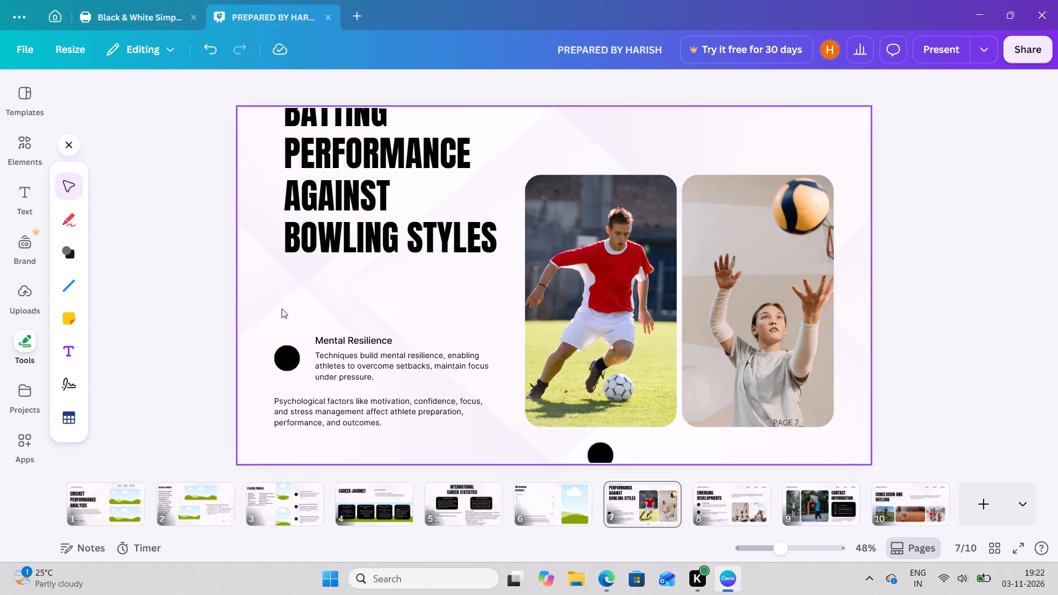
pyautogui.click(283, 307)
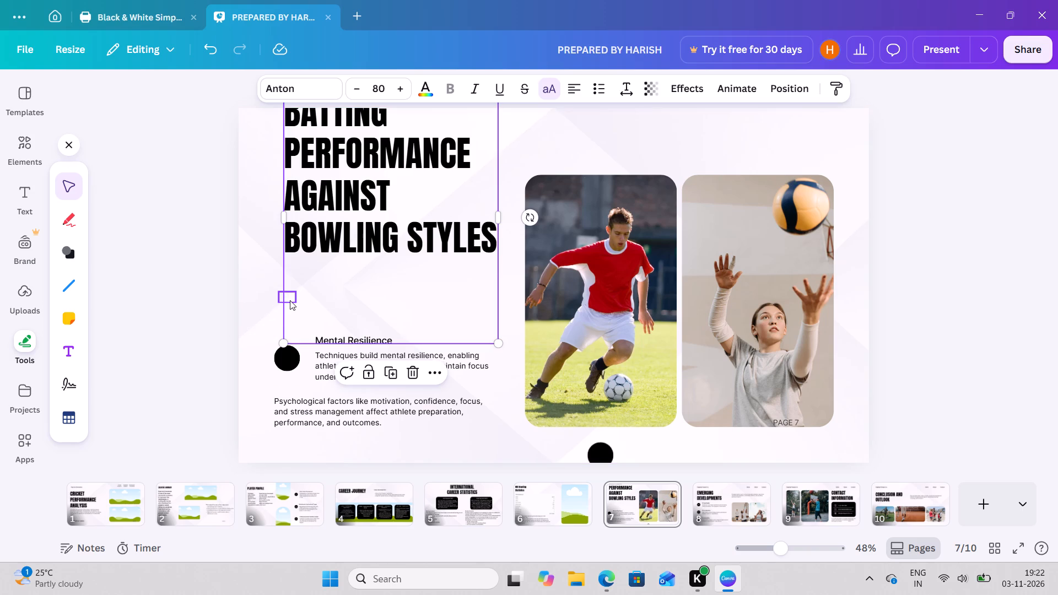
pyautogui.click(290, 300)
pyautogui.click(306, 270)
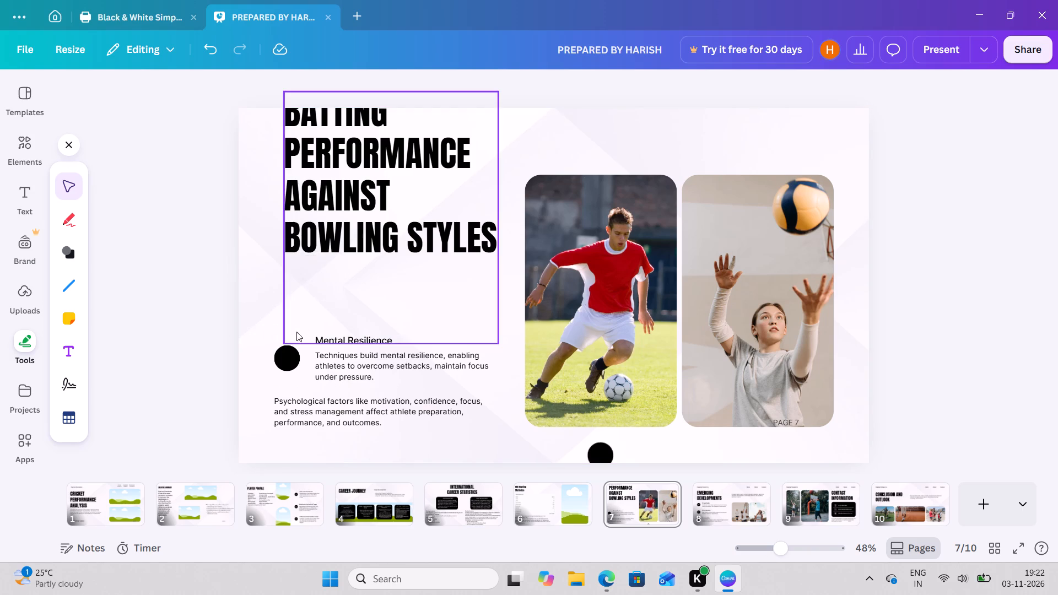
pyautogui.moveTo(286, 369); pyautogui.dragTo(686, 462)
# Delete the "Mental Resilience" subheading and its description paragraph from page 7.
pyautogui.click(426, 371)
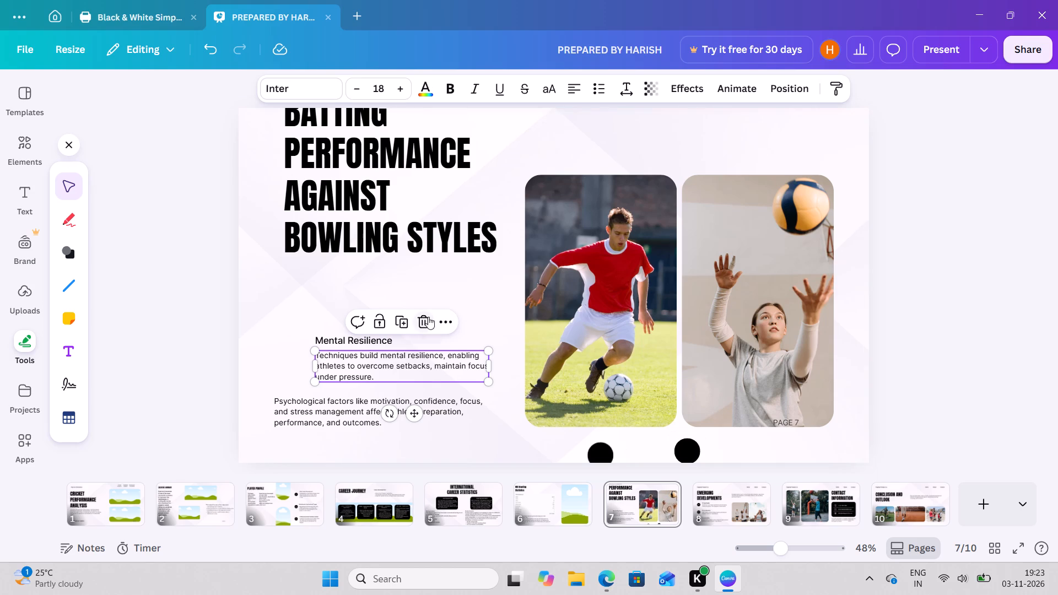
pyautogui.click(426, 320)
pyautogui.moveTo(375, 342); pyautogui.dragTo(399, 312)
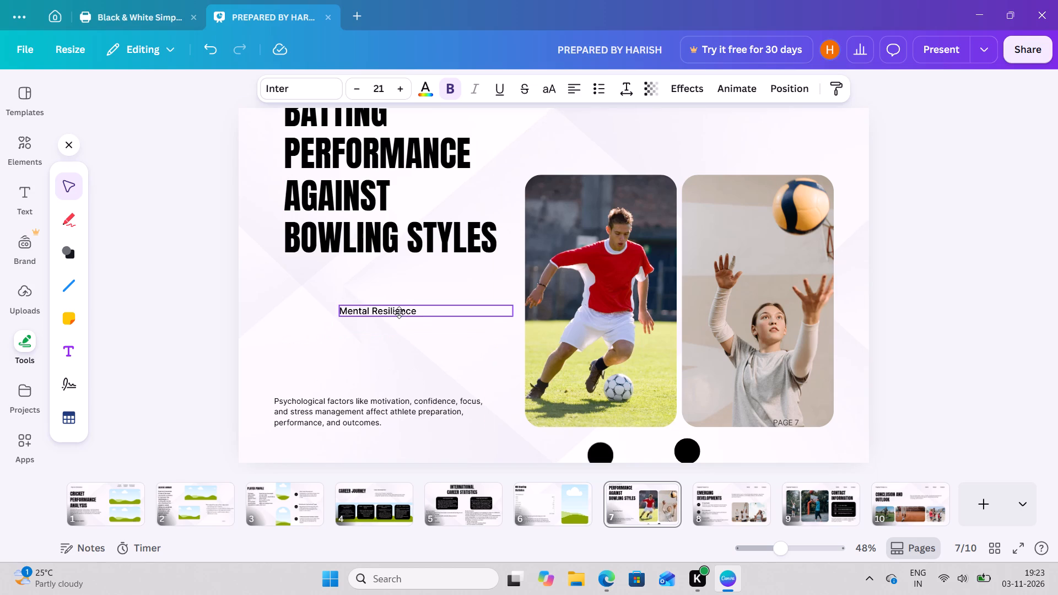
pyautogui.moveTo(399, 312); pyautogui.dragTo(336, 380)
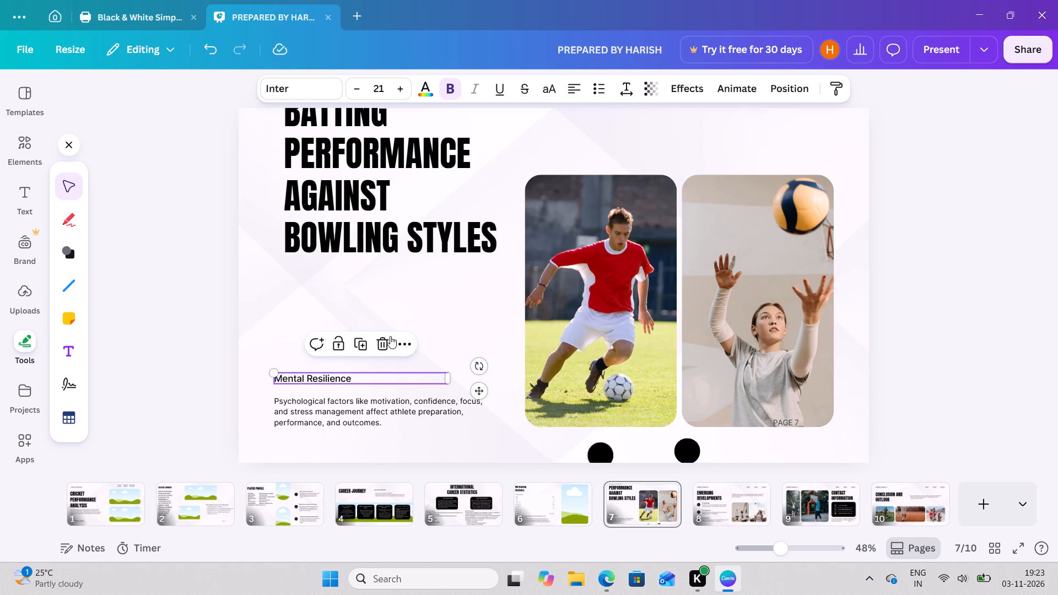
pyautogui.click(382, 344)
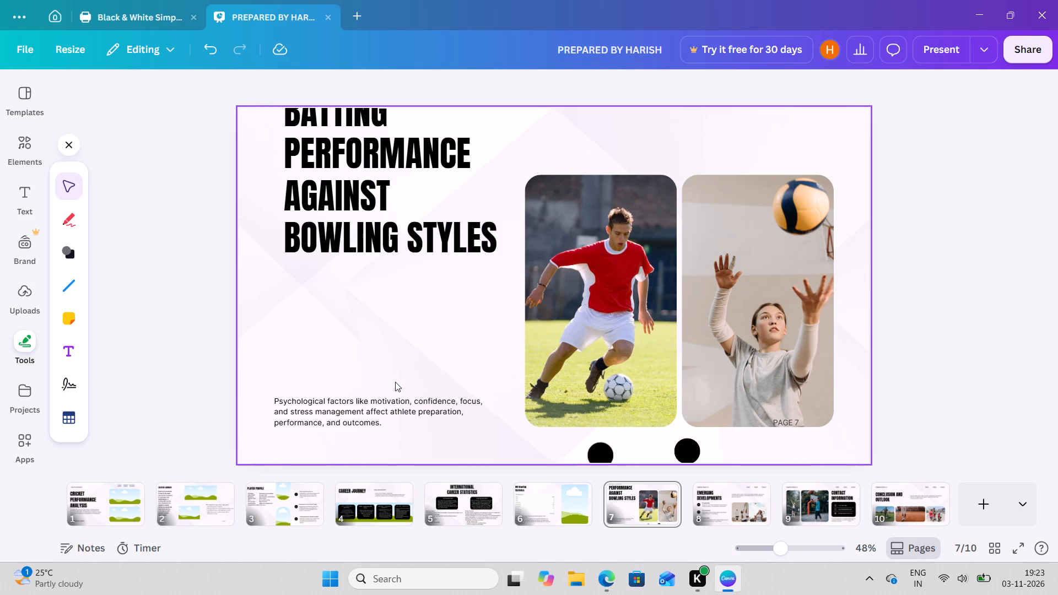
# Move the title fully onto the page and scale it down to a font size of about 49.5.
pyautogui.moveTo(395, 266); pyautogui.dragTo(364, 297)
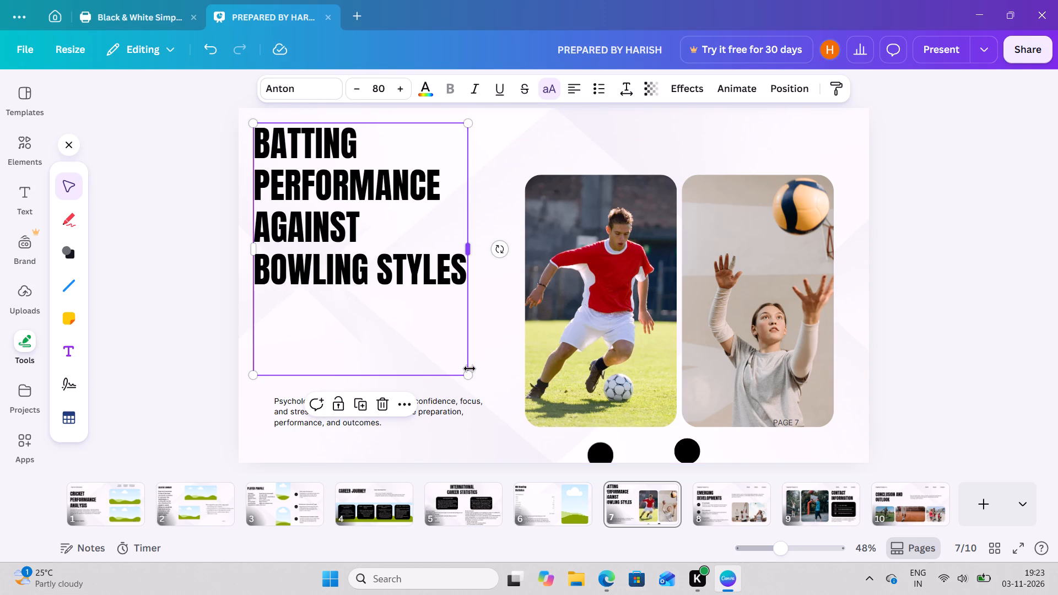
pyautogui.moveTo(469, 375); pyautogui.dragTo(411, 280)
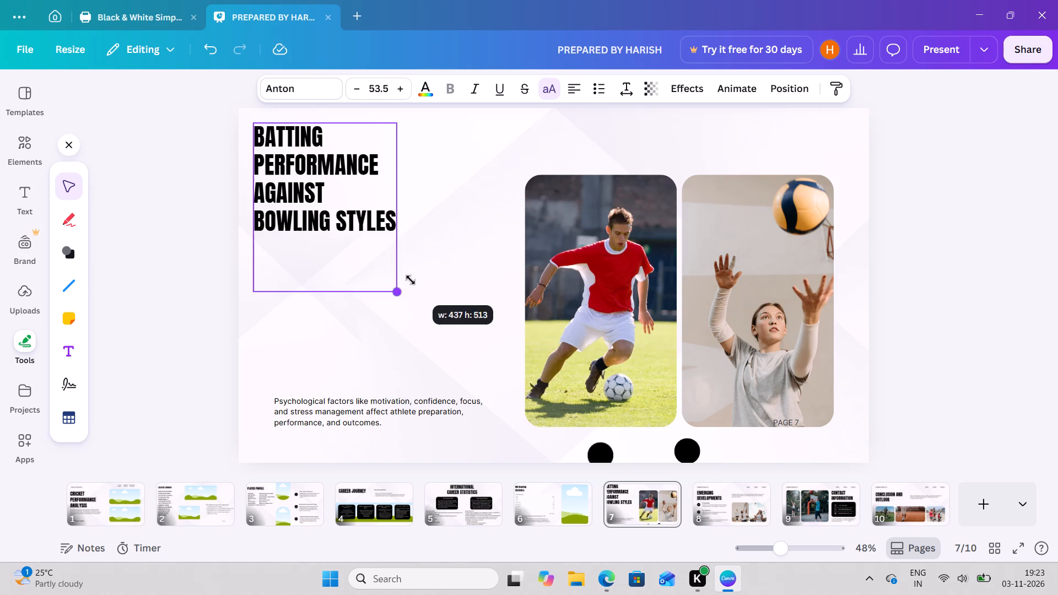
pyautogui.moveTo(411, 280); pyautogui.dragTo(403, 266)
# Widen the title box so the heading wraps onto three lines, and place it near the page's top-left corner.
pyautogui.click(314, 190)
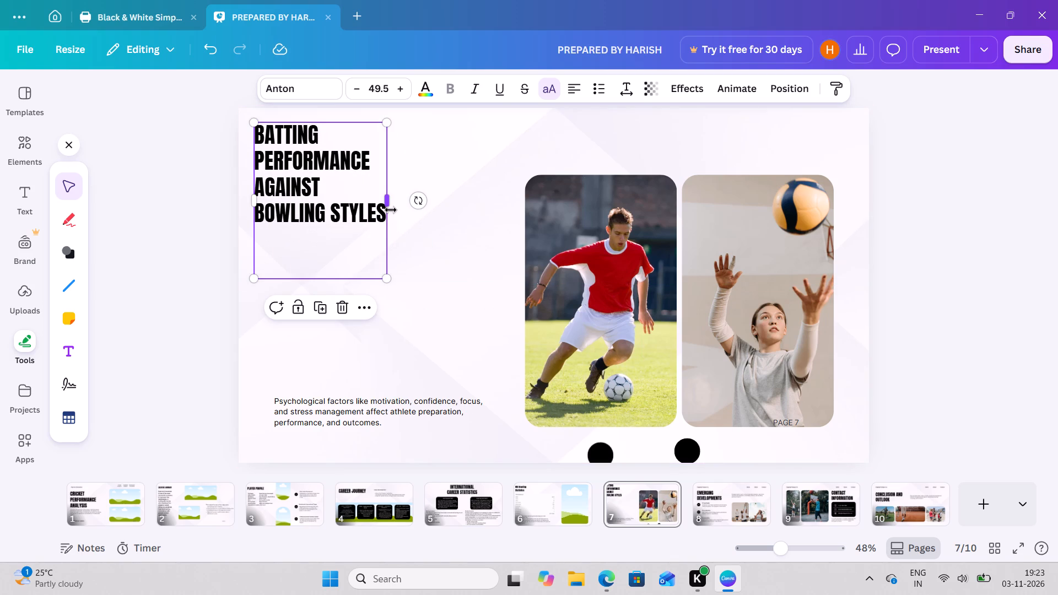
pyautogui.moveTo(388, 202); pyautogui.dragTo(445, 199)
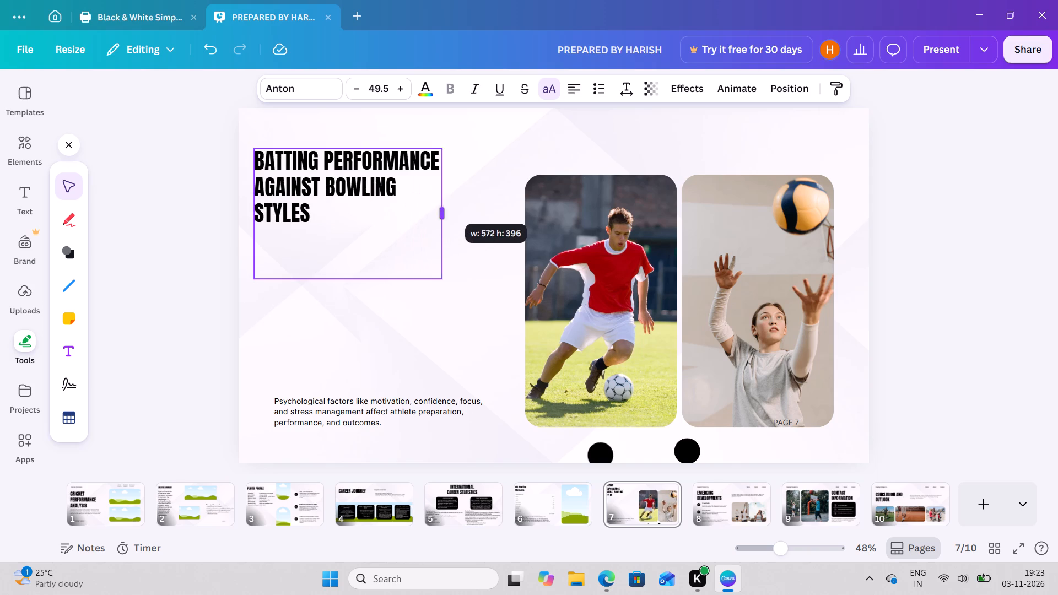
pyautogui.moveTo(445, 199); pyautogui.dragTo(453, 191)
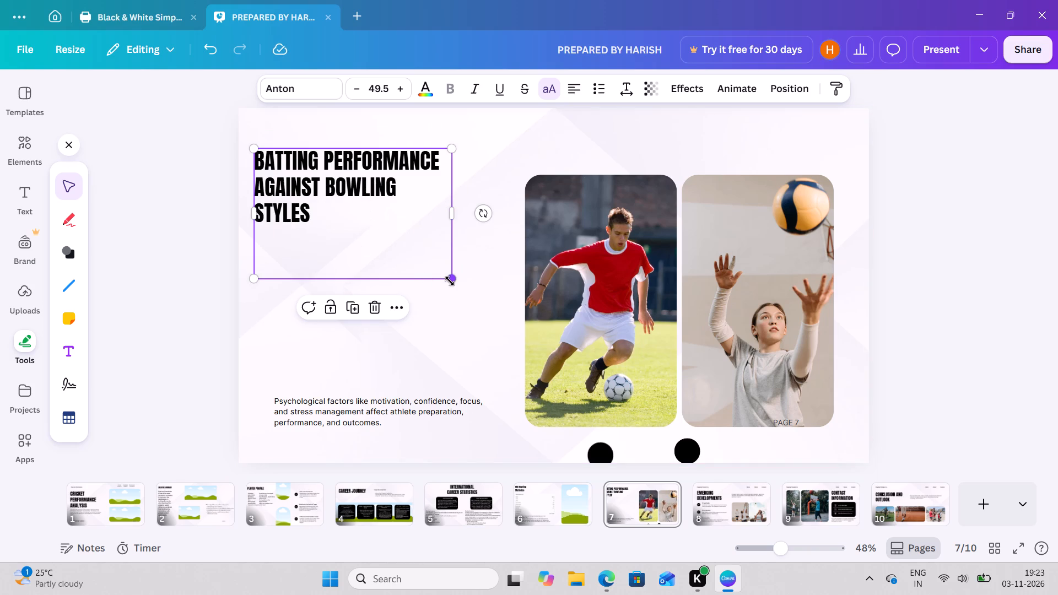
pyautogui.click(450, 281)
pyautogui.click(456, 330)
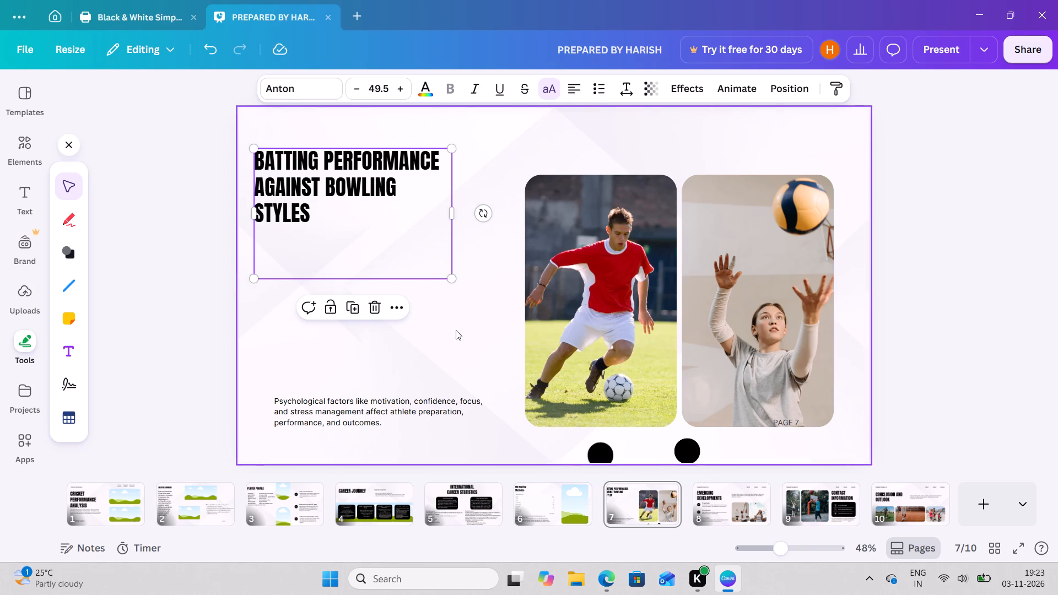
pyautogui.moveTo(374, 223); pyautogui.dragTo(375, 198)
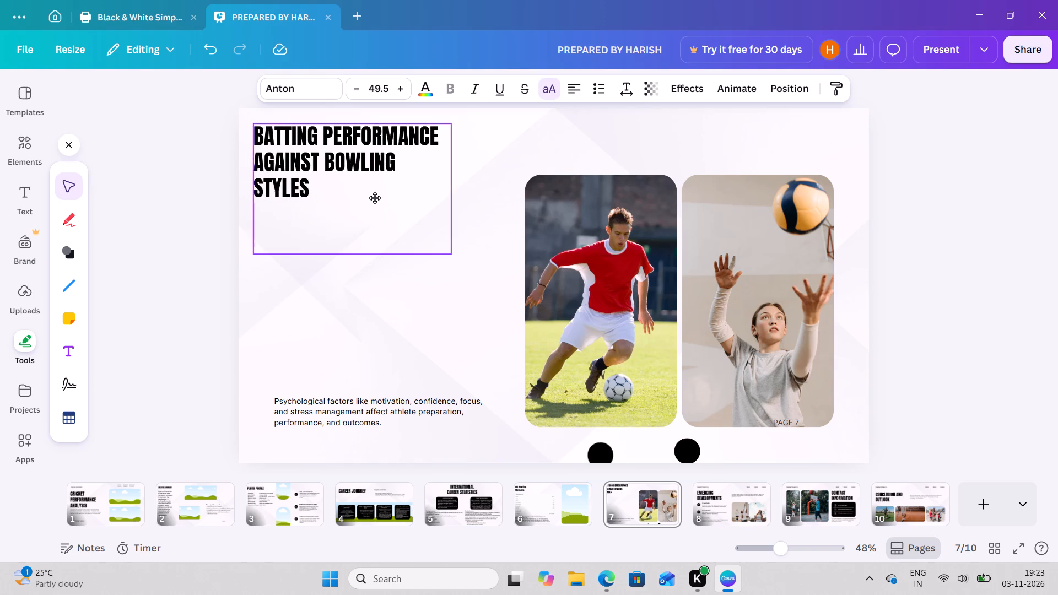
pyautogui.moveTo(375, 198); pyautogui.dragTo(375, 199)
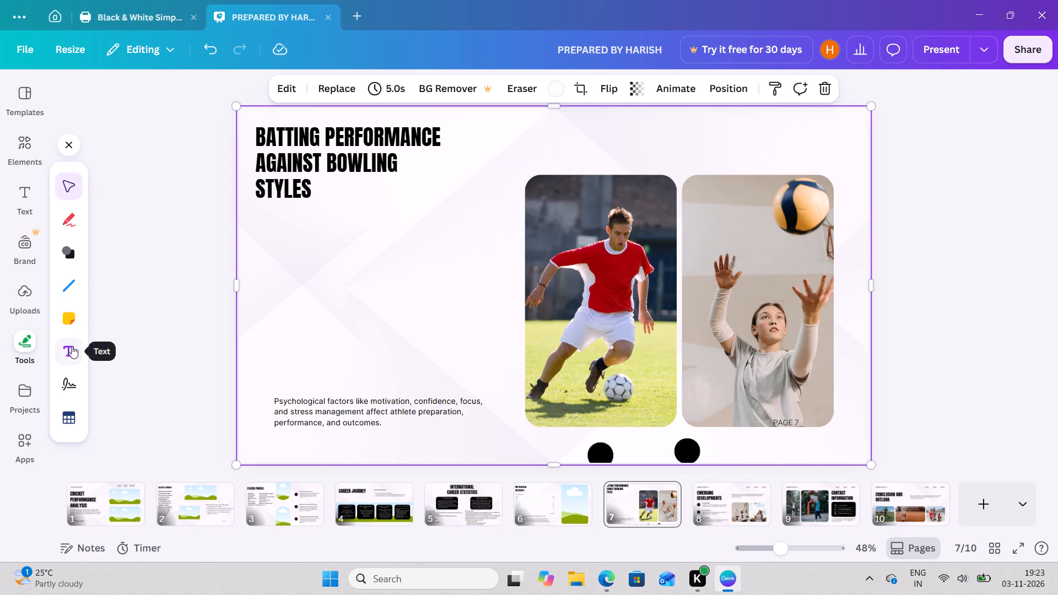
pyautogui.click(418, 413)
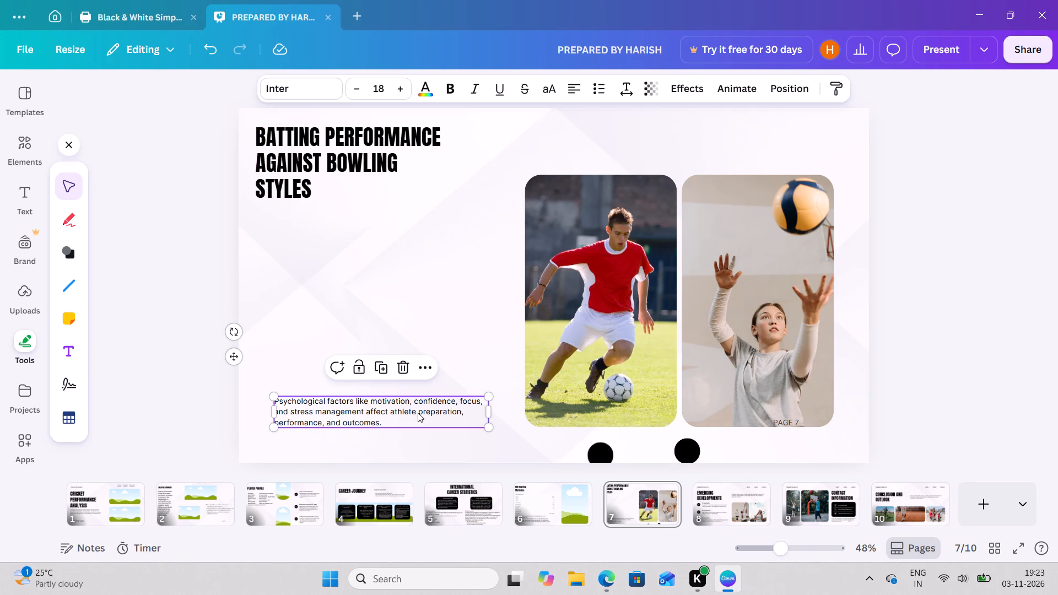
pyautogui.doubleClick(418, 413)
pyautogui.press('BackSpace')
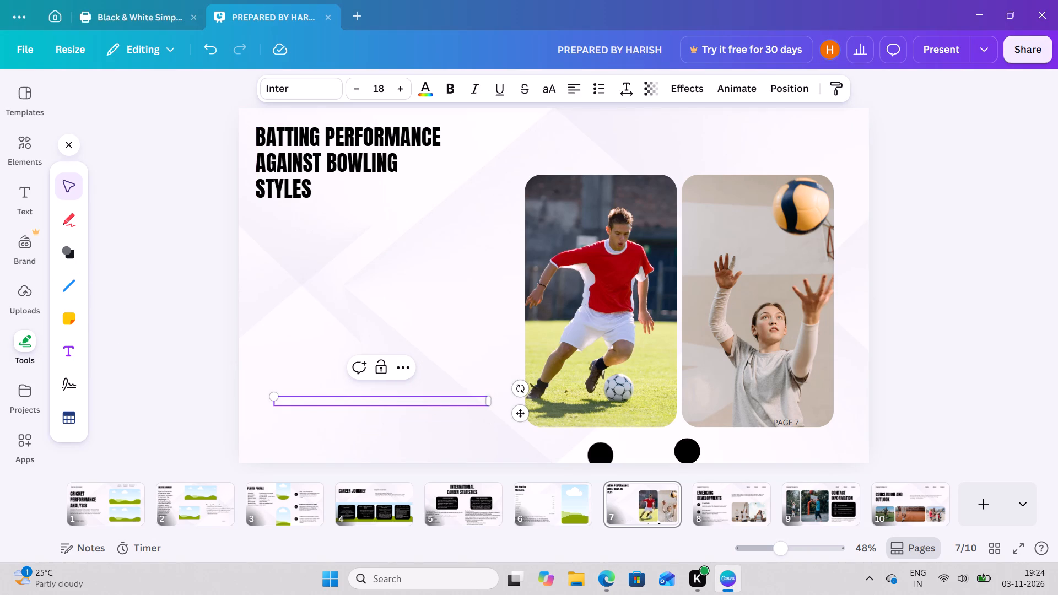
pyautogui.hotkey('ctrl', 'v')
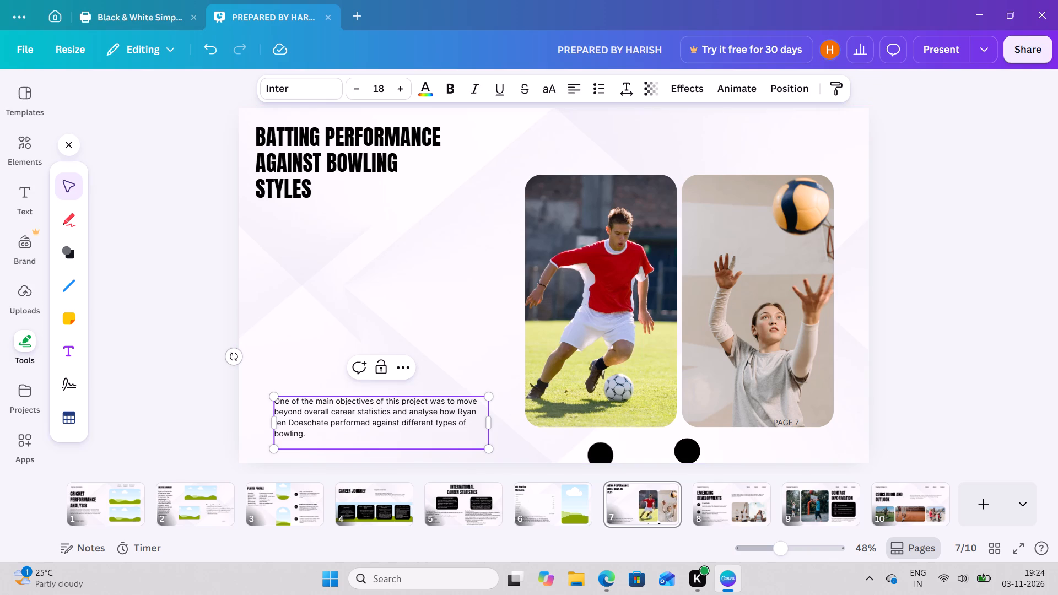
# Move the new paragraph directly below the title, align their left edges, and widen its box so the text wraps onto three lines.
pyautogui.click(462, 433)
pyautogui.moveTo(462, 433); pyautogui.dragTo(480, 326)
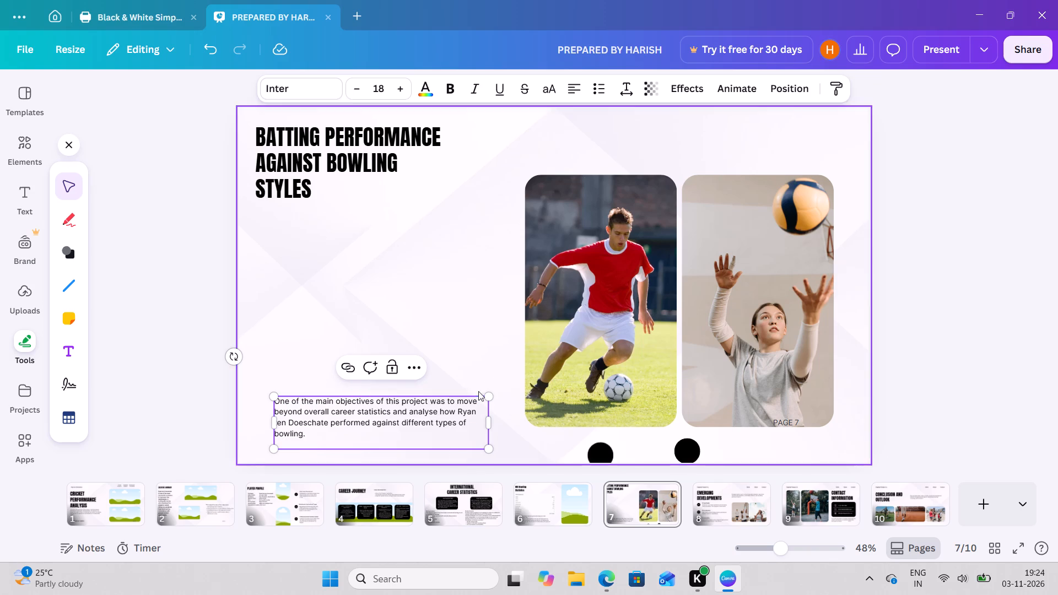
pyautogui.click(475, 310)
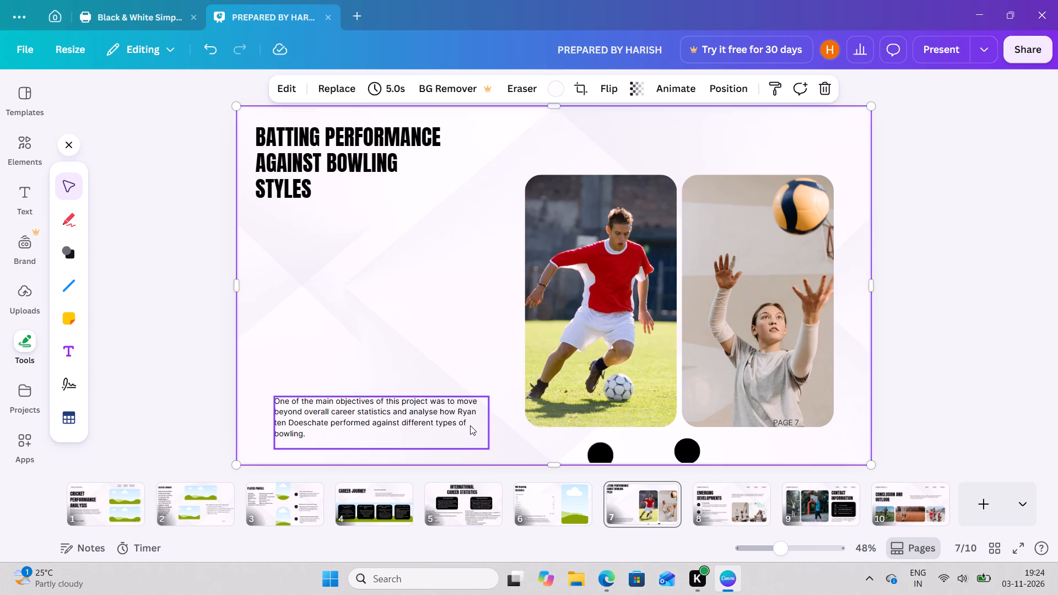
pyautogui.click(370, 319)
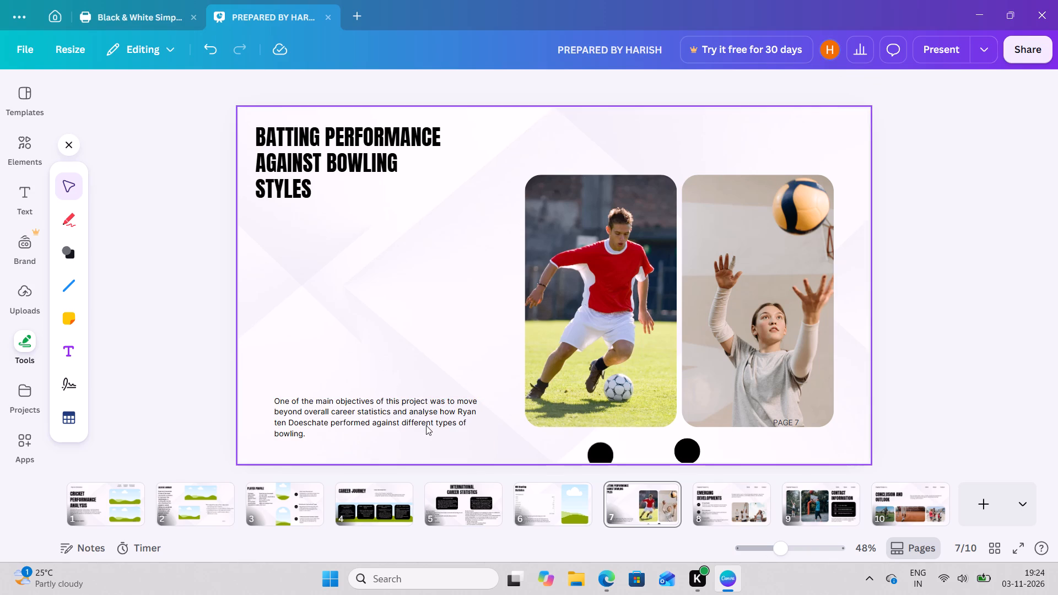
pyautogui.click(426, 425)
pyautogui.moveTo(426, 425); pyautogui.dragTo(408, 256)
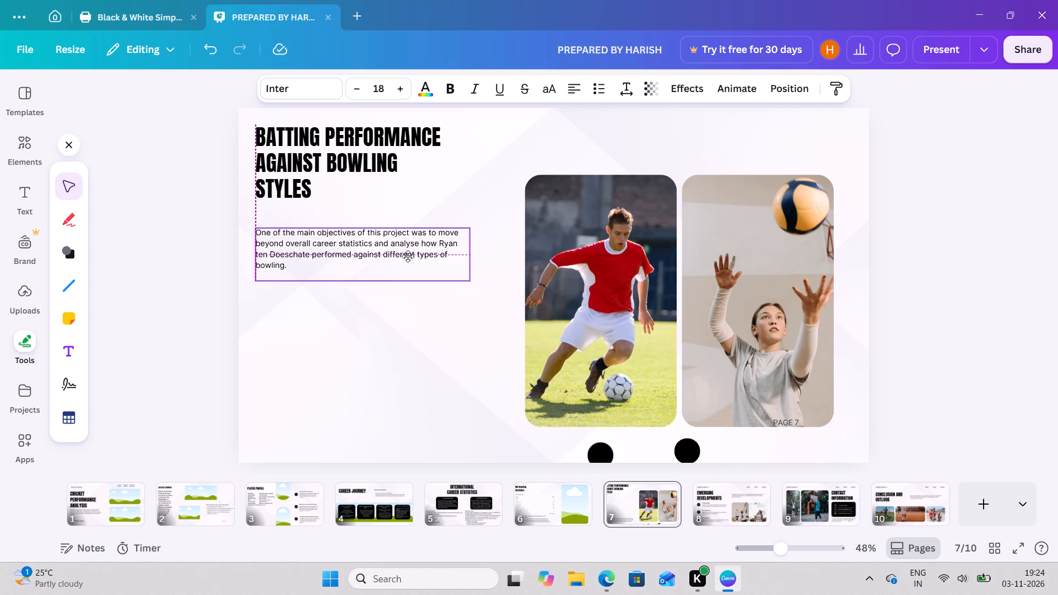
pyautogui.moveTo(408, 256); pyautogui.dragTo(404, 240)
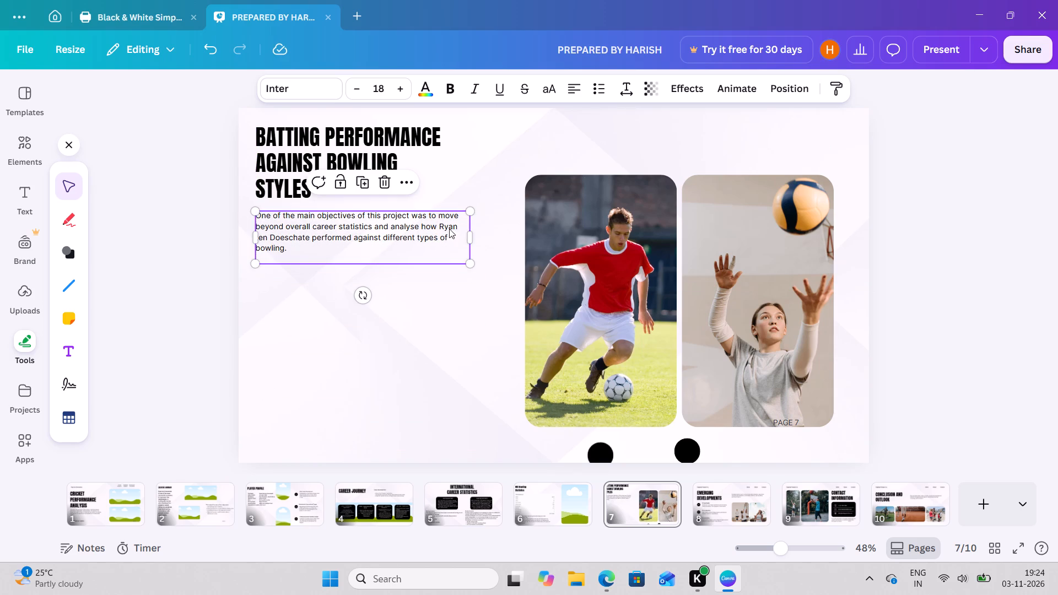
pyautogui.moveTo(479, 235); pyautogui.dragTo(512, 229)
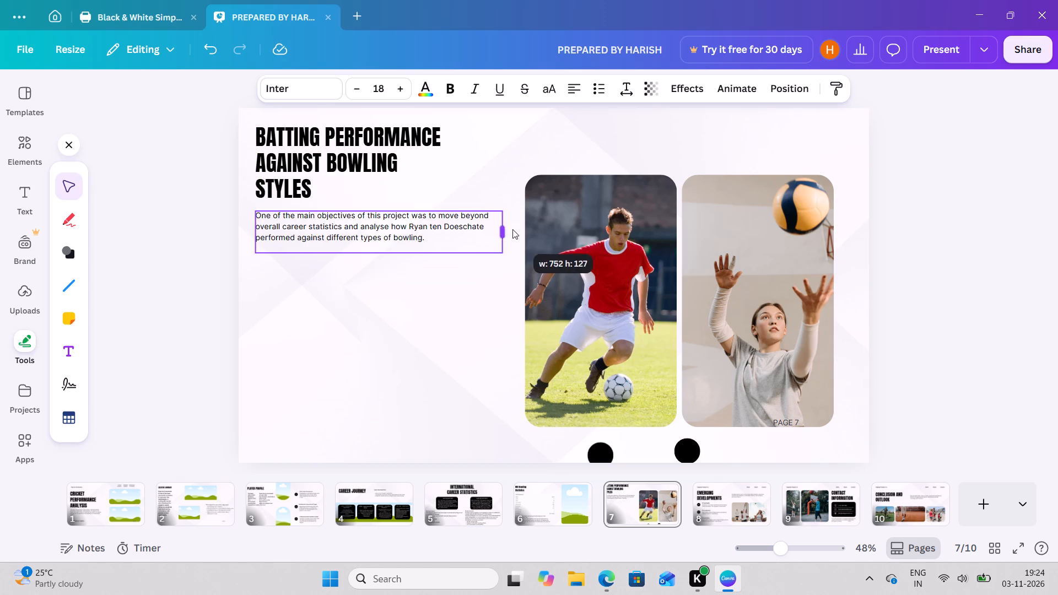
pyautogui.moveTo(512, 229); pyautogui.dragTo(530, 226)
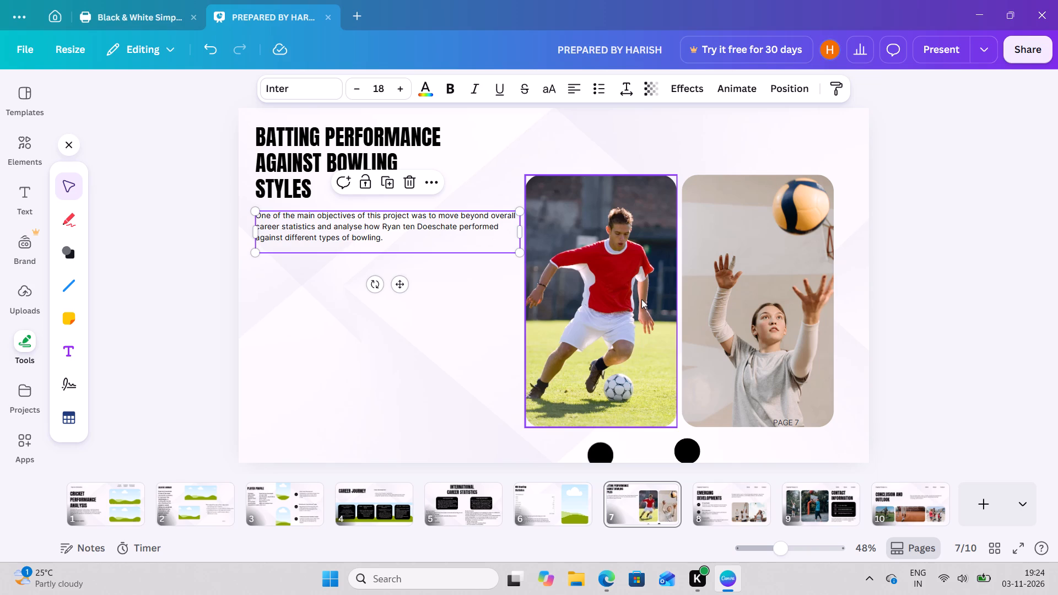
# Shorten the football photo's frame, widen it slightly, and place it below the paragraph in the page's lower-left area.
pyautogui.click(629, 291)
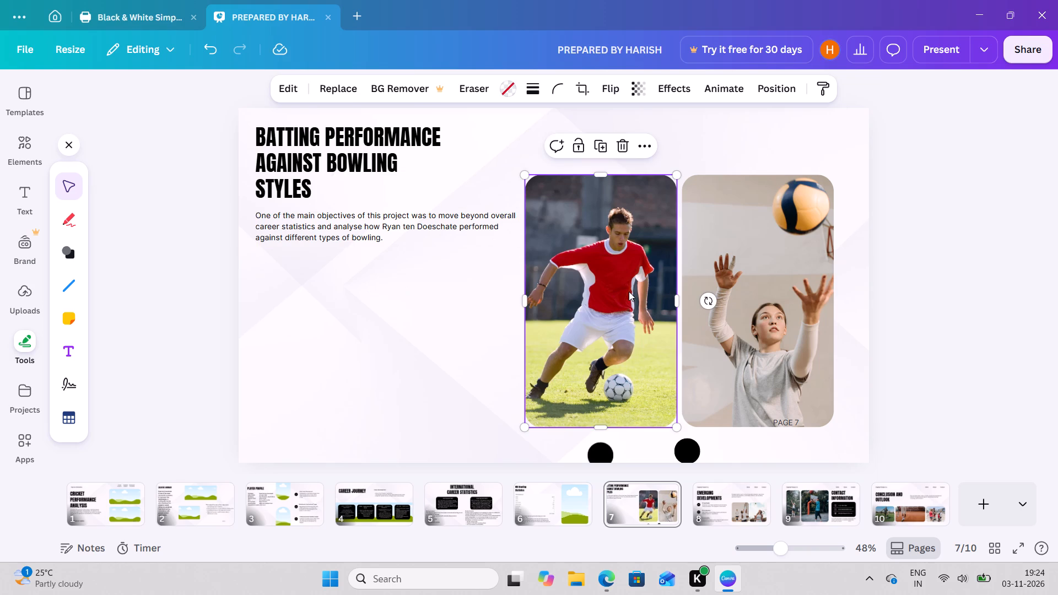
pyautogui.moveTo(613, 185); pyautogui.dragTo(597, 202)
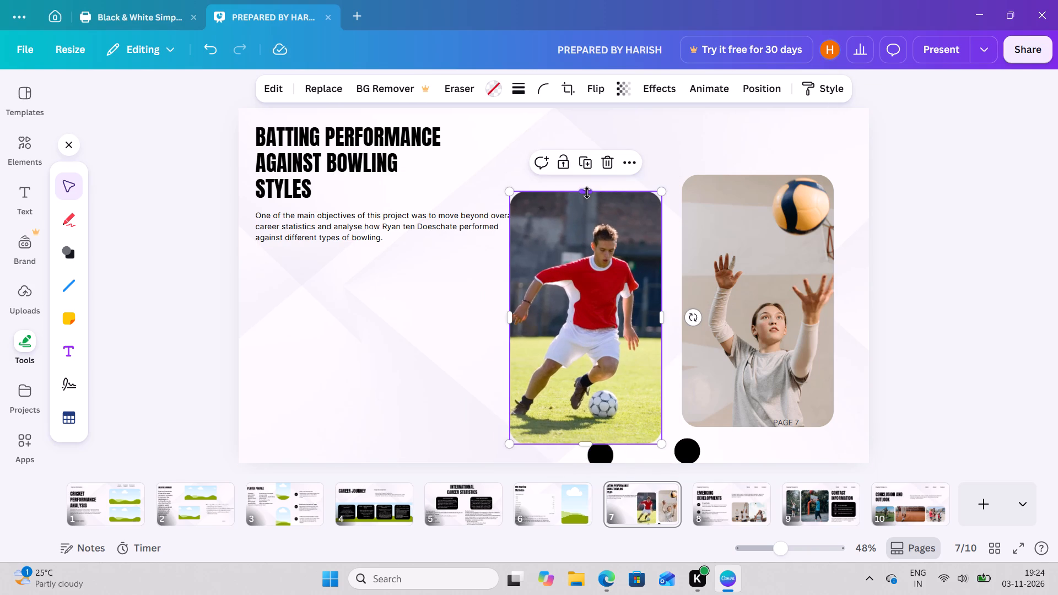
pyautogui.moveTo(587, 193); pyautogui.dragTo(600, 291)
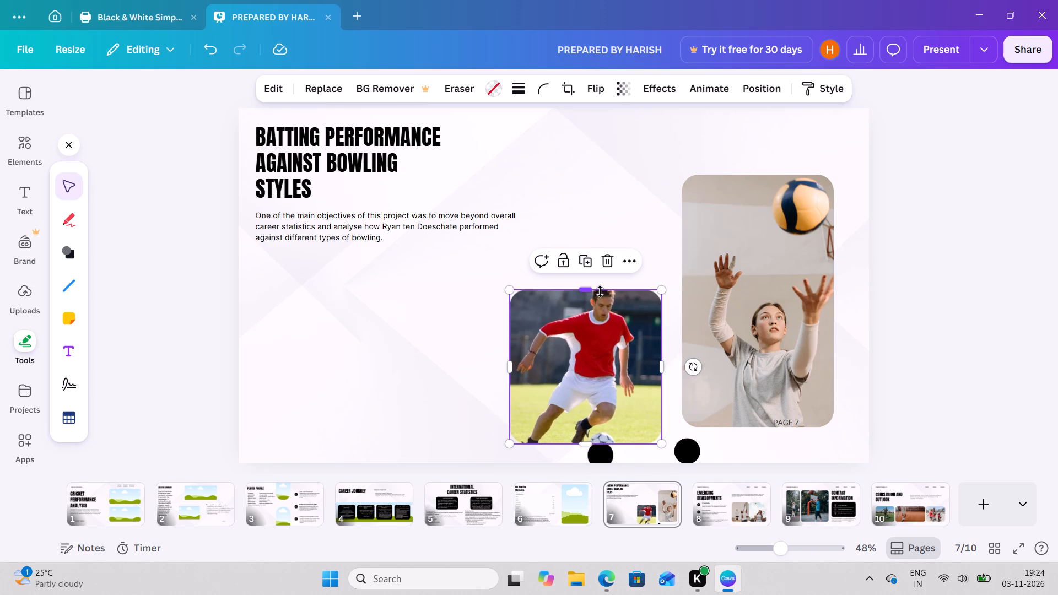
pyautogui.moveTo(596, 339); pyautogui.dragTo(395, 322)
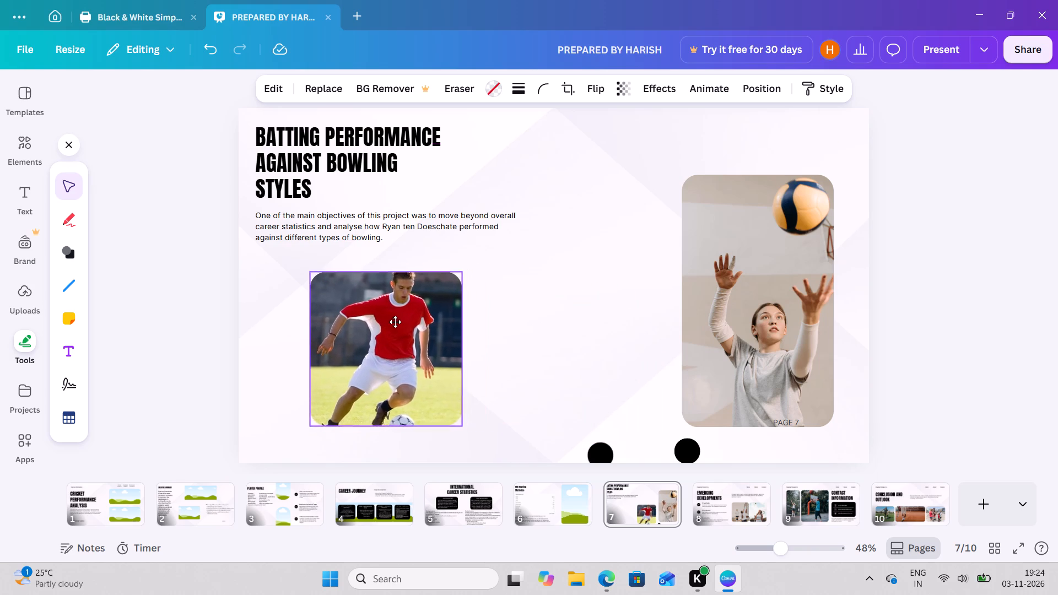
pyautogui.moveTo(395, 322); pyautogui.dragTo(360, 324)
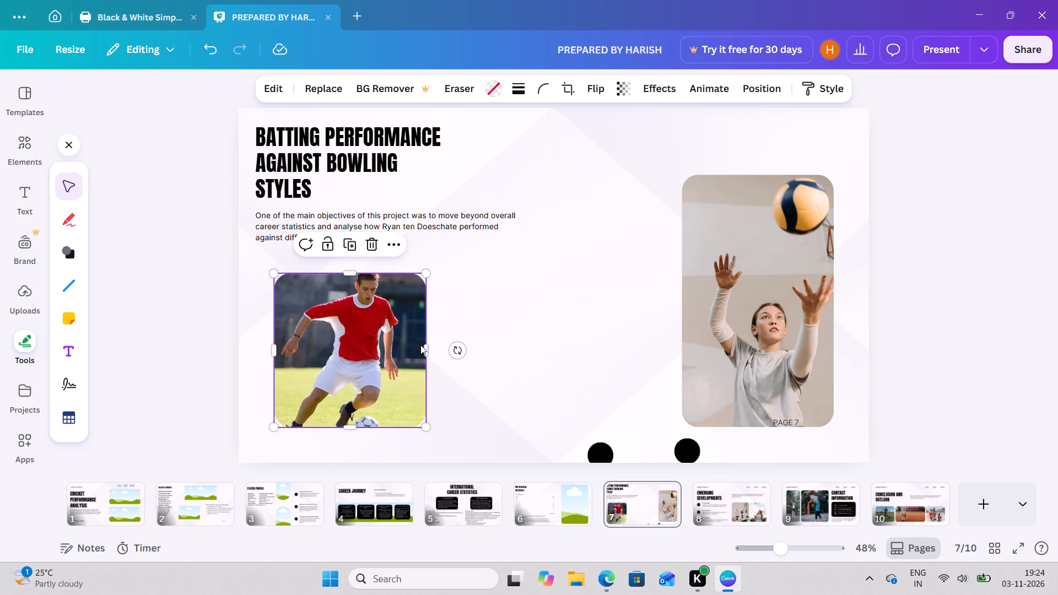
pyautogui.moveTo(424, 349); pyautogui.dragTo(450, 351)
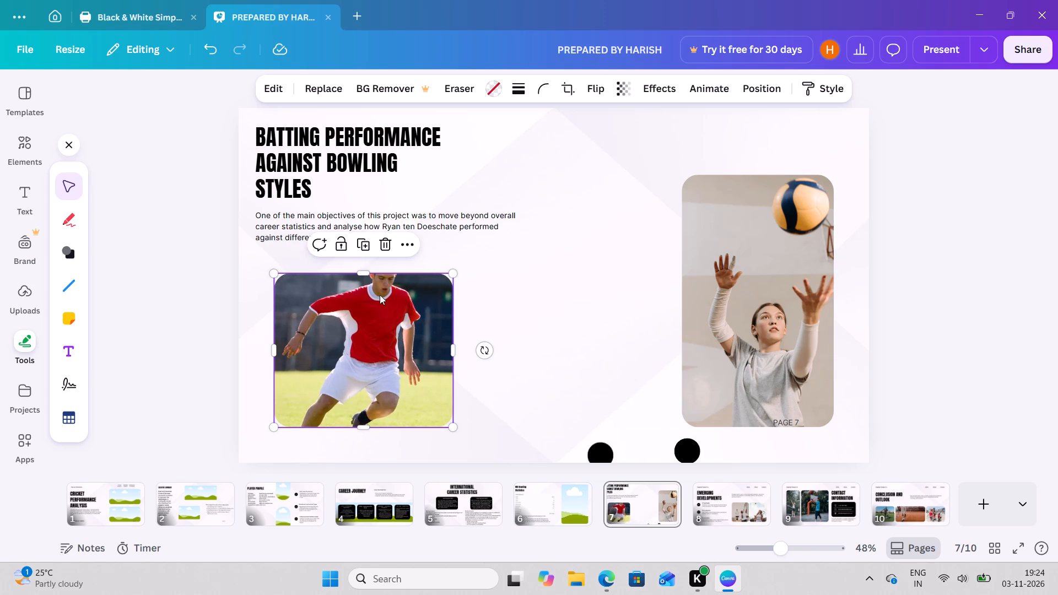
pyautogui.moveTo(362, 272); pyautogui.dragTo(361, 253)
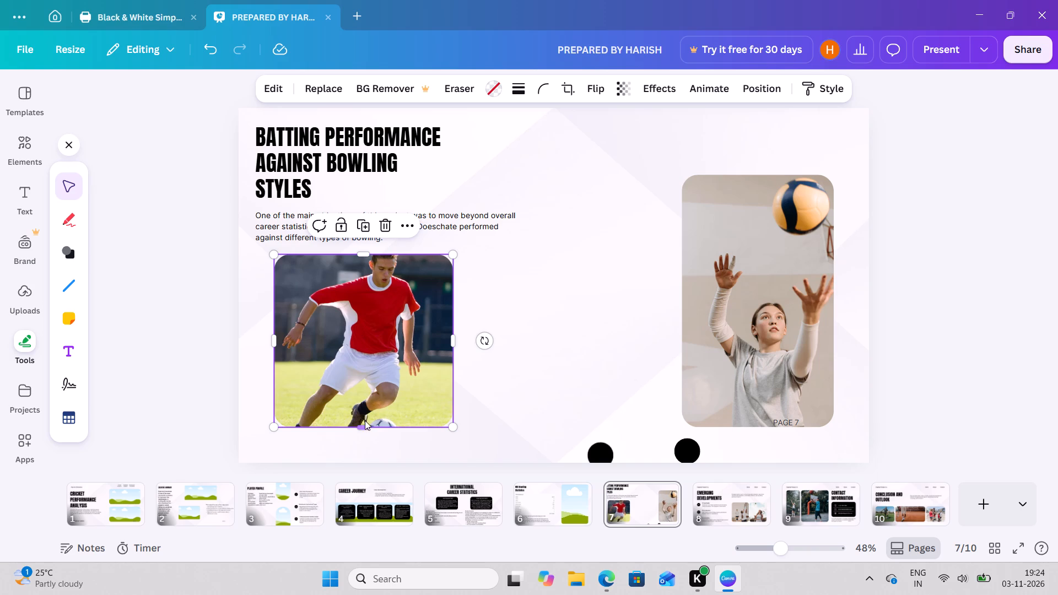
pyautogui.click(360, 380)
pyautogui.moveTo(360, 380); pyautogui.dragTo(354, 403)
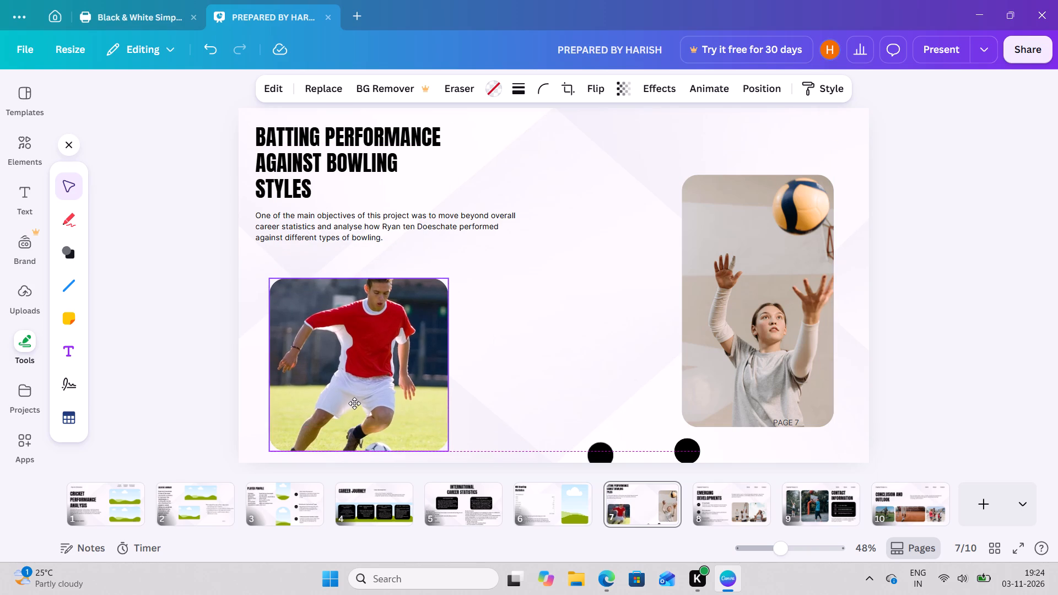
pyautogui.moveTo(354, 403); pyautogui.dragTo(348, 390)
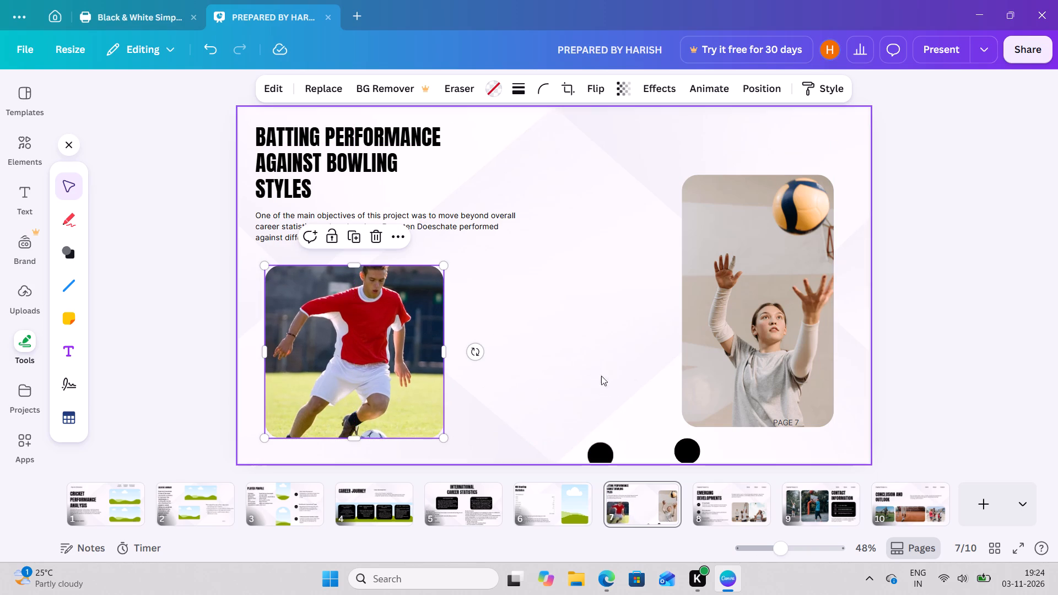
# Delete the football image from its frame, keeping the empty frame on the page.
pyautogui.click(371, 241)
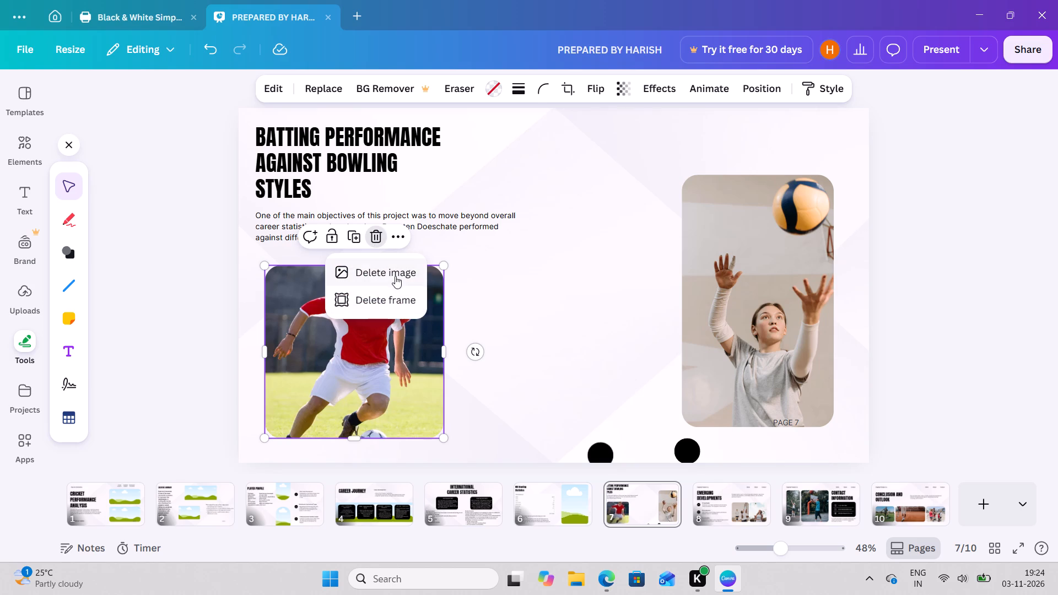
pyautogui.click(395, 276)
# Delete the volleyball photo from page 7 together with its frame.
pyautogui.click(750, 378)
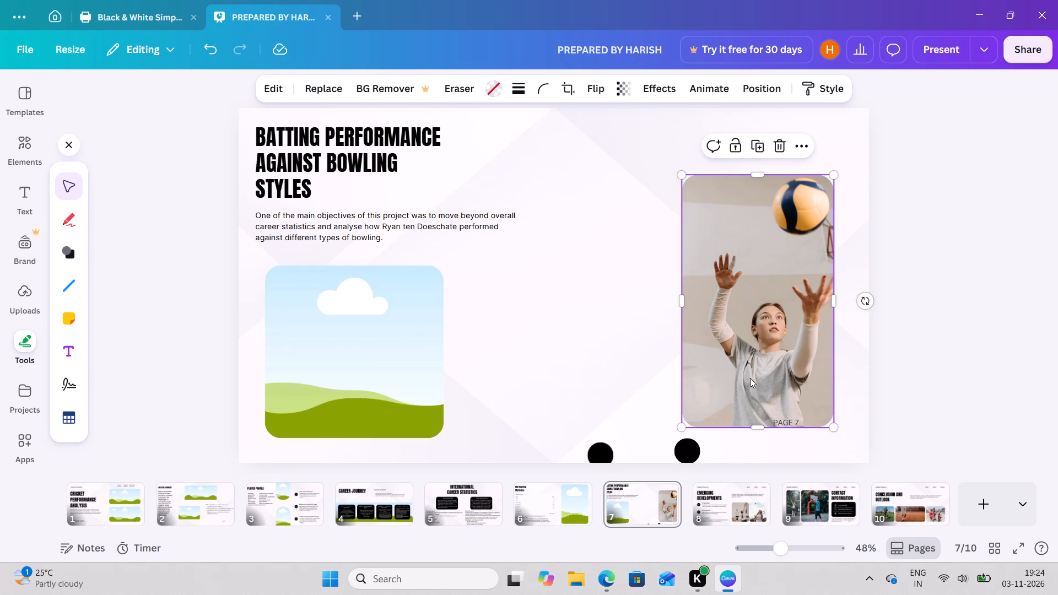
pyautogui.click(782, 140)
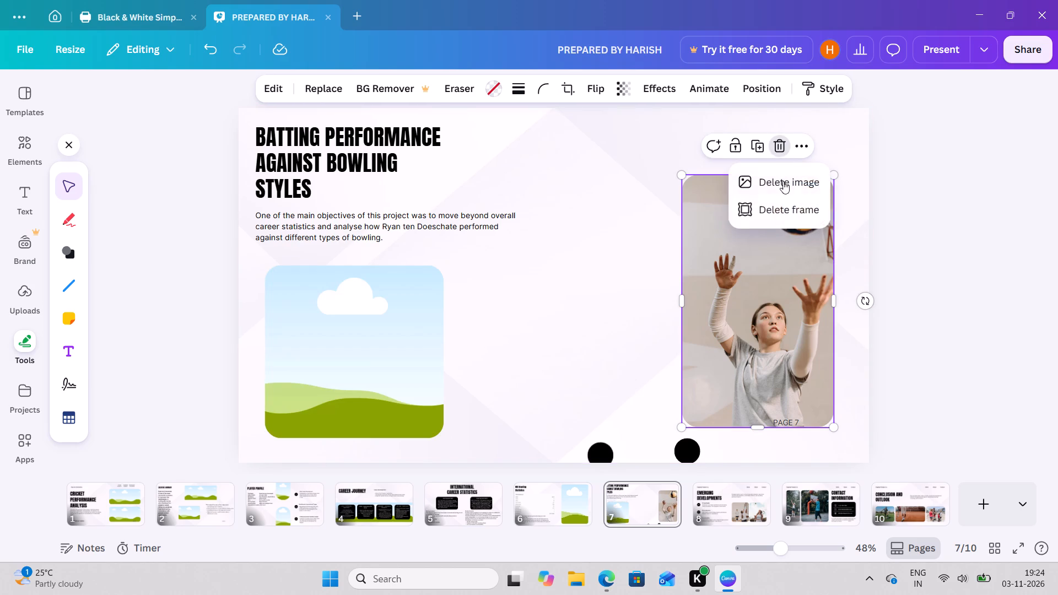
pyautogui.click(790, 181)
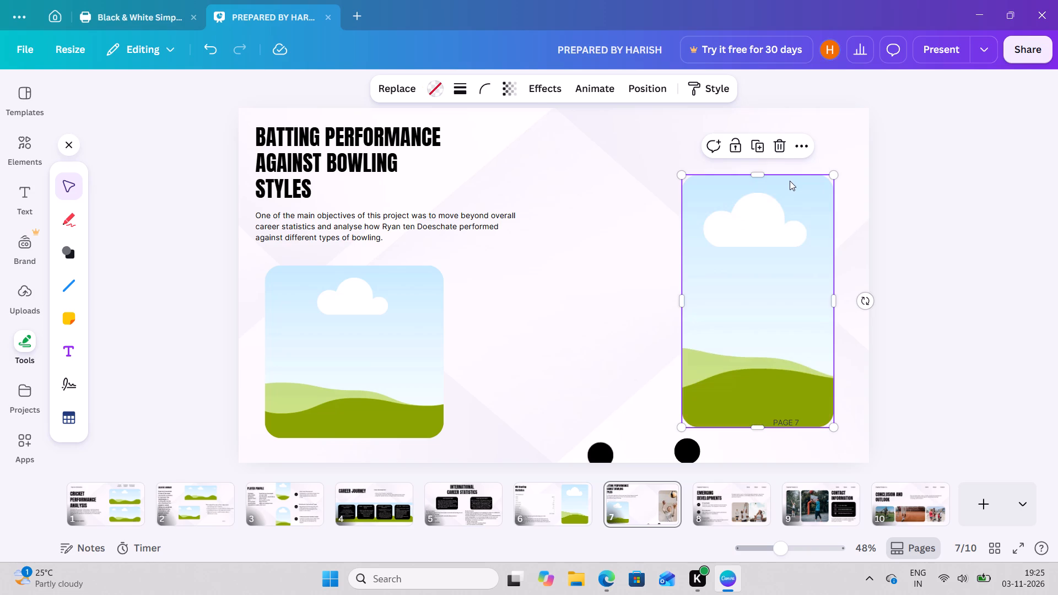
pyautogui.click(780, 145)
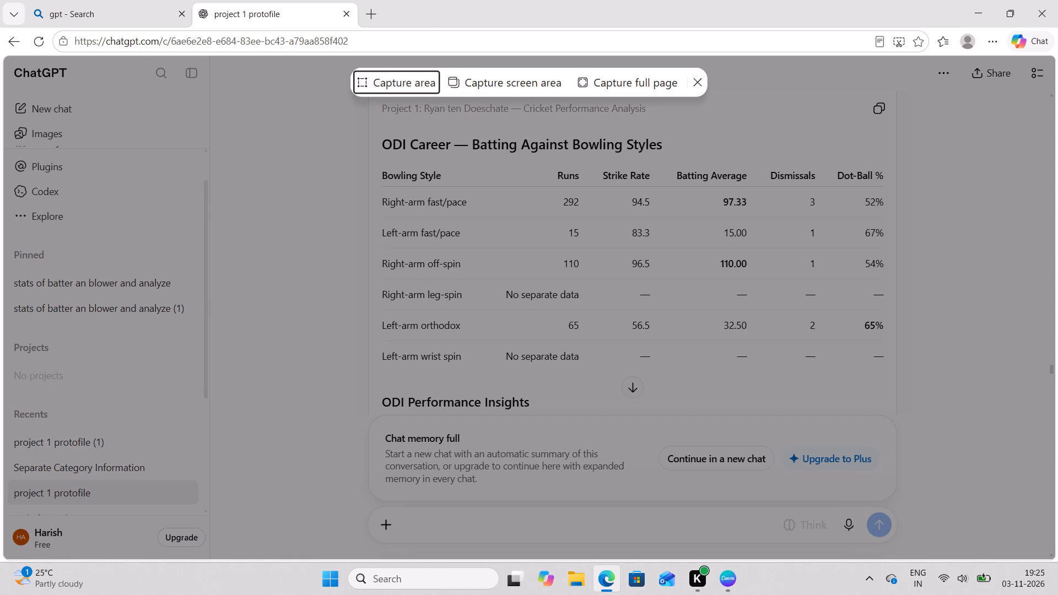
pyautogui.moveTo(376, 161); pyautogui.dragTo(773, 315)
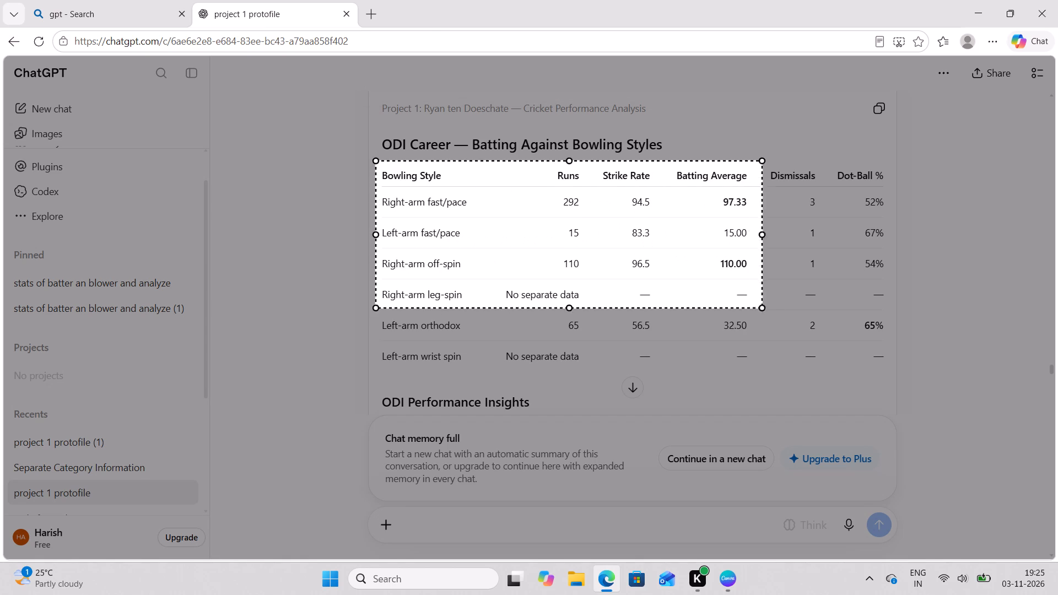
pyautogui.moveTo(773, 315); pyautogui.dragTo(894, 377)
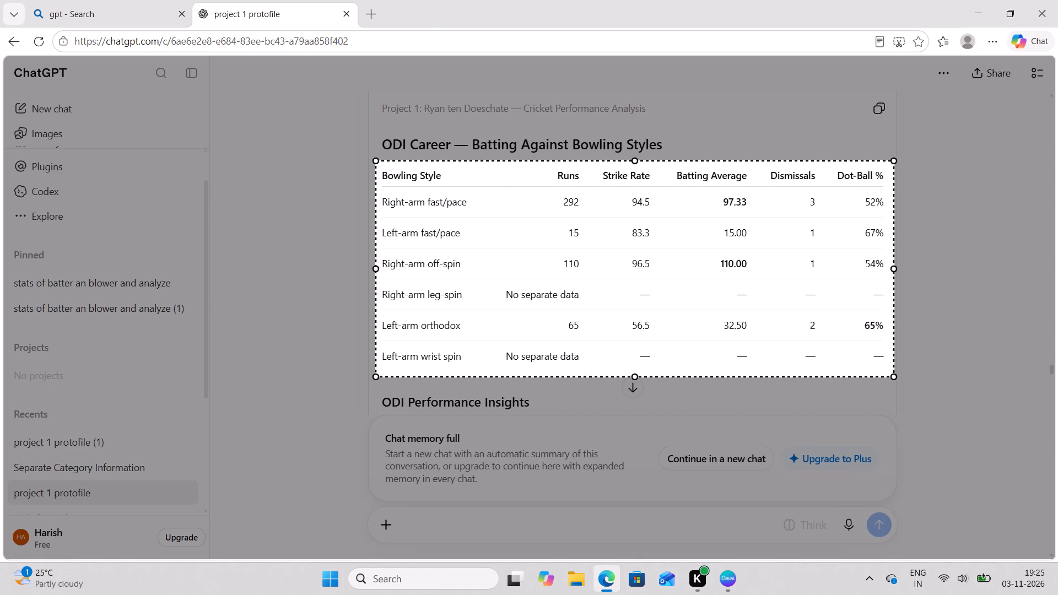
pyautogui.moveTo(894, 377); pyautogui.dragTo(891, 375)
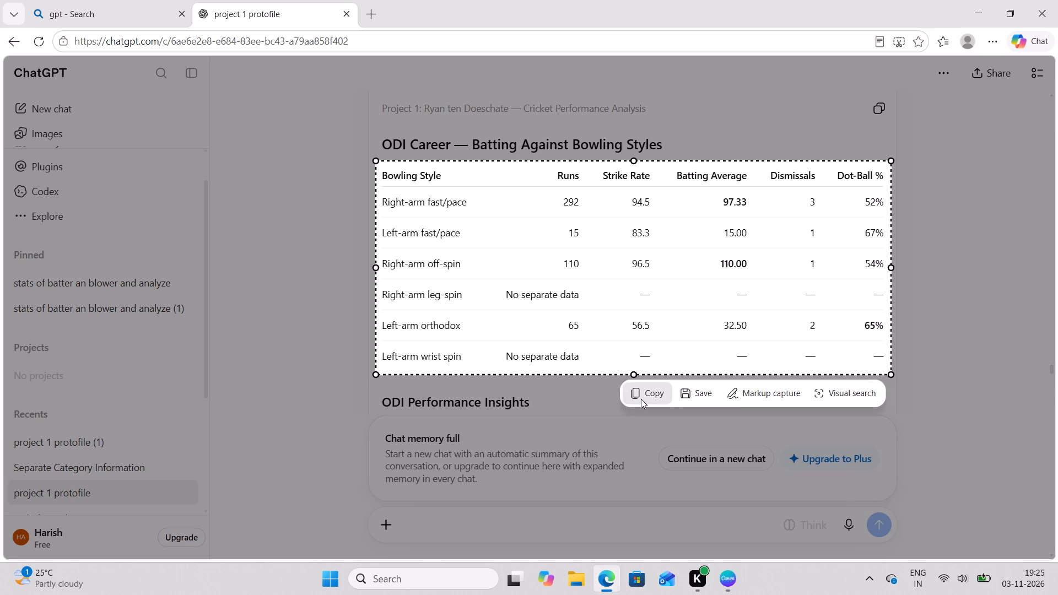
pyautogui.click(641, 399)
# Return to Canva, paste the table screenshot onto page 7, and place it beside the empty frame, below the paragraph.
pyautogui.hotkey('alt', 'Tab')
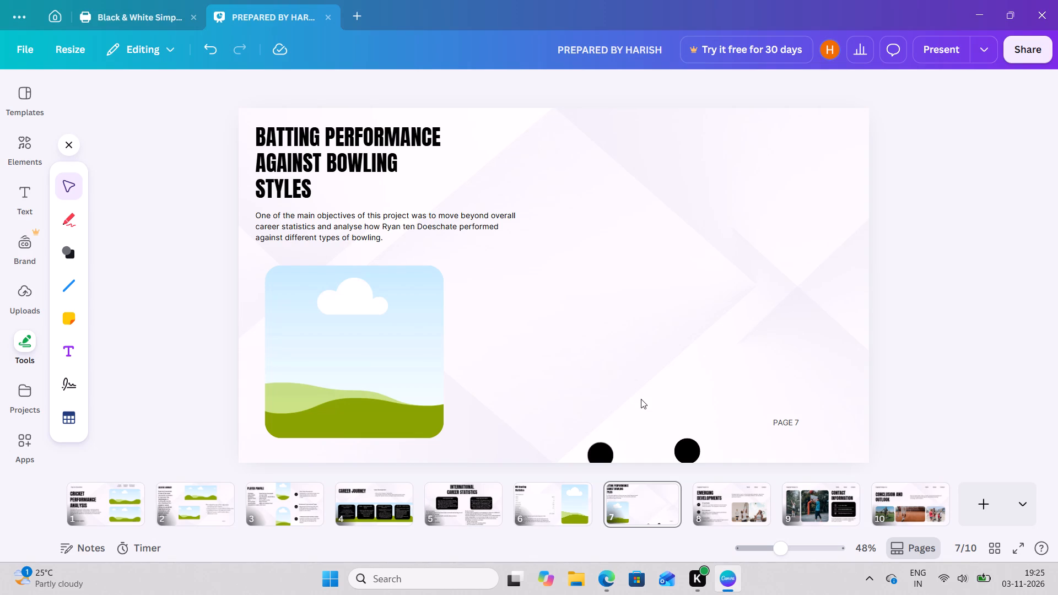
pyautogui.hotkey('ctrl', 'v')
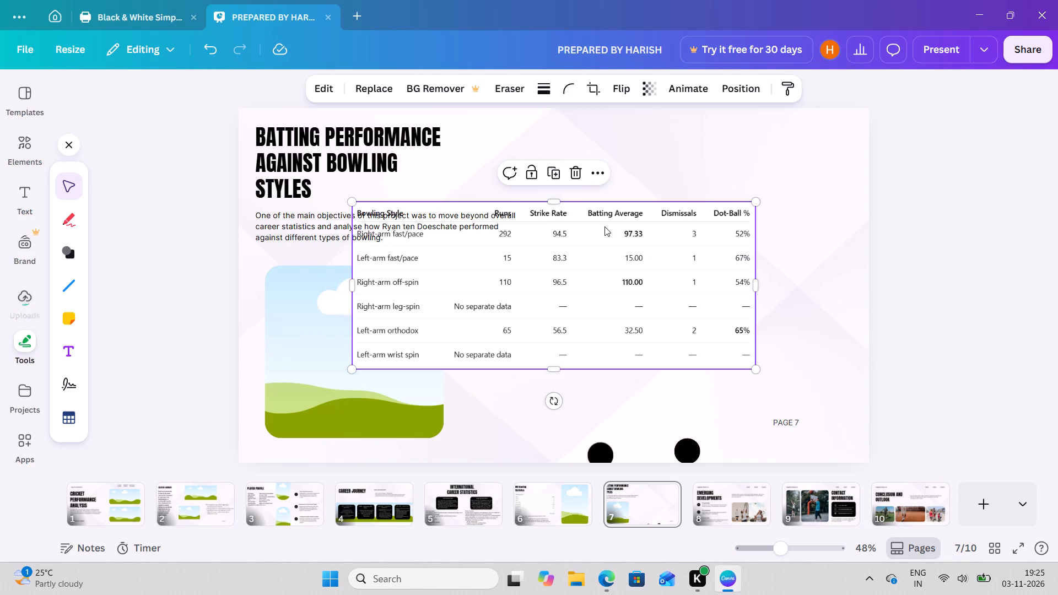
pyautogui.moveTo(585, 283); pyautogui.dragTo(712, 315)
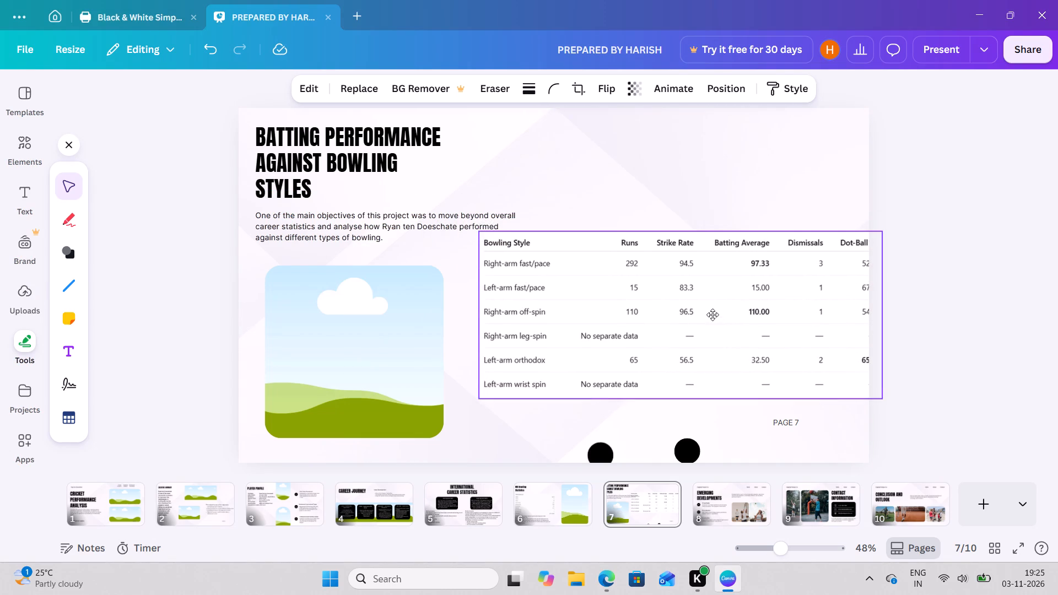
pyautogui.moveTo(712, 315); pyautogui.dragTo(703, 344)
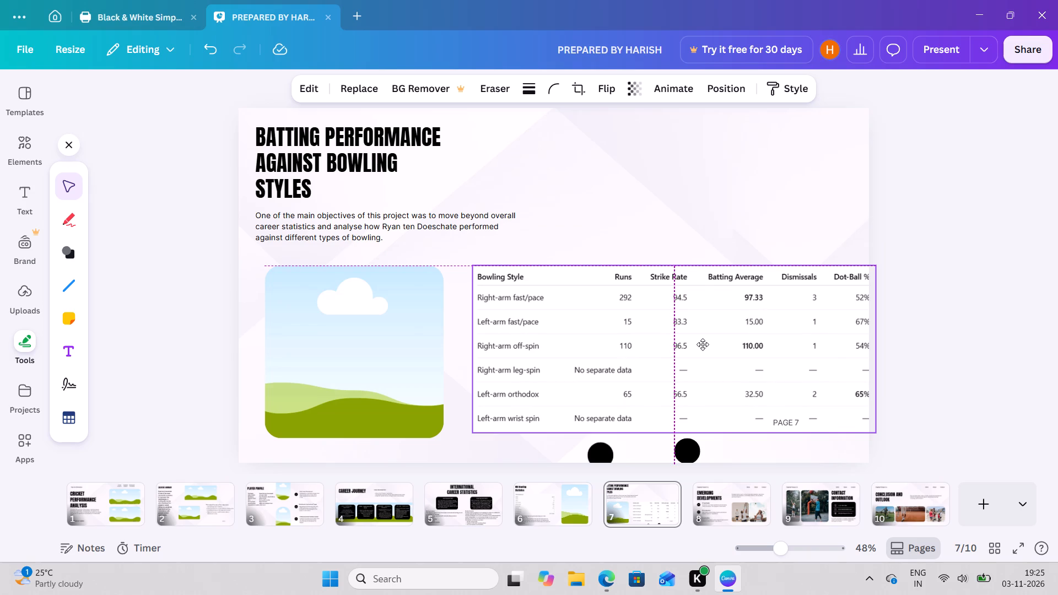
pyautogui.moveTo(703, 344); pyautogui.dragTo(684, 338)
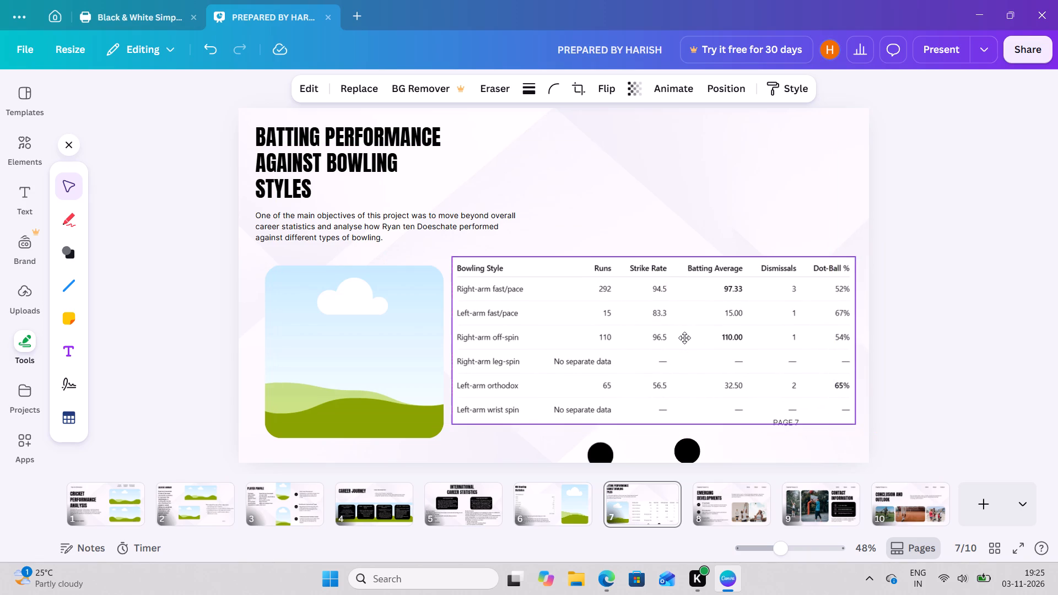
pyautogui.moveTo(684, 338); pyautogui.dragTo(693, 346)
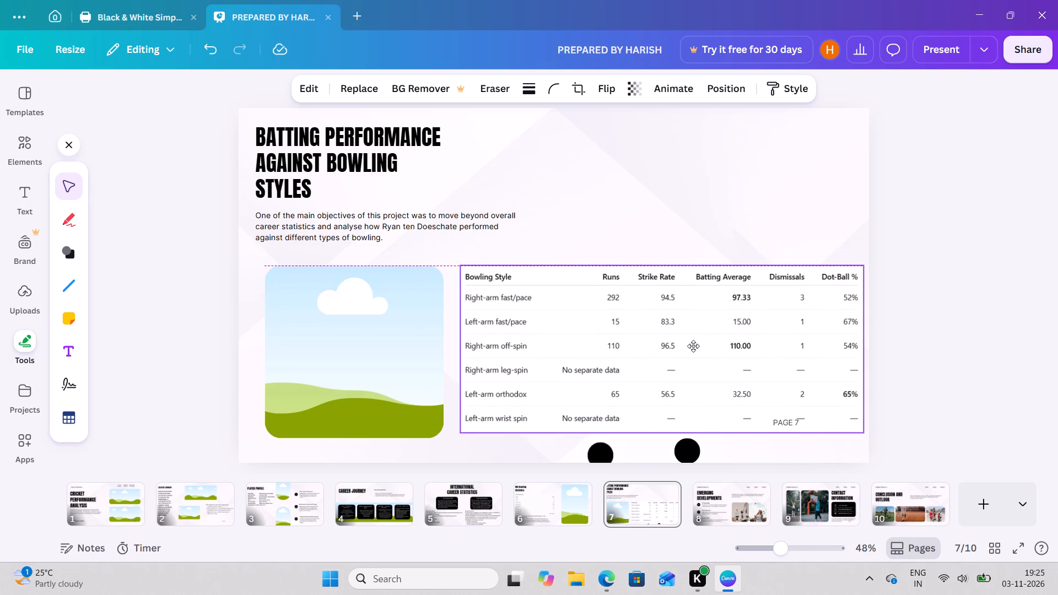
pyautogui.moveTo(693, 346); pyautogui.dragTo(688, 349)
pyautogui.click(814, 460)
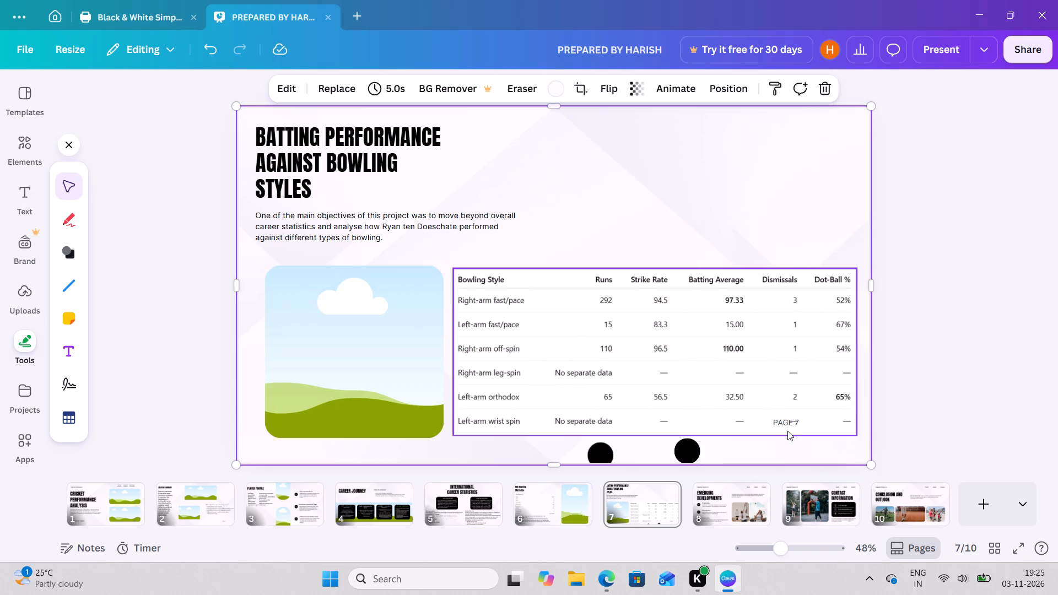
# Delete the PAGE 7 label that overlaps the table image's last row.
pyautogui.click(784, 421)
pyautogui.click(792, 394)
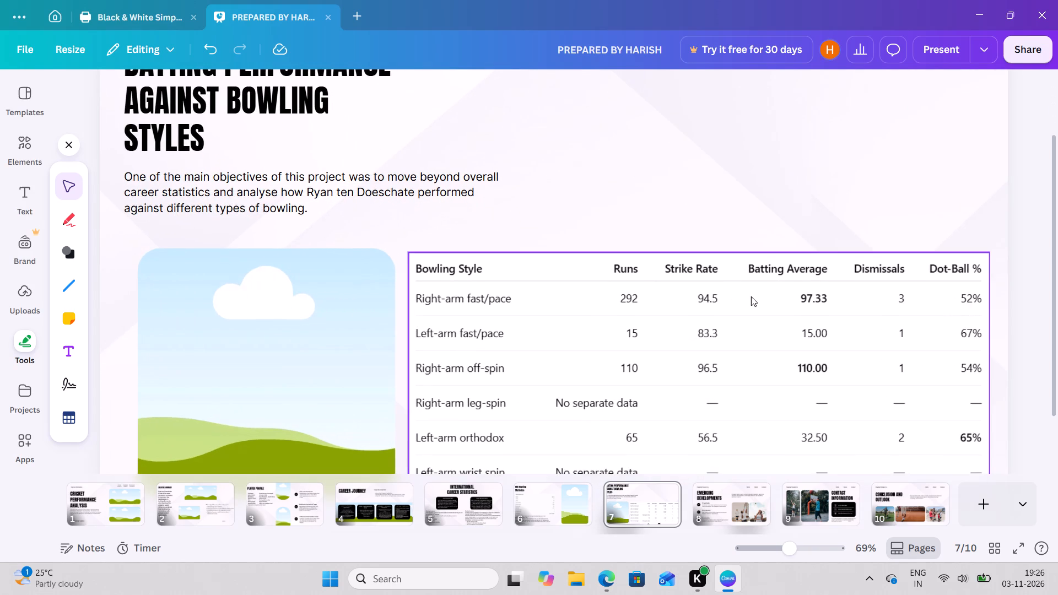
pyautogui.scroll(-2, 750, 288)
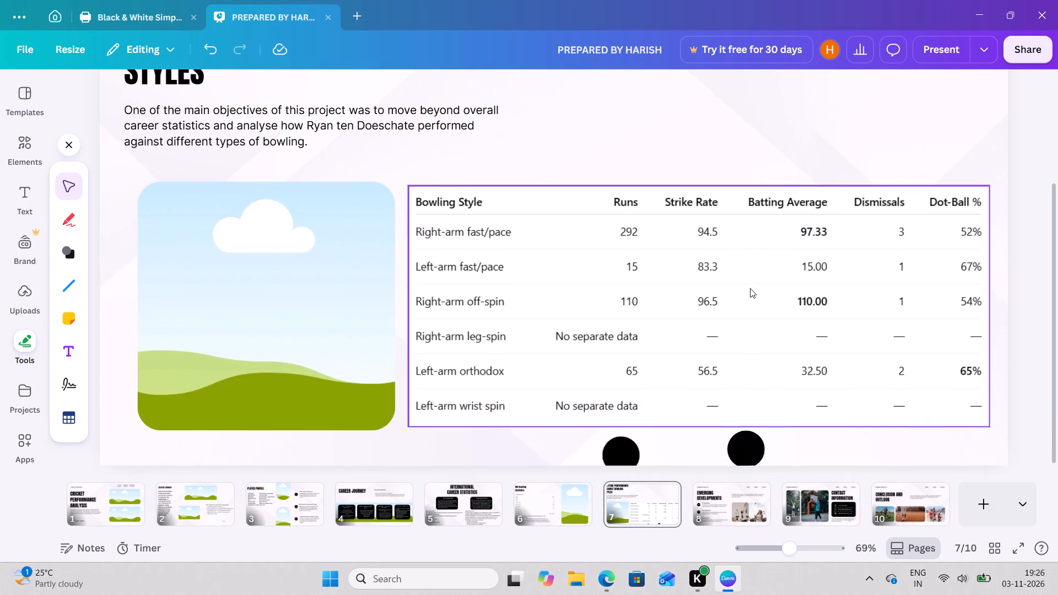
pyautogui.scroll(-2, 750, 288)
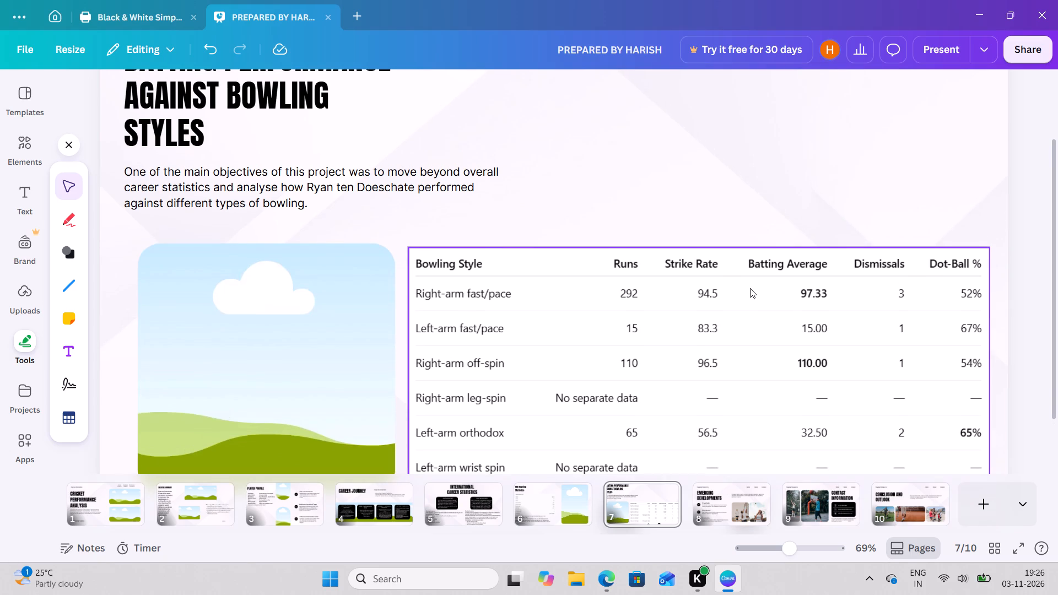
pyautogui.scroll(-1, 750, 288)
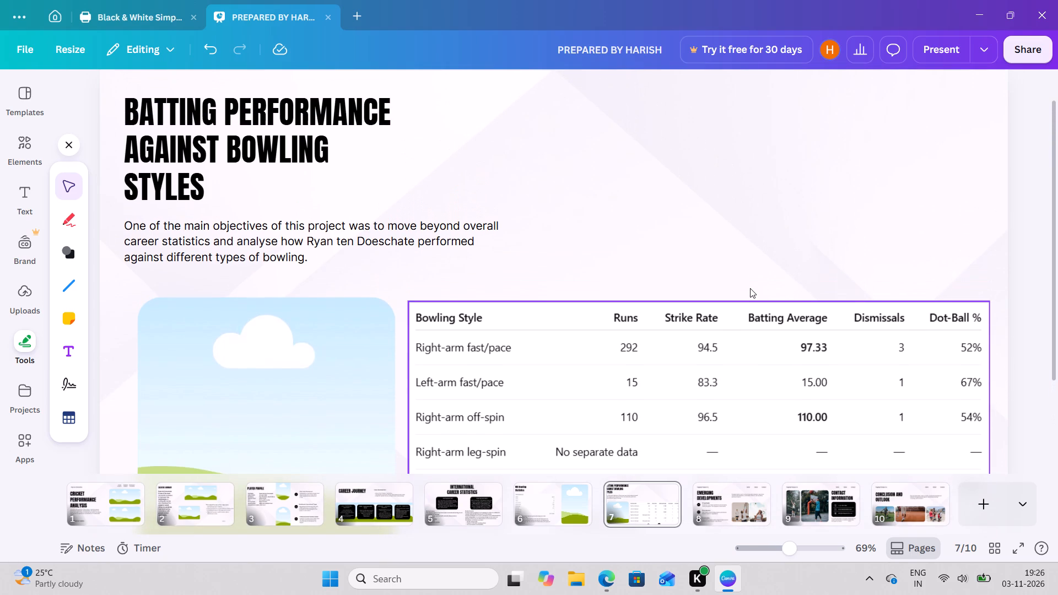
pyautogui.scroll(-1, 750, 288)
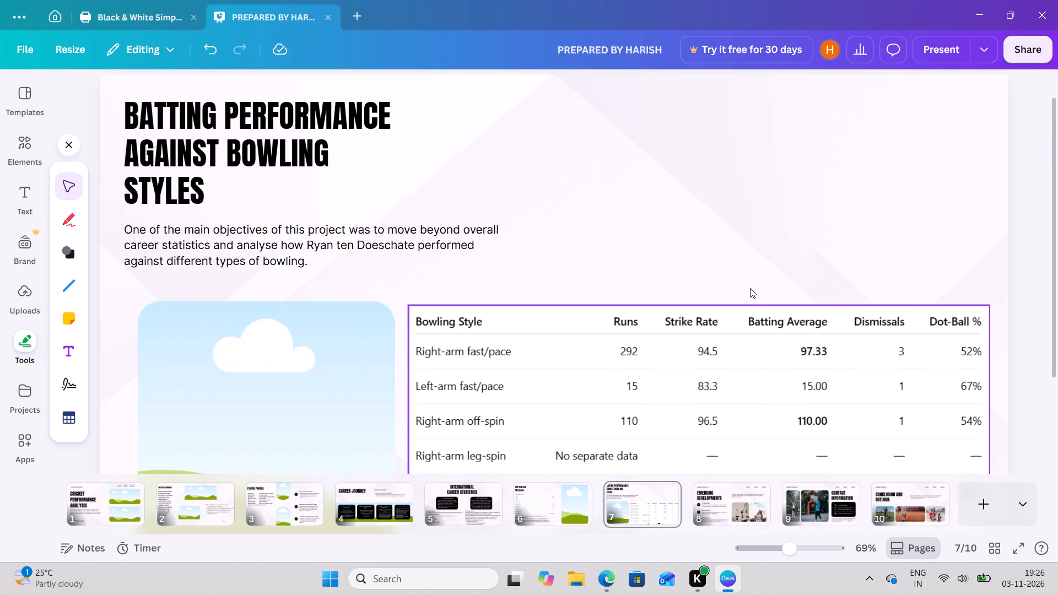
pyautogui.scroll(-2, 750, 288)
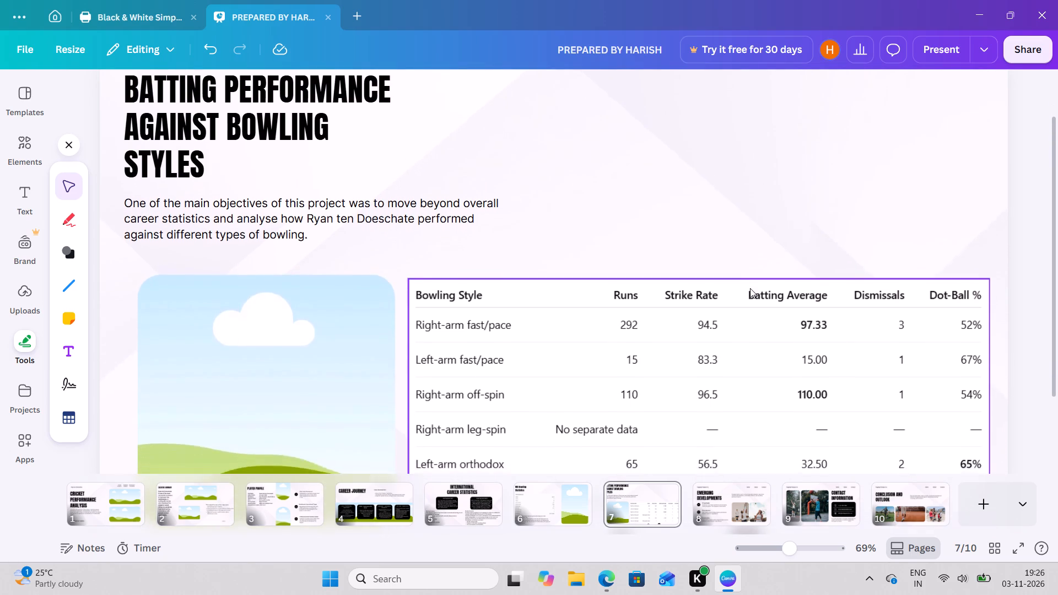
pyautogui.scroll(-1, 750, 288)
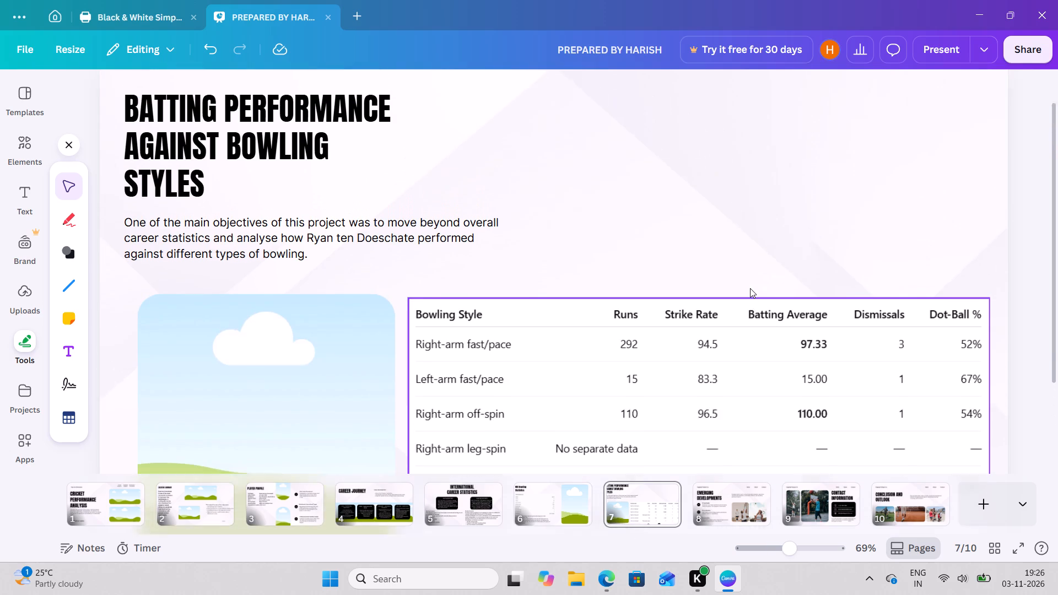
pyautogui.scroll(-1, 750, 288)
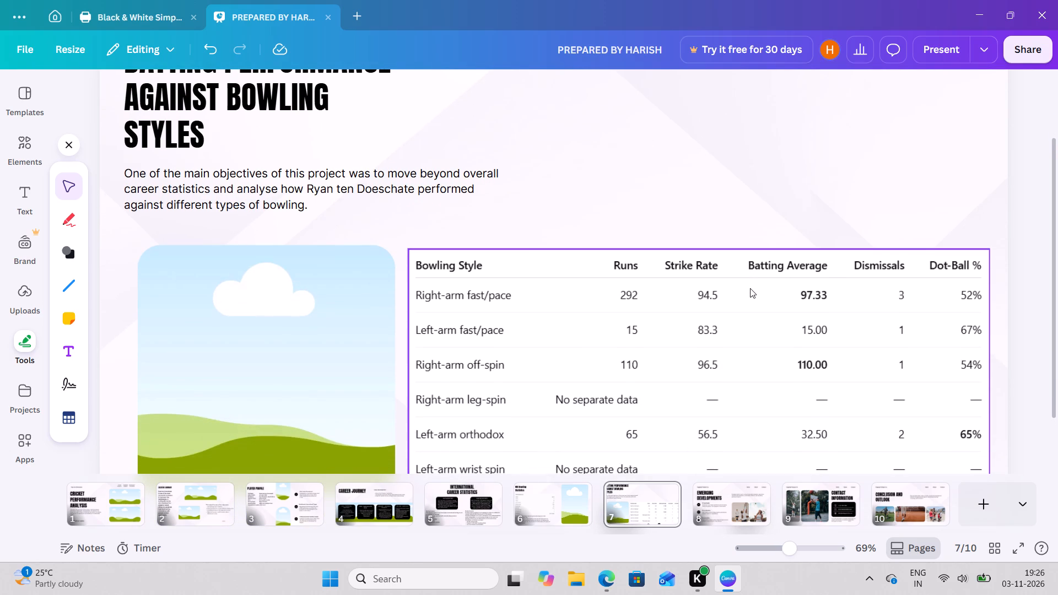
pyautogui.scroll(-2, 750, 288)
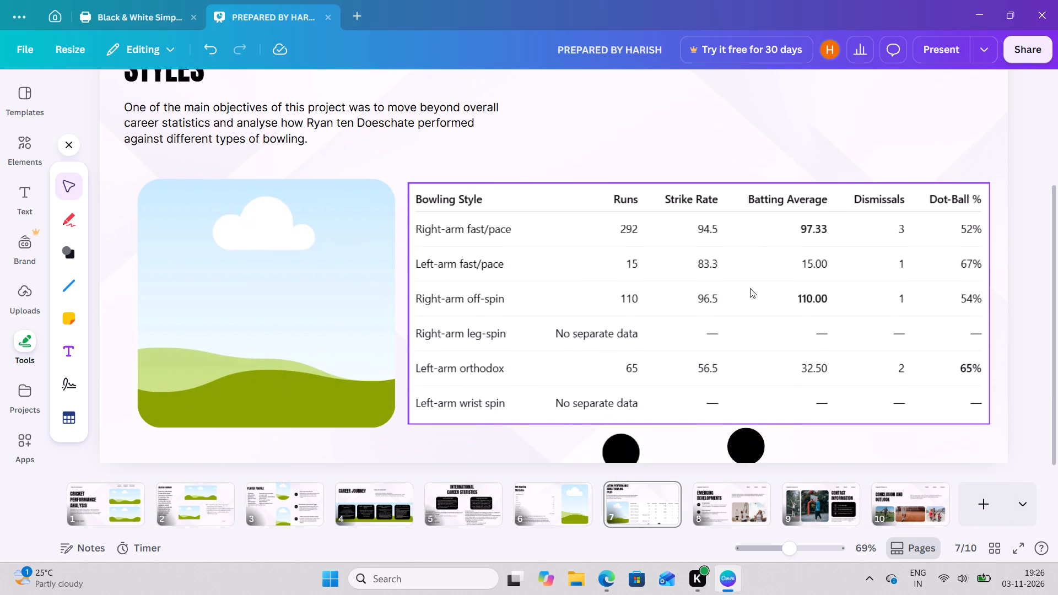
pyautogui.scroll(-1, 750, 288)
pyautogui.scroll(4, 750, 288)
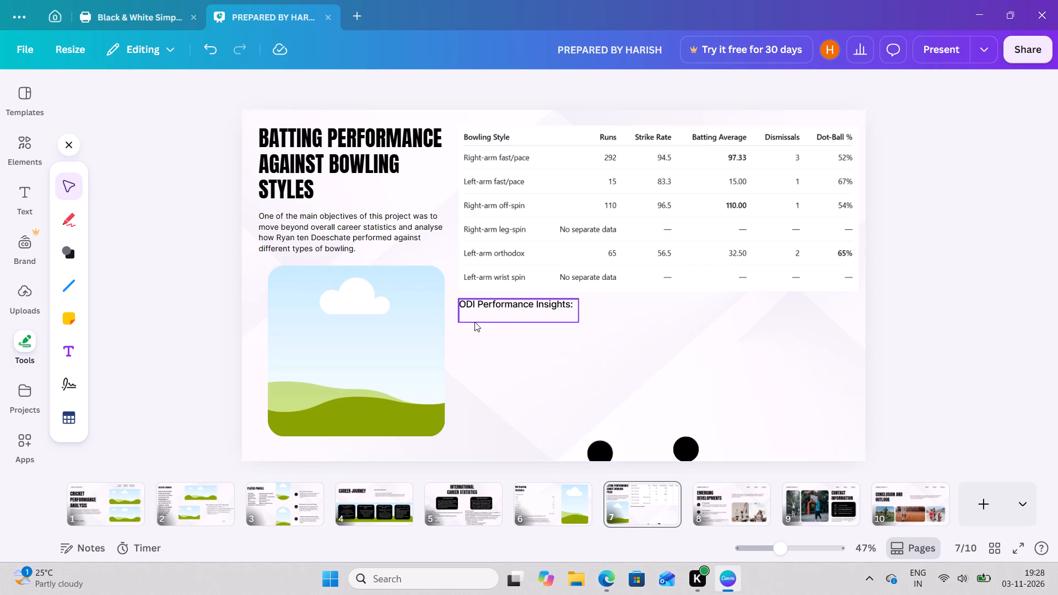
pyautogui.click(55, 354)
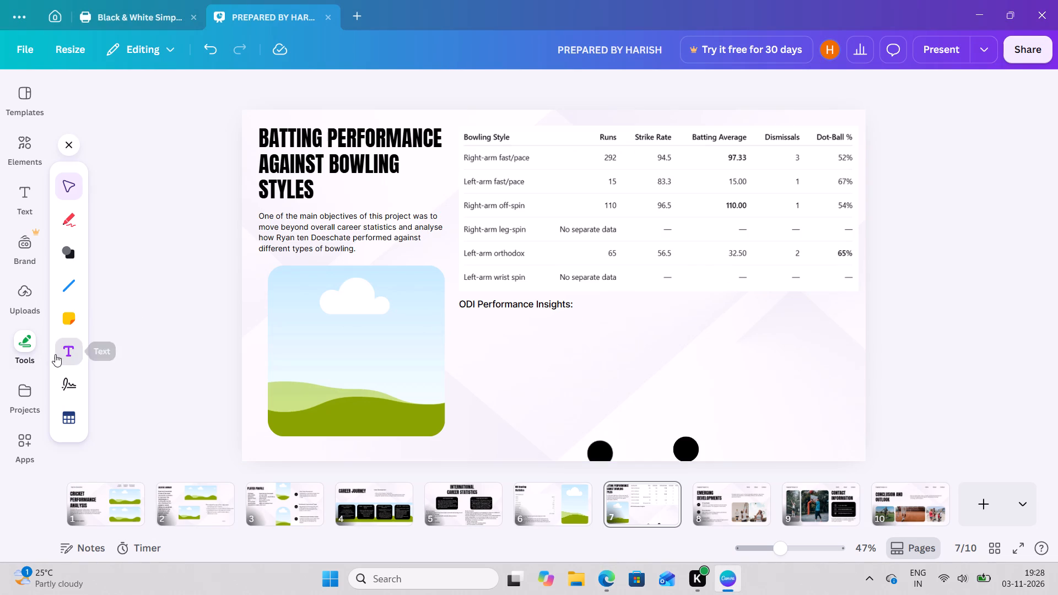
pyautogui.click(473, 321)
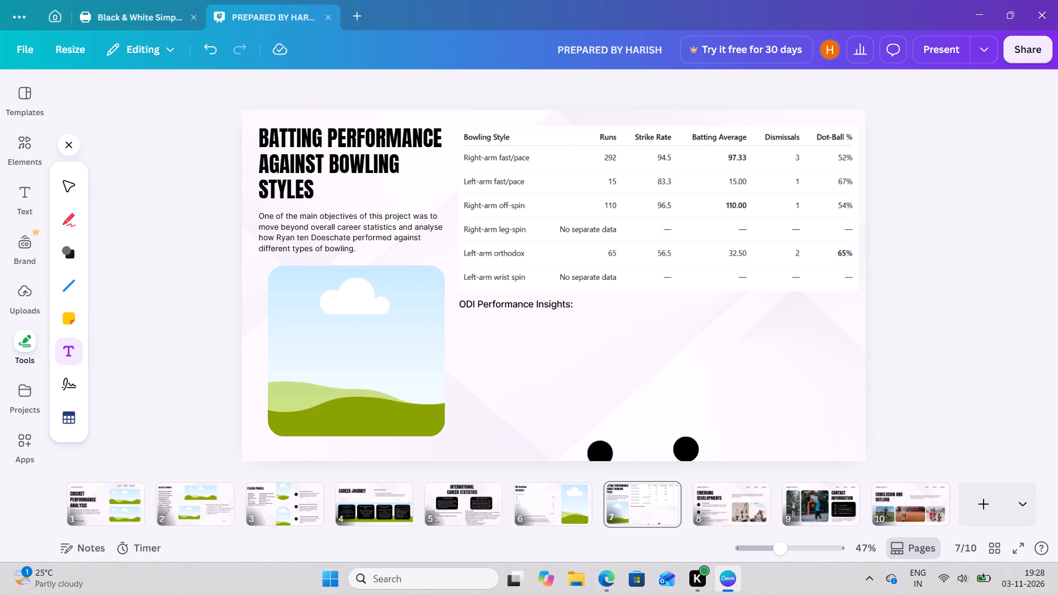
pyautogui.press('BackSpace')
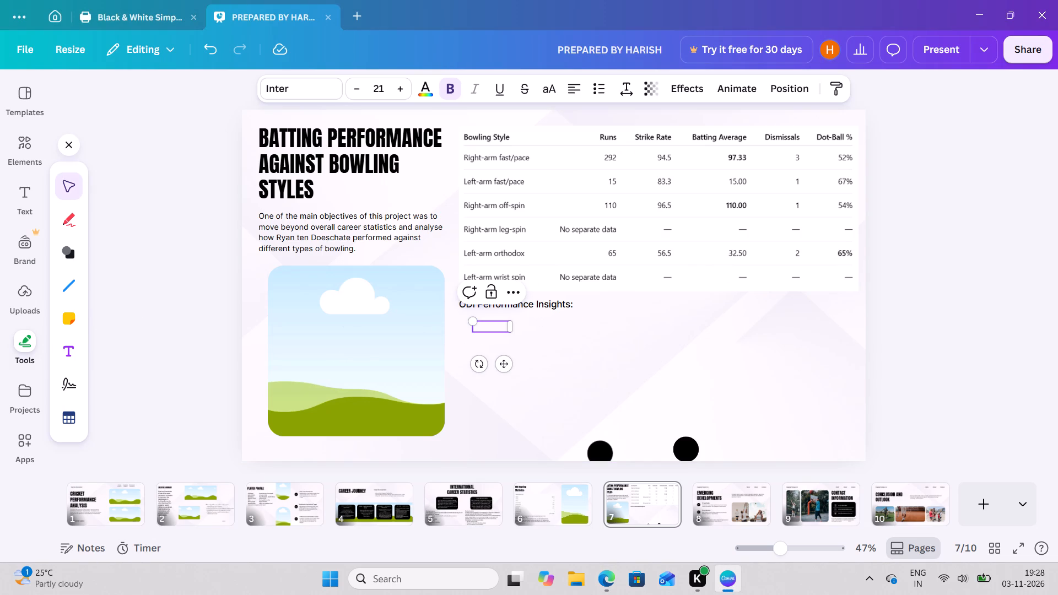
pyautogui.hotkey('ctrl', 'v')
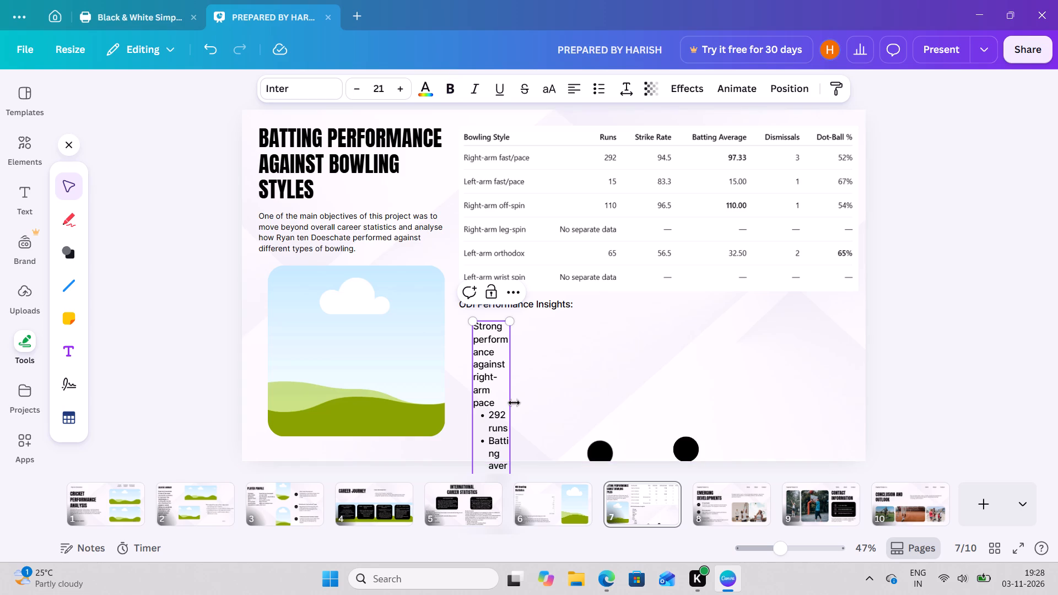
pyautogui.moveTo(514, 403); pyautogui.dragTo(903, 289)
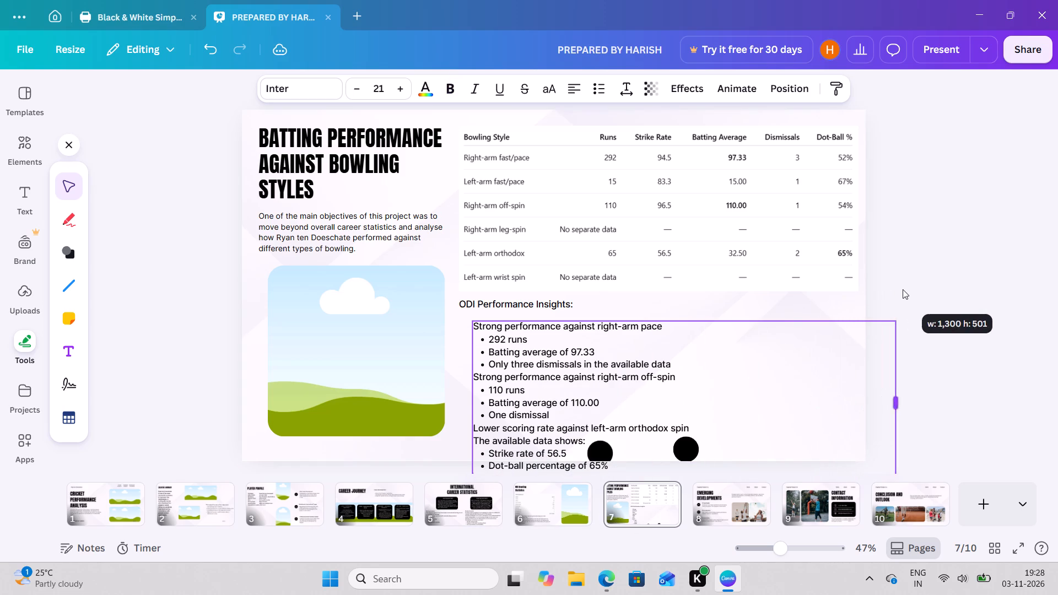
pyautogui.moveTo(903, 289); pyautogui.dragTo(909, 289)
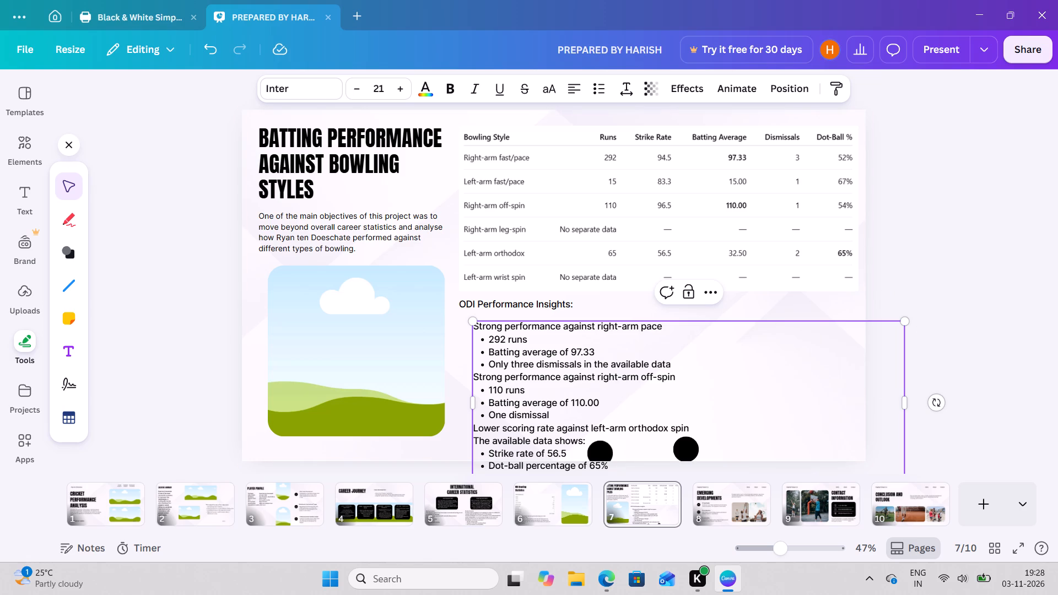
# Scale the pasted insights text down to size 18.8 and move it up beneath the ODI Performance Insights heading.
pyautogui.moveTo(472, 322); pyautogui.dragTo(516, 338)
pyautogui.moveTo(633, 392); pyautogui.dragTo(553, 355)
pyautogui.click(725, 403)
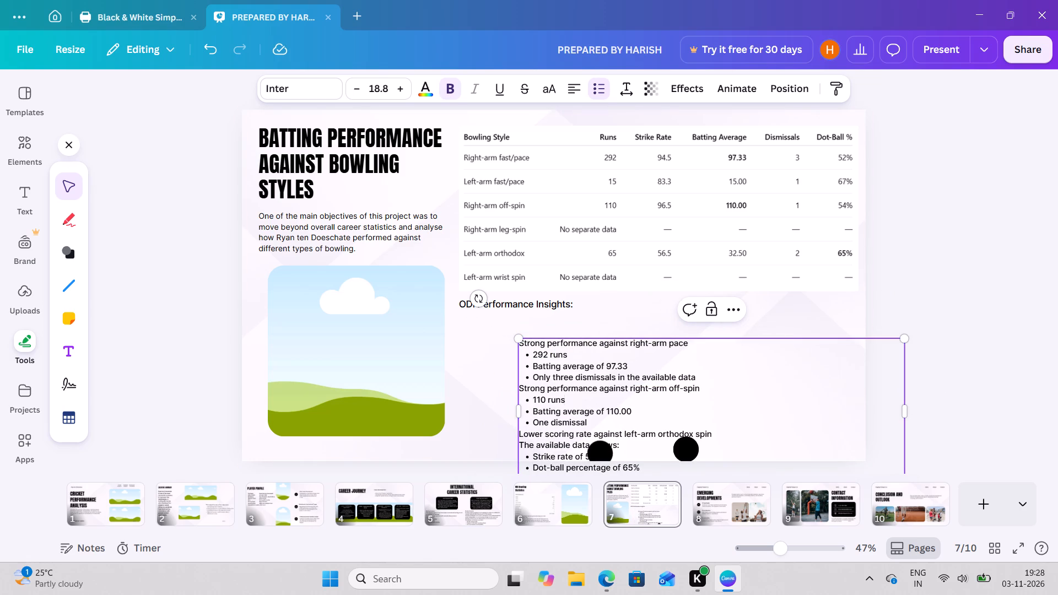
pyautogui.click(742, 390)
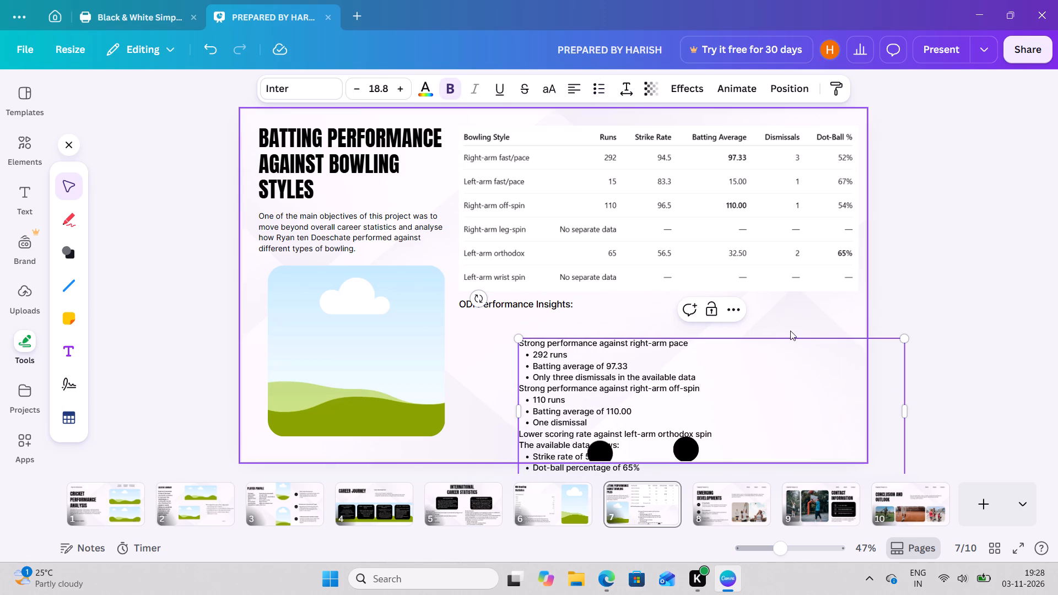
pyautogui.click(822, 396)
pyautogui.click(968, 342)
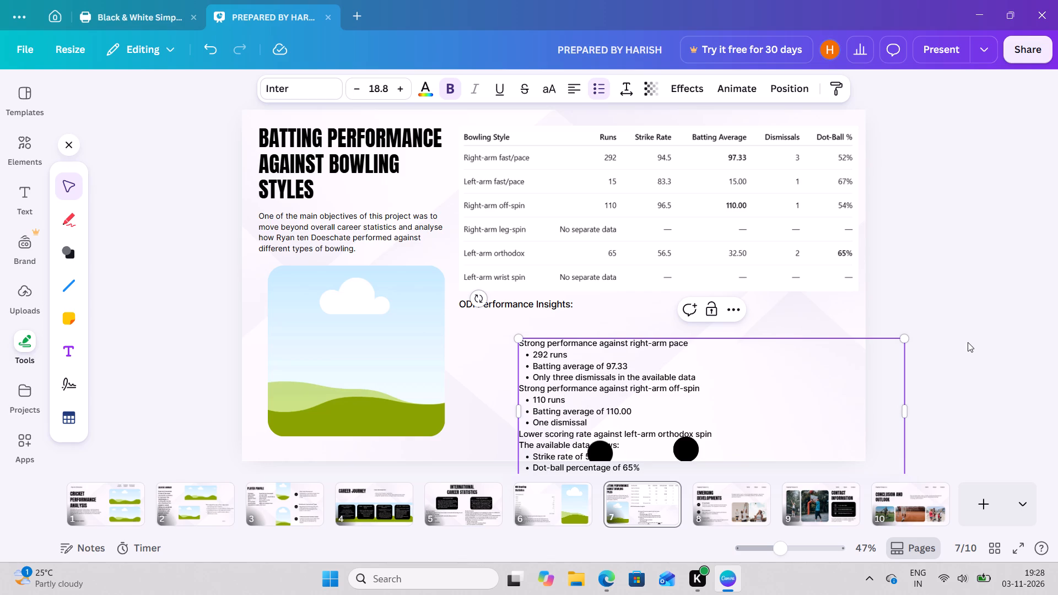
pyautogui.click(968, 342)
pyautogui.click(748, 387)
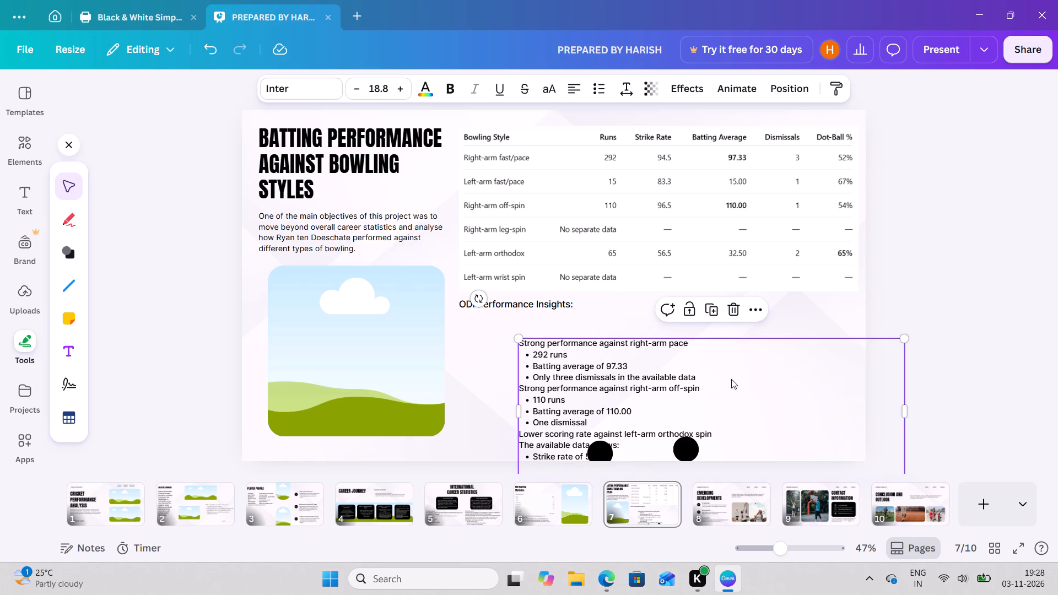
pyautogui.moveTo(720, 367); pyautogui.dragTo(684, 342)
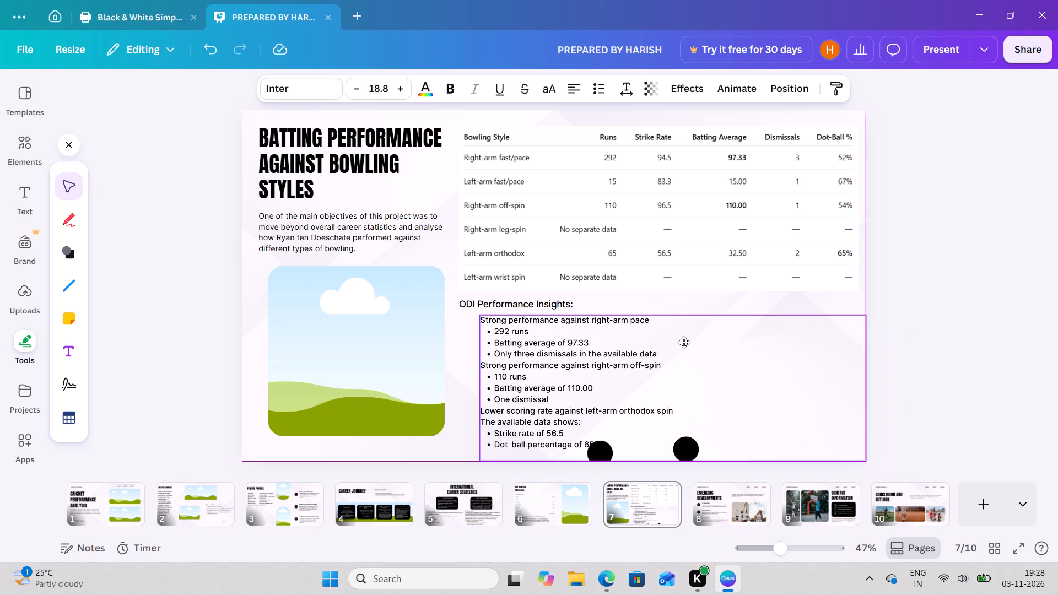
pyautogui.moveTo(684, 342); pyautogui.dragTo(666, 346)
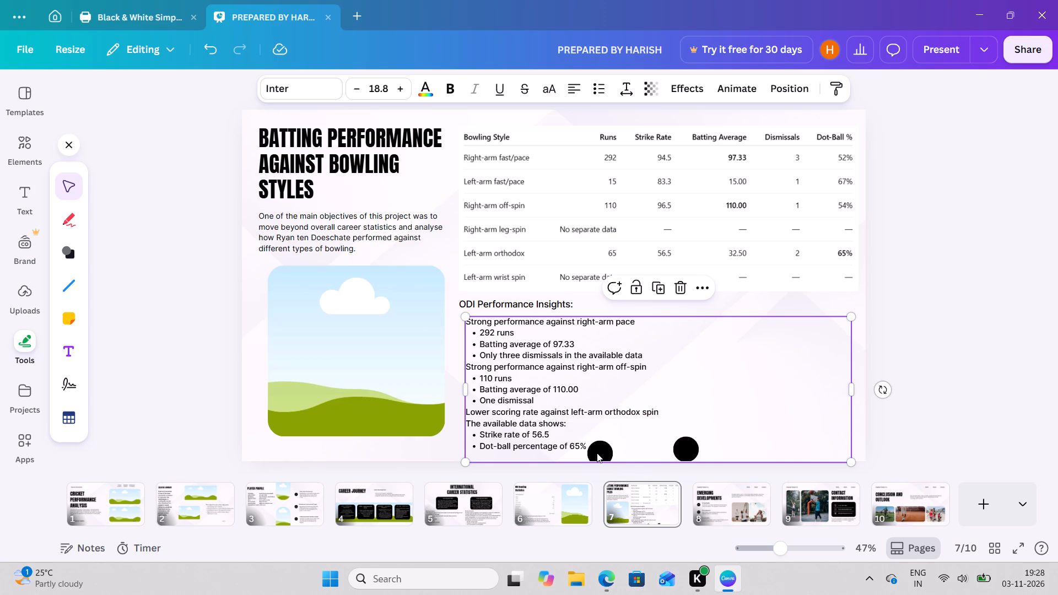
# Move the insights text up over the table to uncover the two black circles at the page's bottom edge, and delete both circles.
pyautogui.click(597, 452)
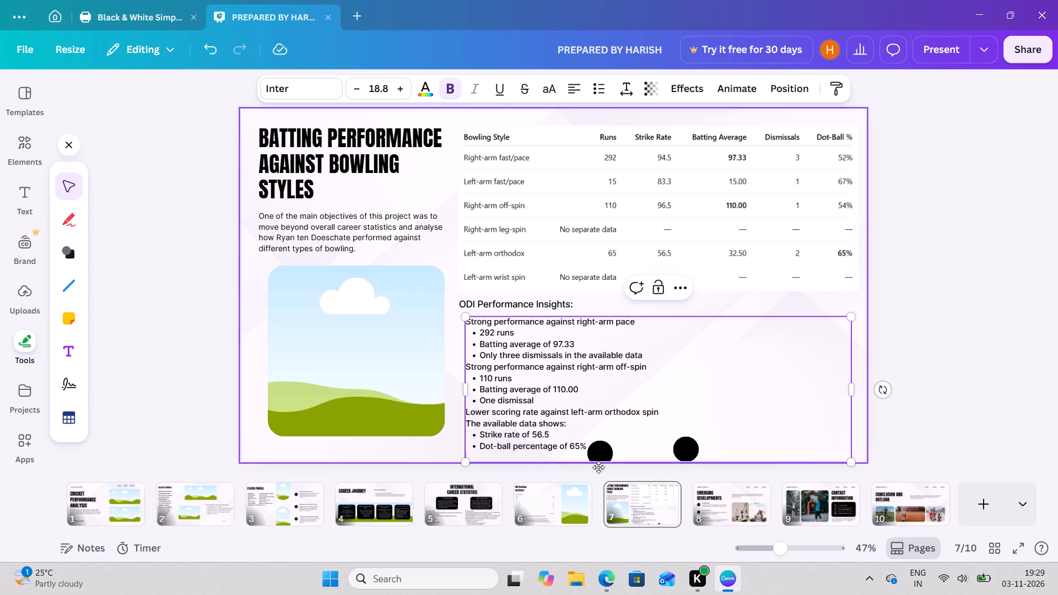
pyautogui.click(741, 397)
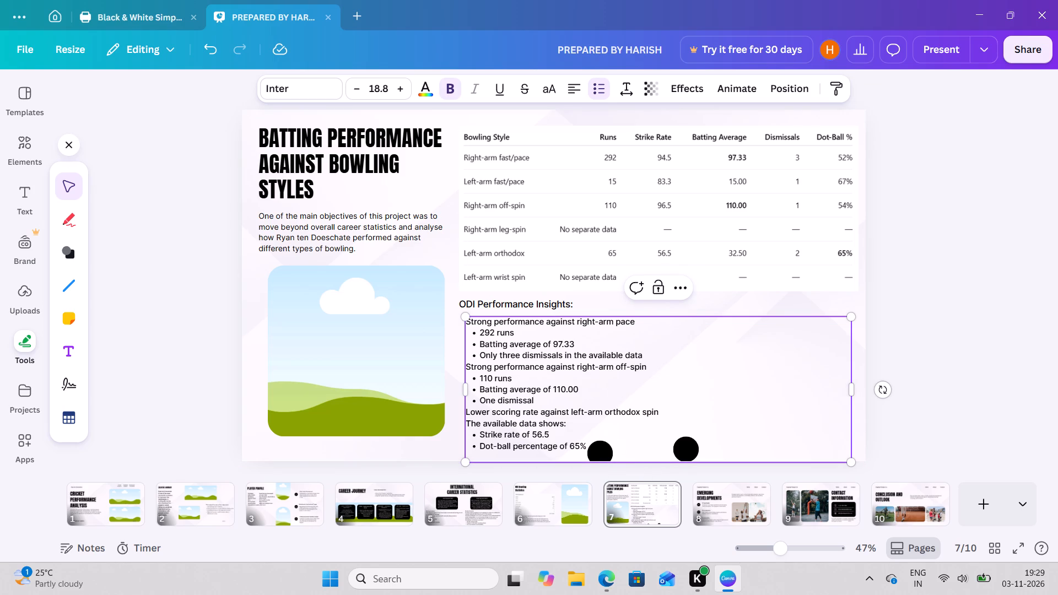
pyautogui.click(700, 307)
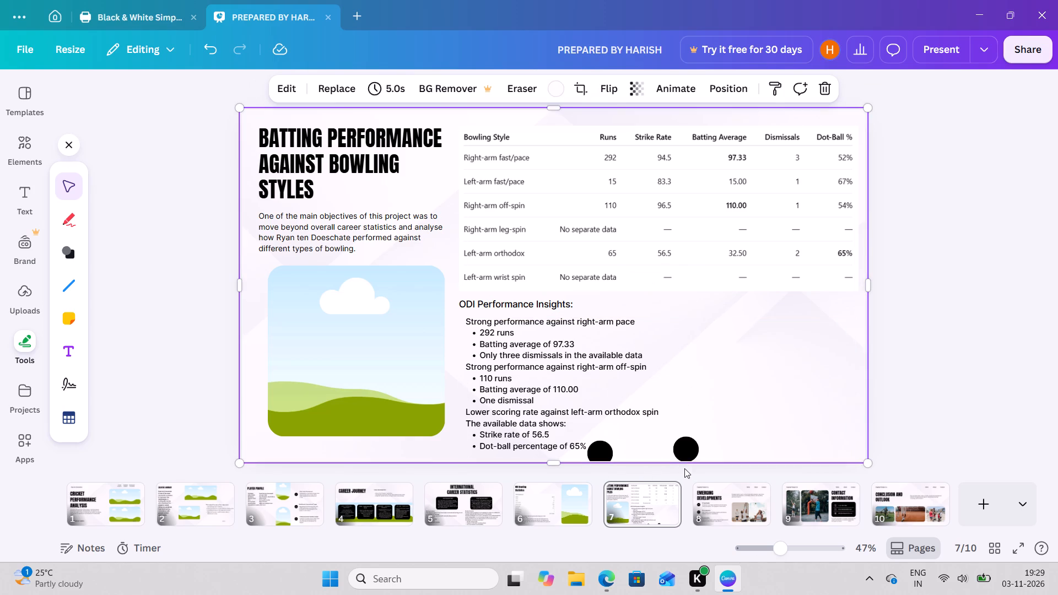
pyautogui.click(687, 452)
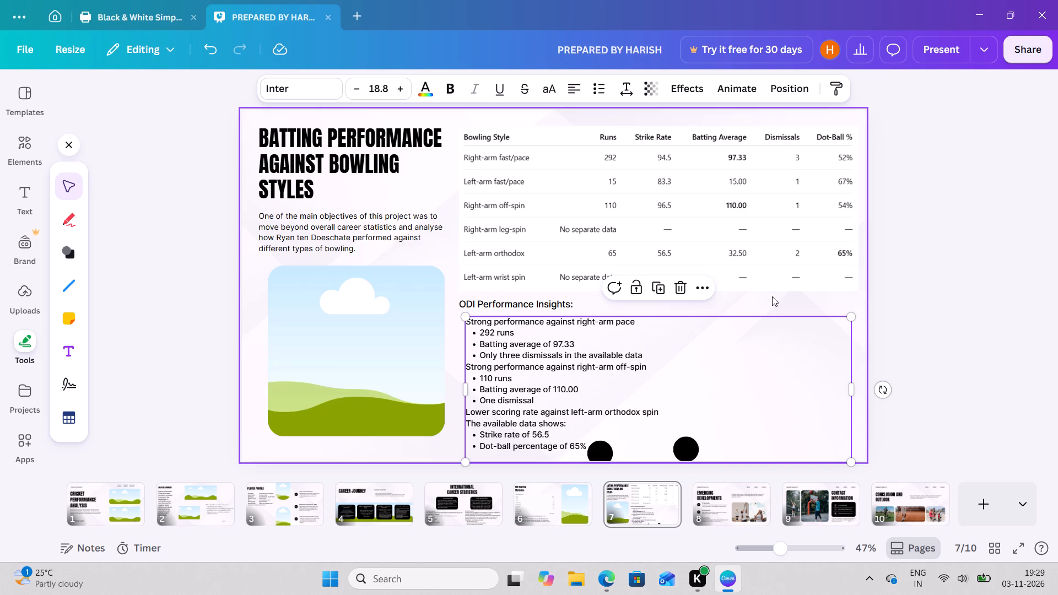
pyautogui.click(772, 296)
pyautogui.moveTo(707, 349); pyautogui.dragTo(700, 143)
pyautogui.scroll(1, 690, 364)
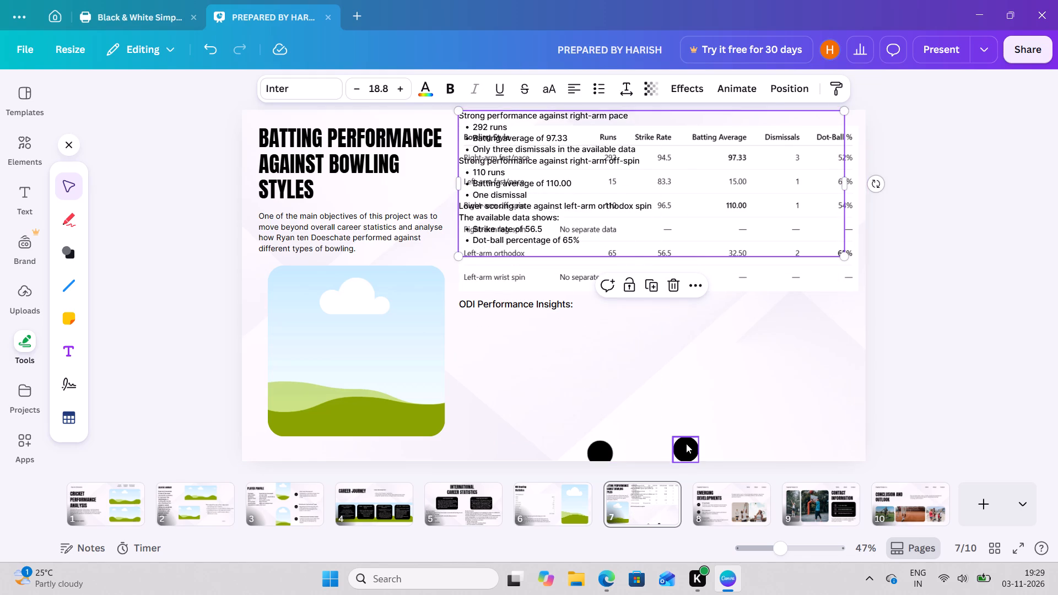
pyautogui.click(686, 443)
pyautogui.click(701, 409)
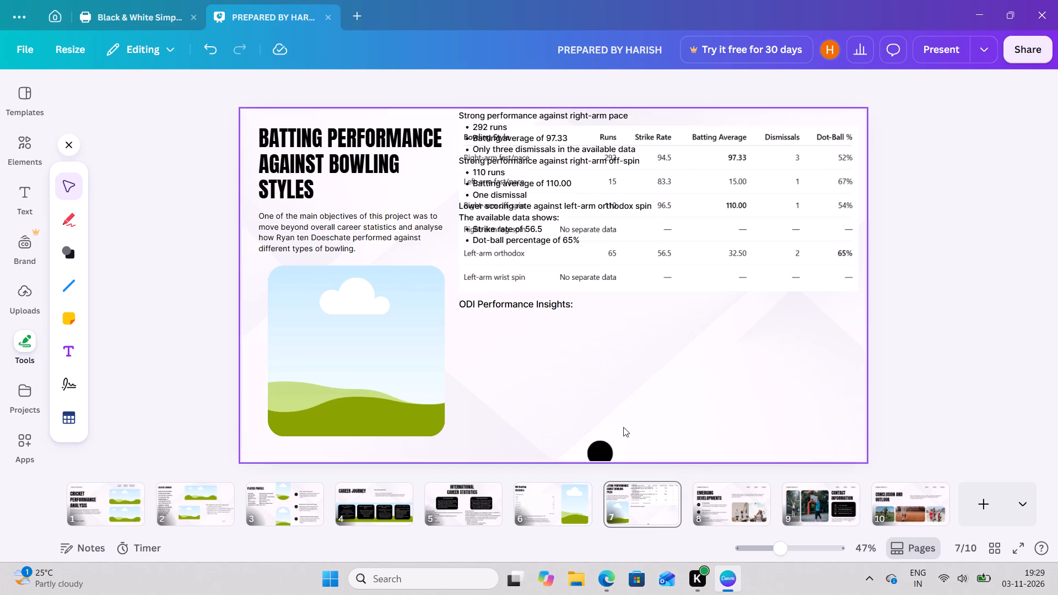
pyautogui.click(603, 453)
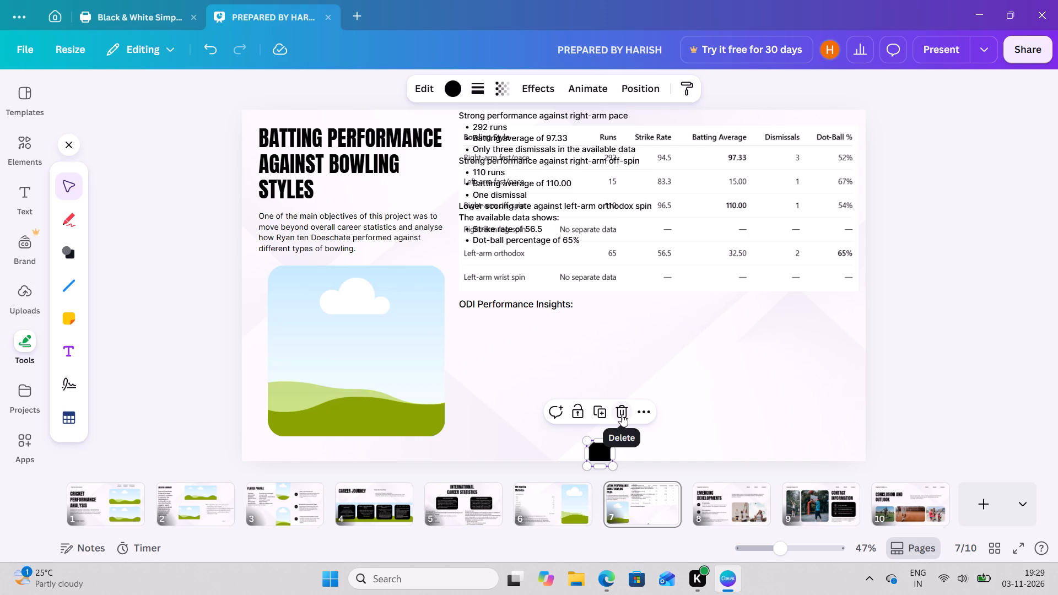
pyautogui.click(622, 414)
# Move the insights text back down below the ODI Performance Insights heading, aligning its left edge with the heading.
pyautogui.moveTo(574, 214); pyautogui.dragTo(581, 319)
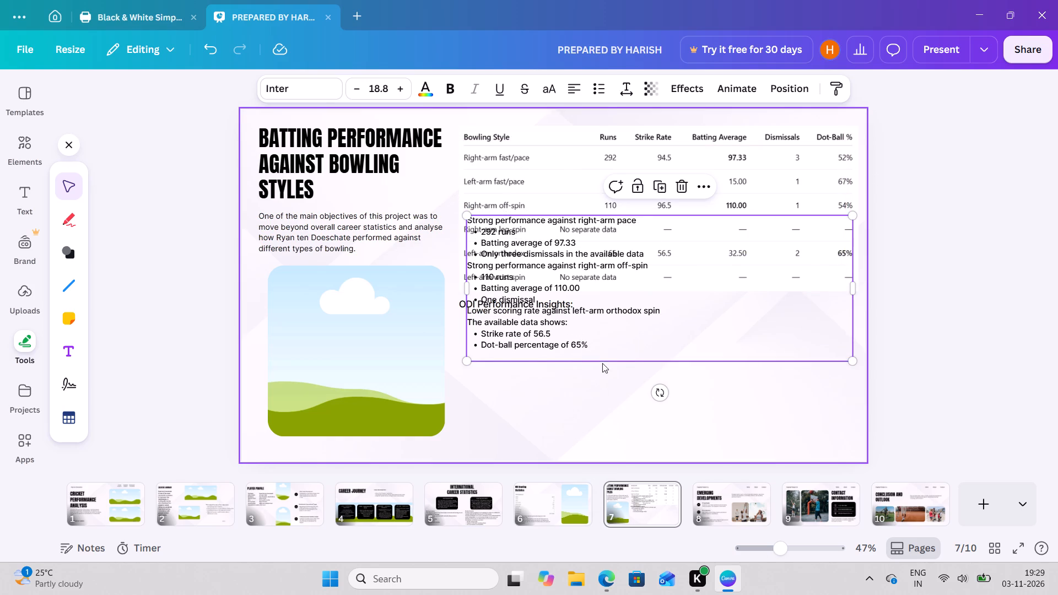
pyautogui.moveTo(614, 345); pyautogui.dragTo(609, 444)
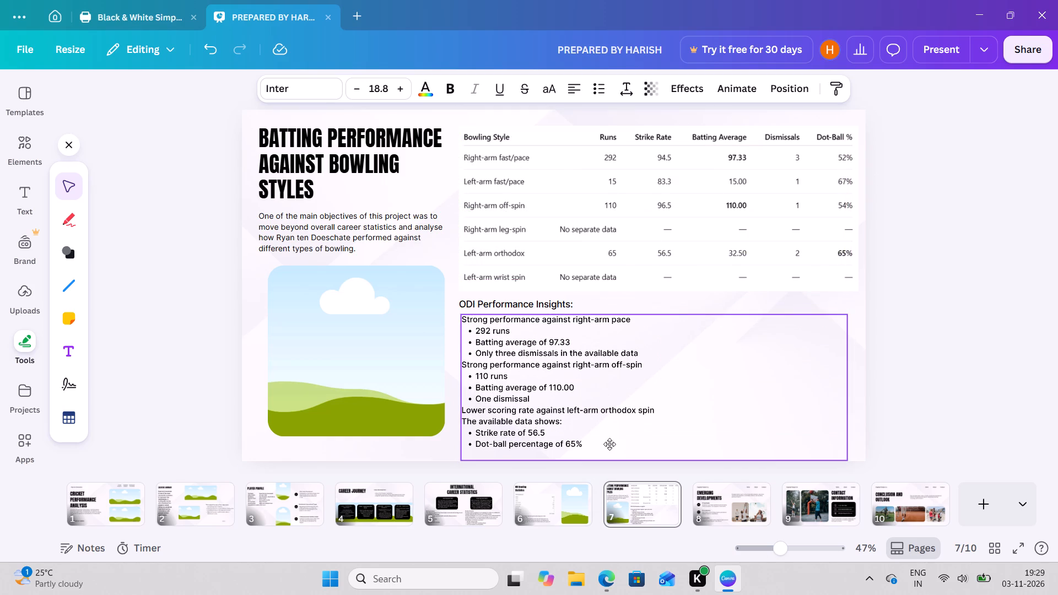
pyautogui.moveTo(609, 444); pyautogui.dragTo(602, 445)
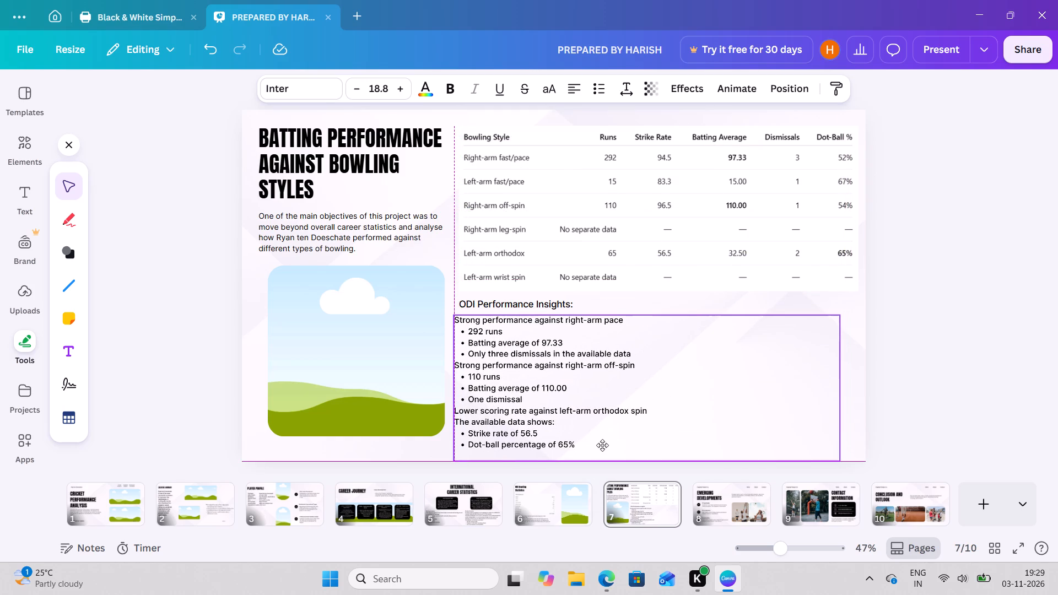
pyautogui.moveTo(602, 445); pyautogui.dragTo(609, 442)
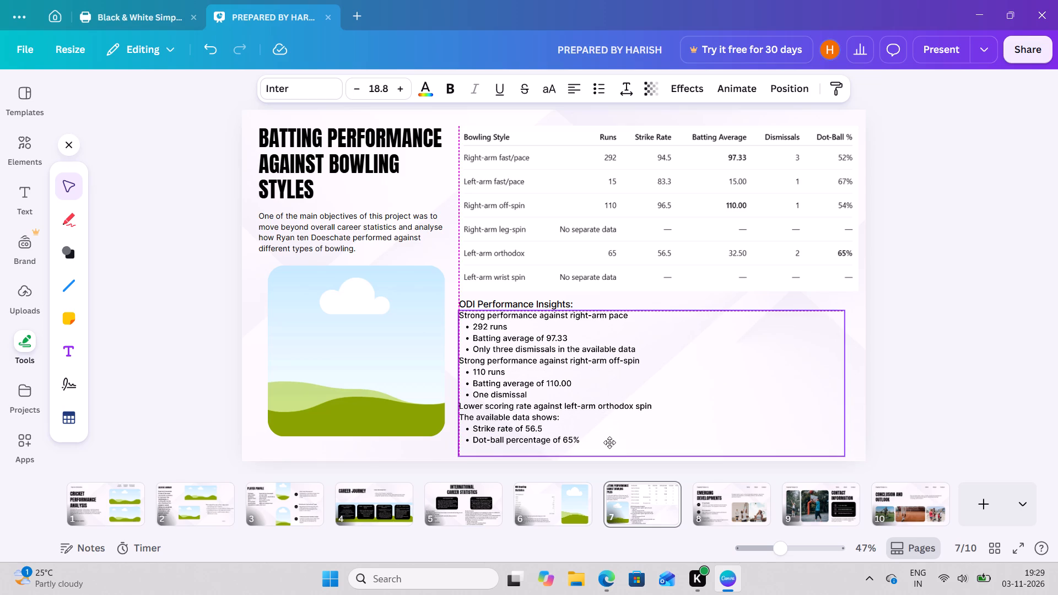
pyautogui.moveTo(609, 442); pyautogui.dragTo(610, 446)
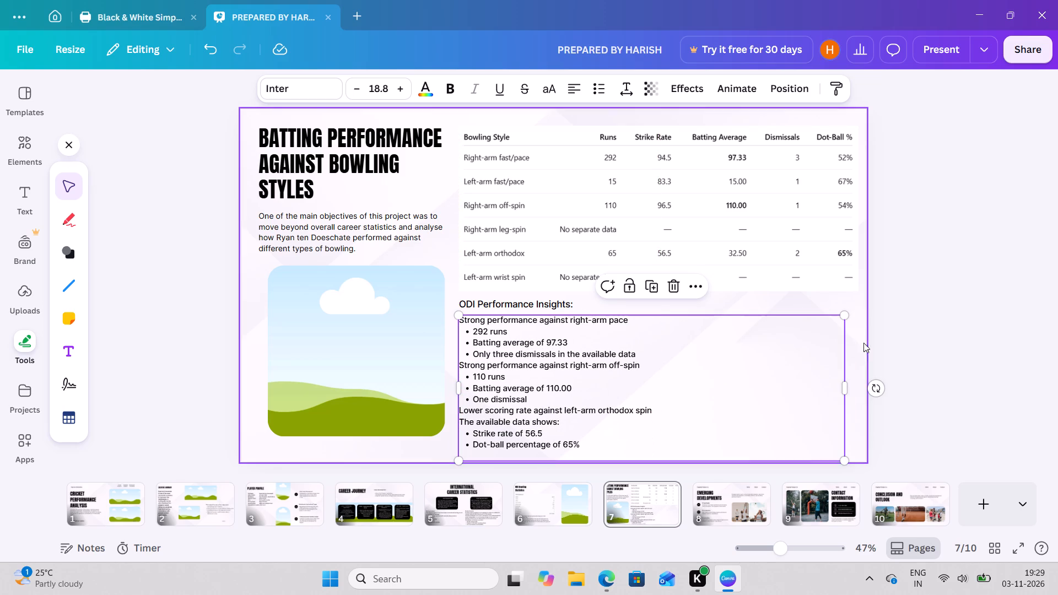
pyautogui.click(855, 321)
pyautogui.click(837, 298)
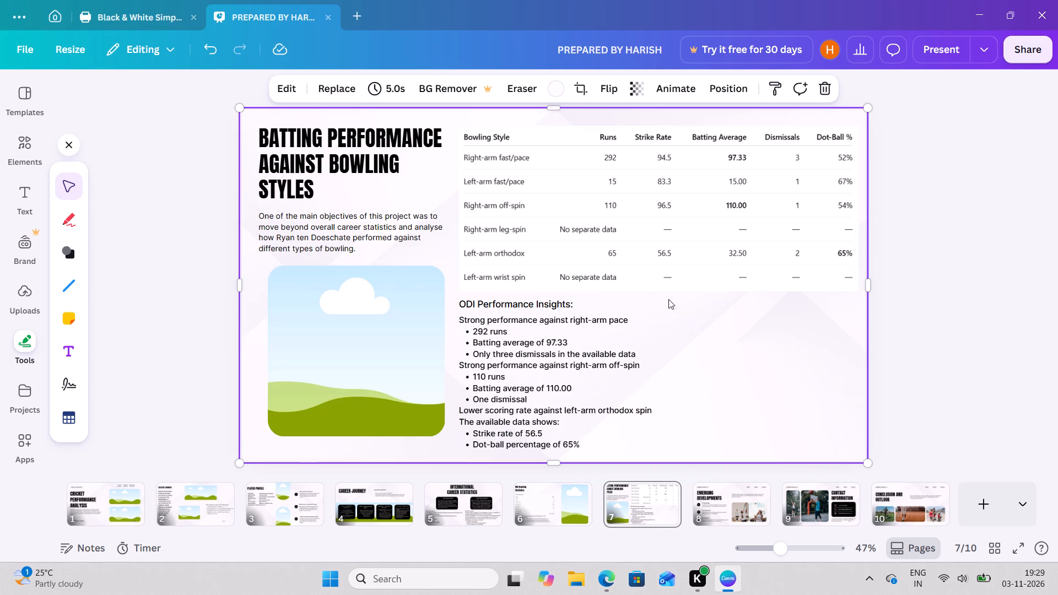
# Scale the insights text down to size 17.2 and realign it under the heading, leaving a margin above the page's bottom edge.
pyautogui.click(501, 341)
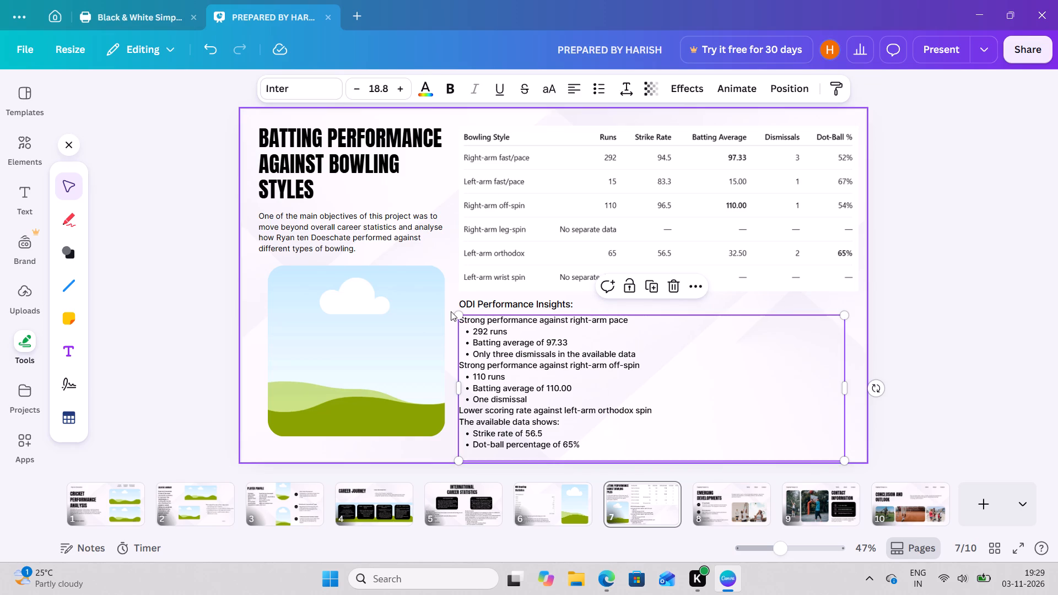
pyautogui.moveTo(457, 316); pyautogui.dragTo(484, 326)
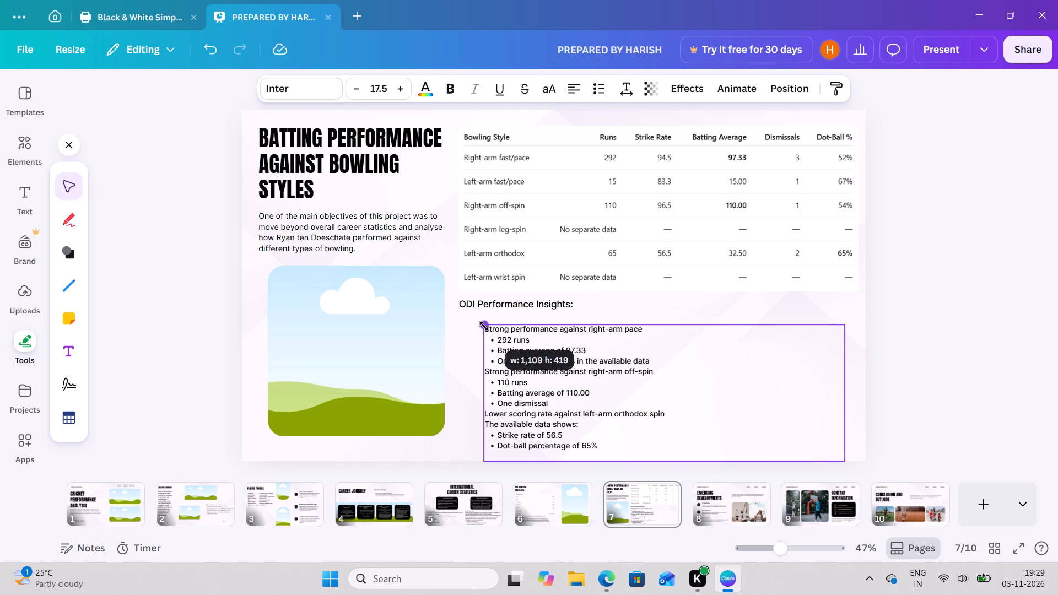
pyautogui.moveTo(484, 326); pyautogui.dragTo(489, 328)
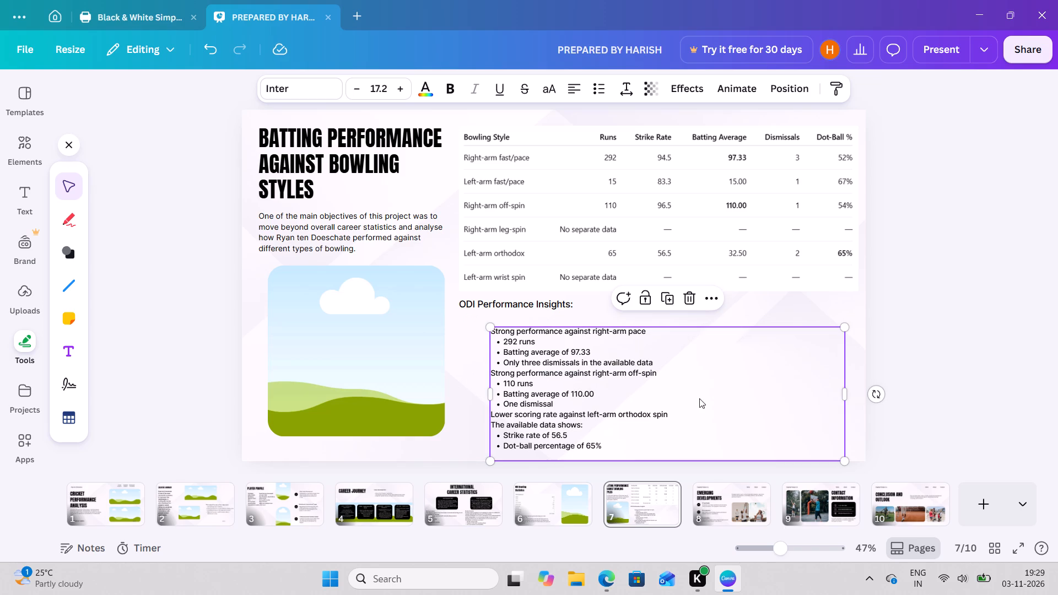
pyautogui.moveTo(699, 398); pyautogui.dragTo(664, 391)
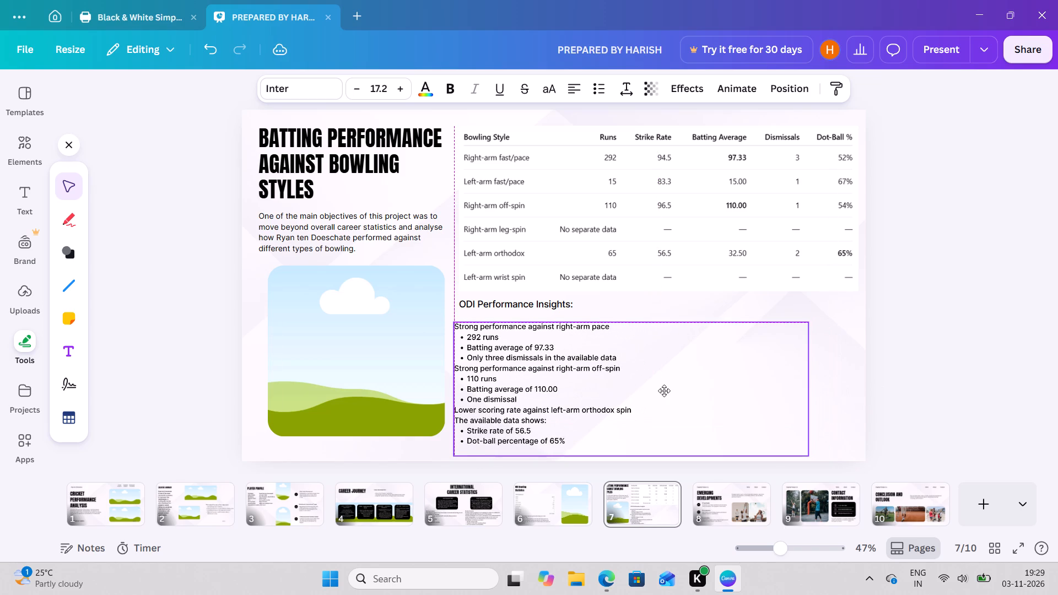
pyautogui.moveTo(664, 391); pyautogui.dragTo(668, 388)
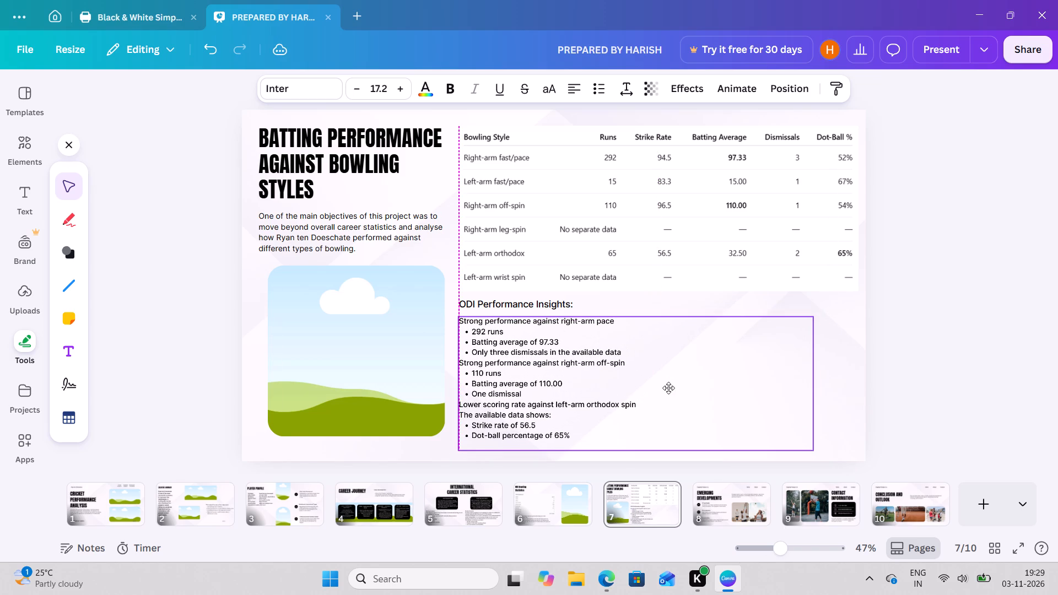
pyautogui.moveTo(668, 388); pyautogui.dragTo(672, 388)
pyautogui.click(672, 388)
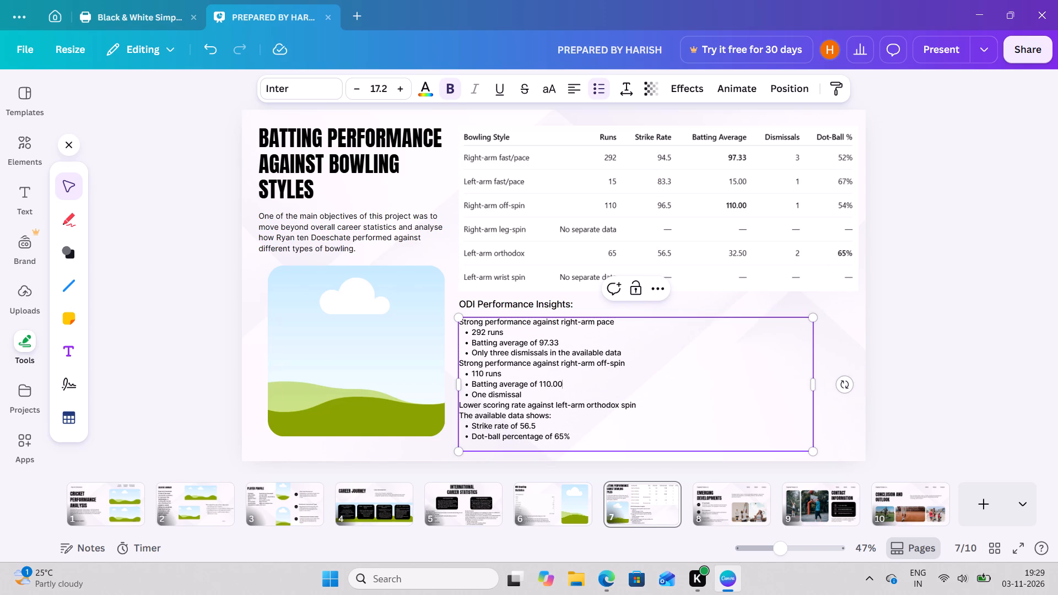
pyautogui.click(843, 328)
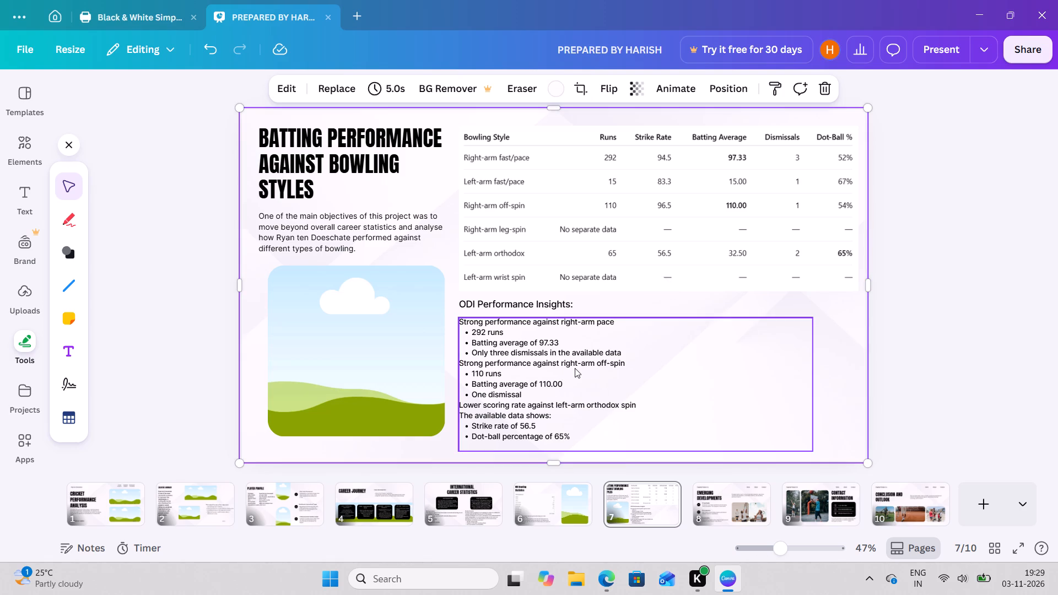
# Scale the insights text down to size 16.2 and move it slightly lower on the page.
pyautogui.click(620, 379)
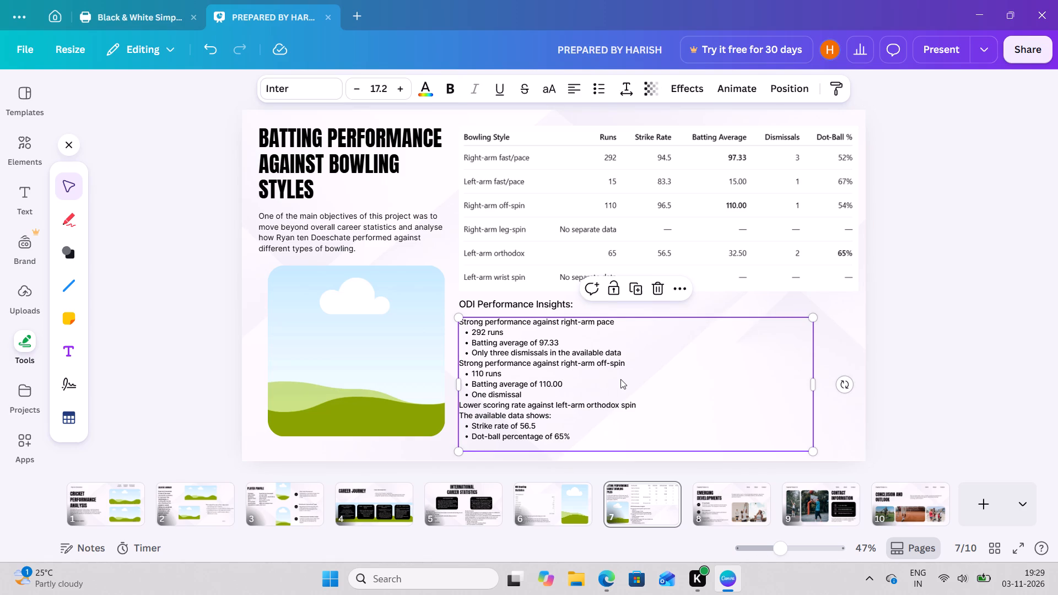
pyautogui.click(620, 379)
pyautogui.moveTo(812, 447); pyautogui.dragTo(792, 434)
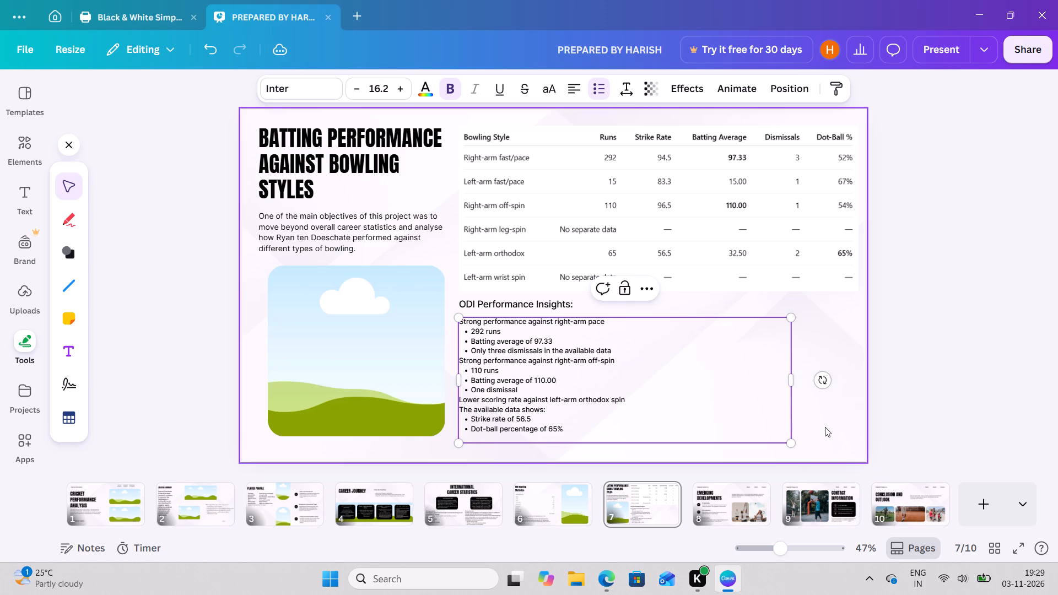
pyautogui.click(825, 427)
pyautogui.click(624, 398)
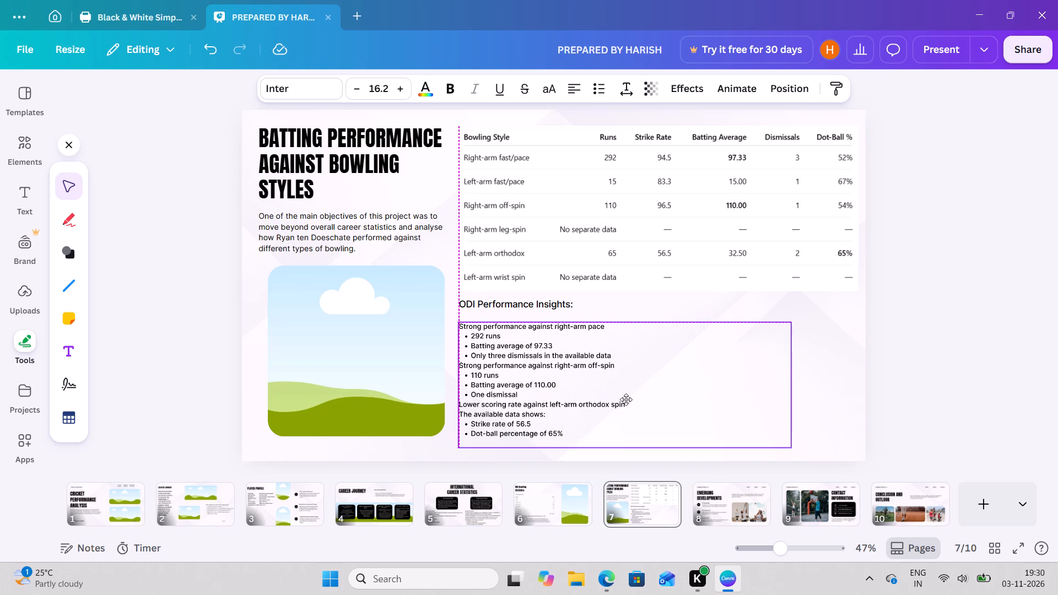
# Nudge the ODI Performance Insights heading down, closer to the insights text, leaving a gap below the table.
pyautogui.click(451, 296)
pyautogui.moveTo(480, 308); pyautogui.dragTo(482, 315)
pyautogui.click(444, 294)
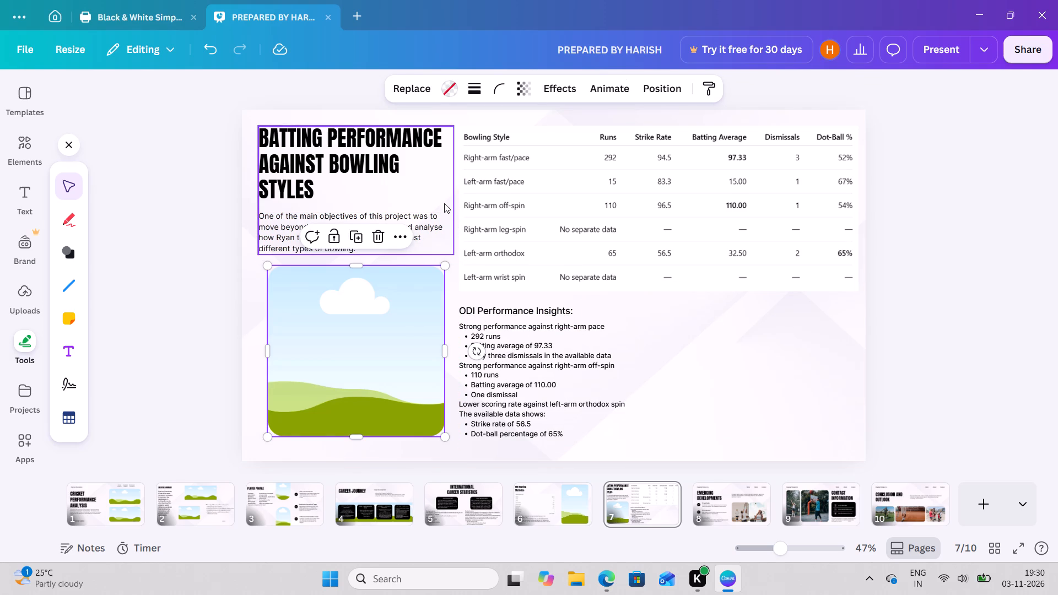
pyautogui.click(833, 382)
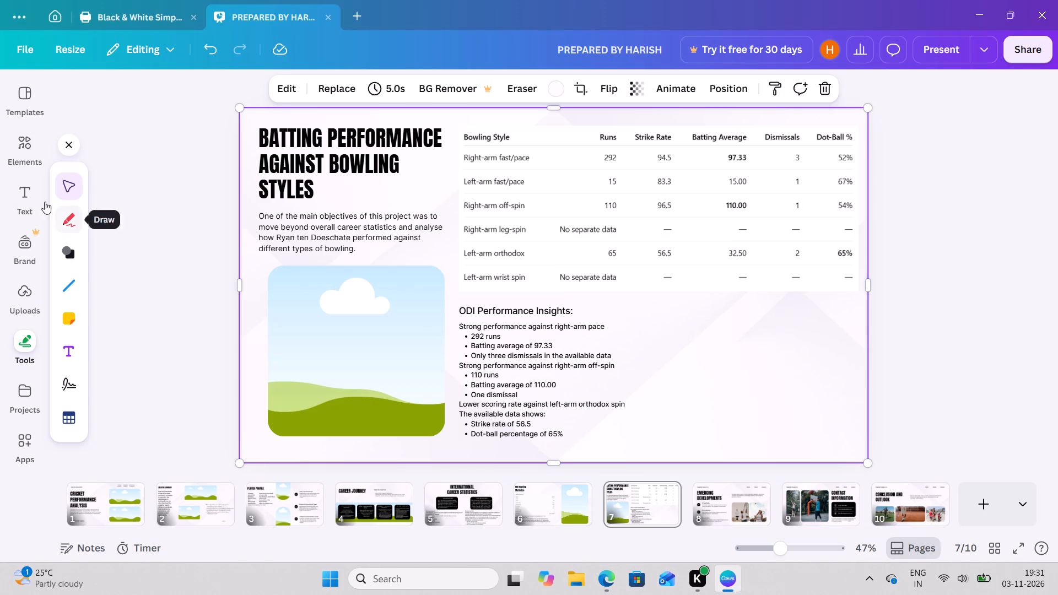
pyautogui.click(13, 148)
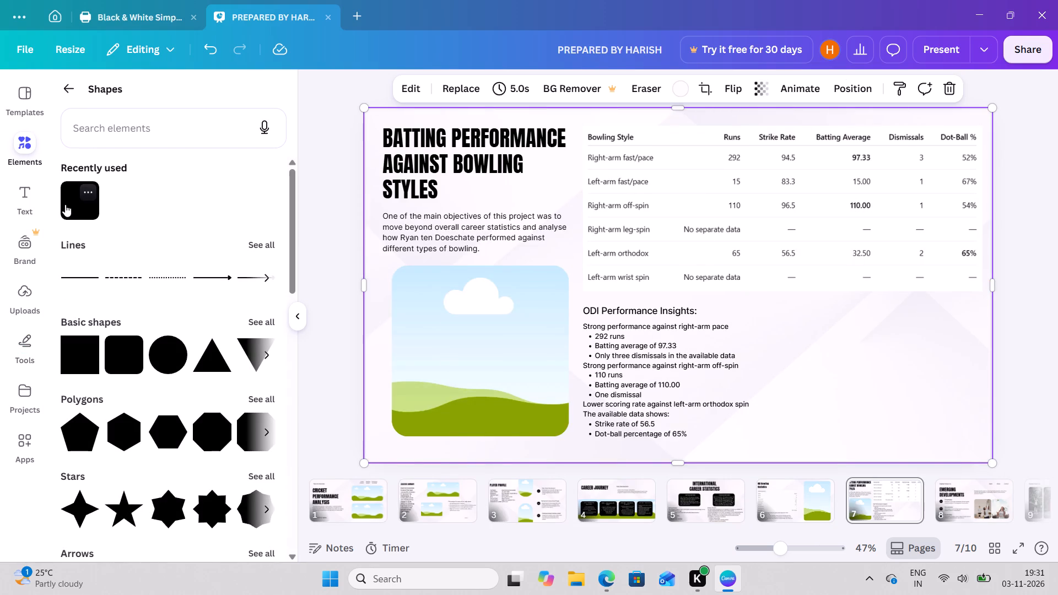
pyautogui.click(141, 350)
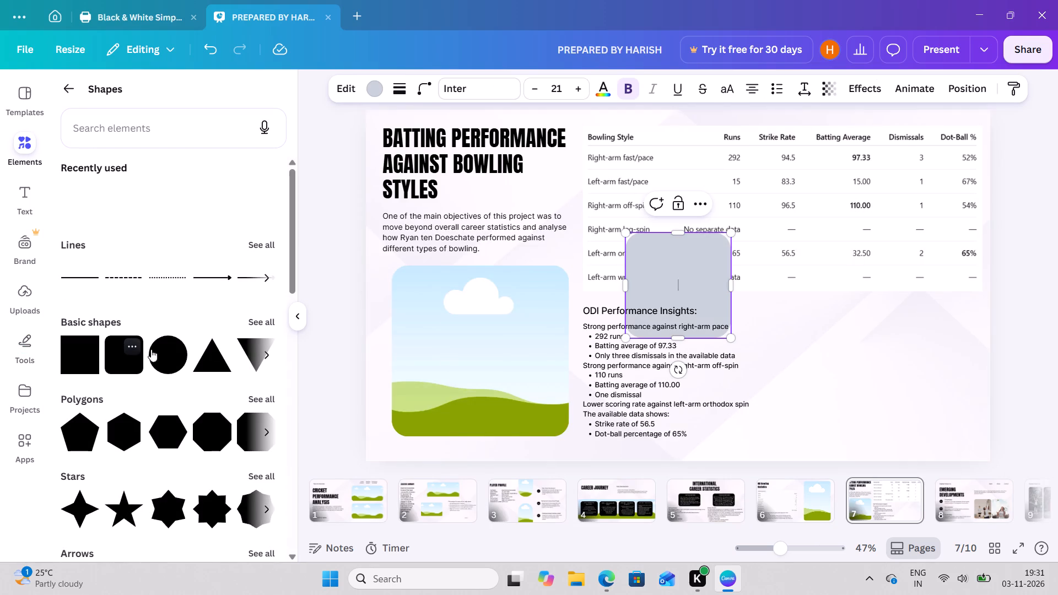
pyautogui.click(702, 290)
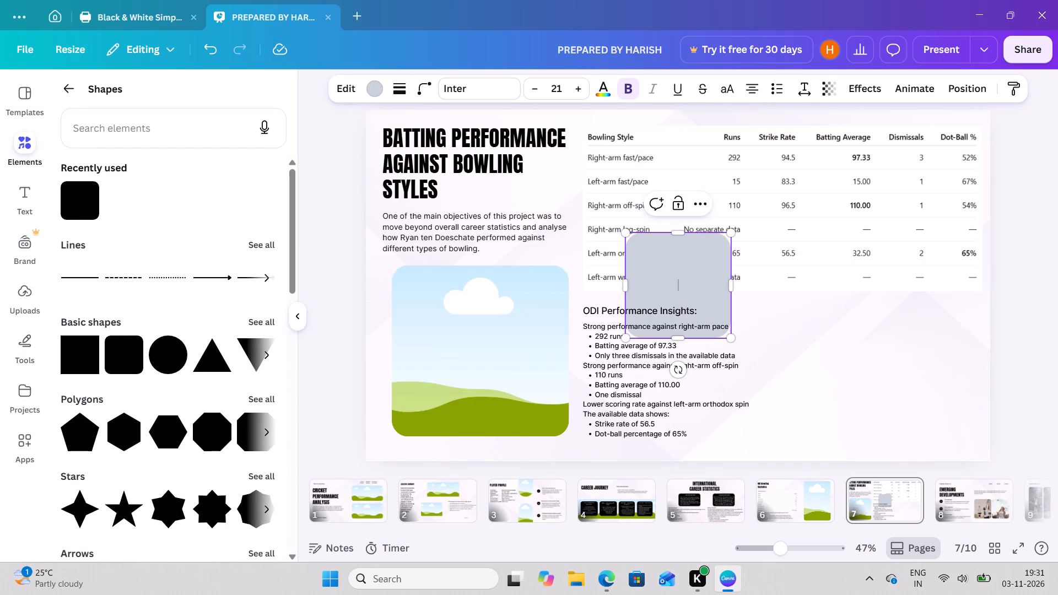
pyautogui.moveTo(702, 290); pyautogui.dragTo(803, 327)
pyautogui.moveTo(716, 297); pyautogui.dragTo(907, 369)
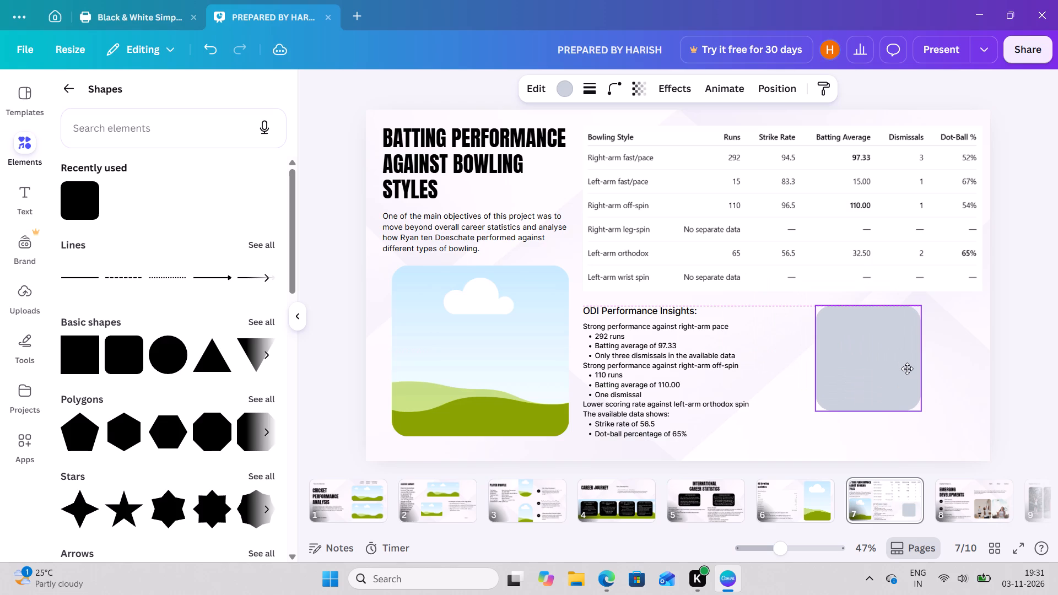
pyautogui.moveTo(907, 369); pyautogui.dragTo(895, 377)
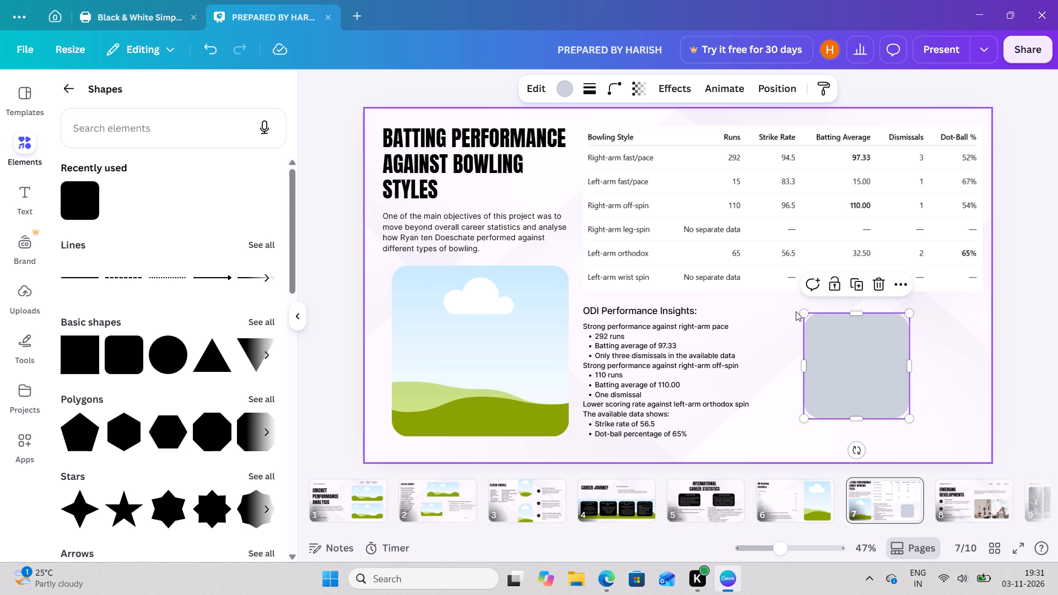
pyautogui.moveTo(804, 314); pyautogui.dragTo(776, 297)
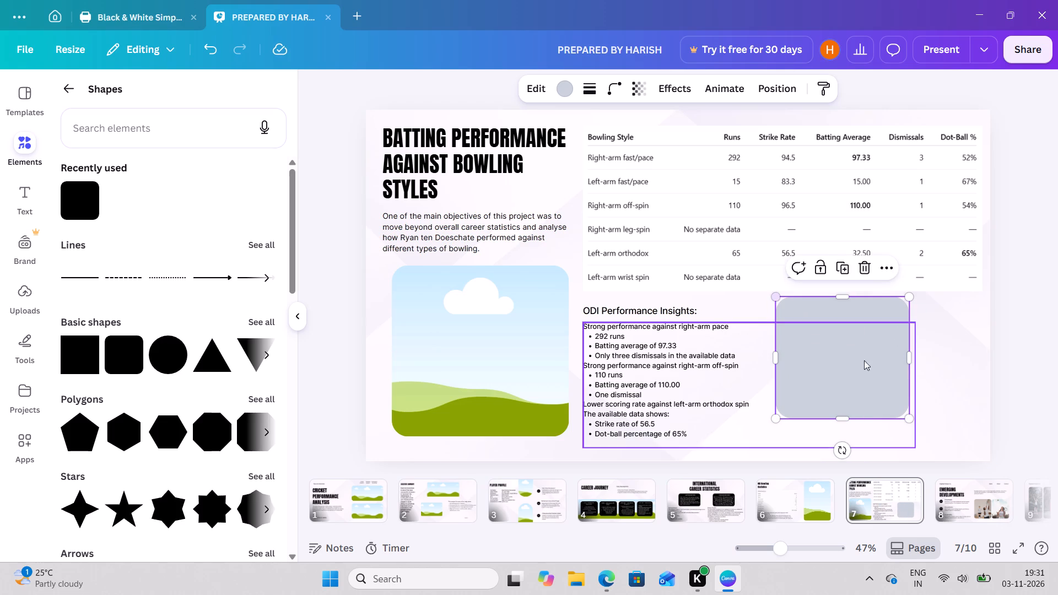
pyautogui.moveTo(910, 420); pyautogui.dragTo(929, 438)
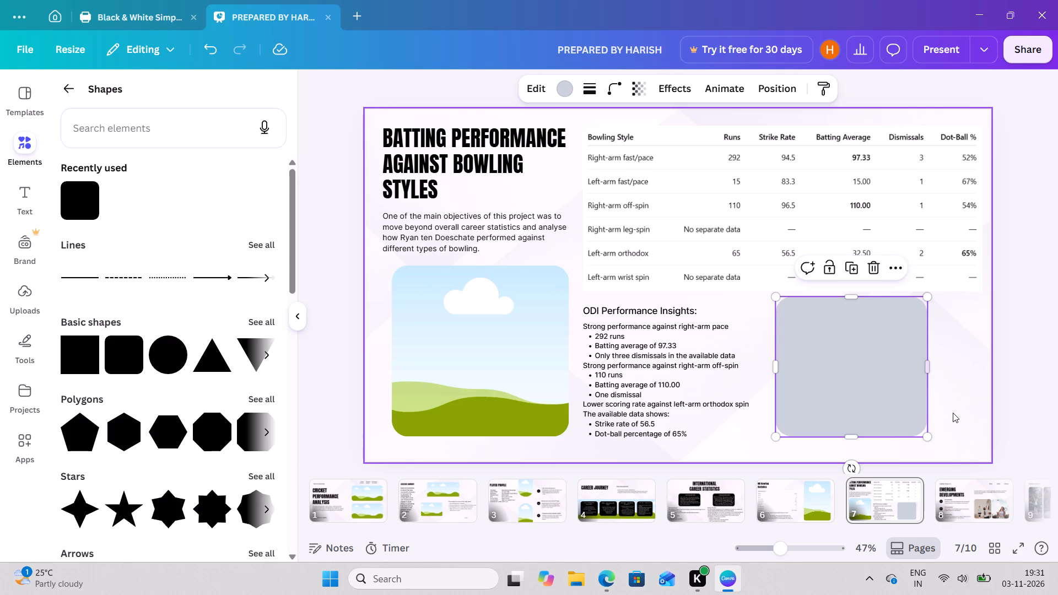
pyautogui.click(953, 413)
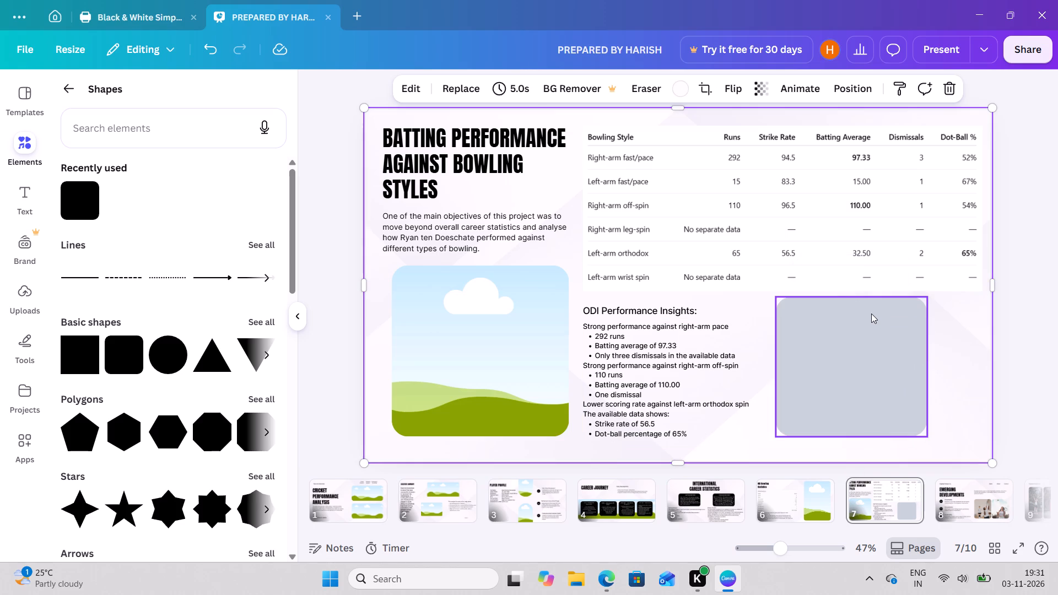
# Move the rounded square away from the insights text, towards the page's lower-right corner, with its top level with the insights heading.
pyautogui.click(871, 313)
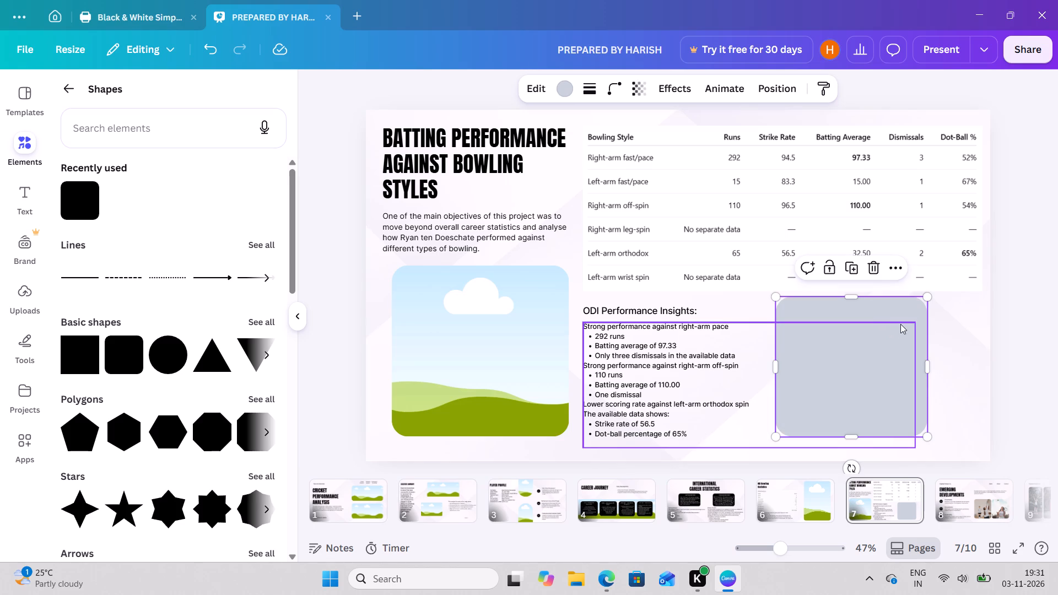
pyautogui.moveTo(878, 313); pyautogui.dragTo(899, 323)
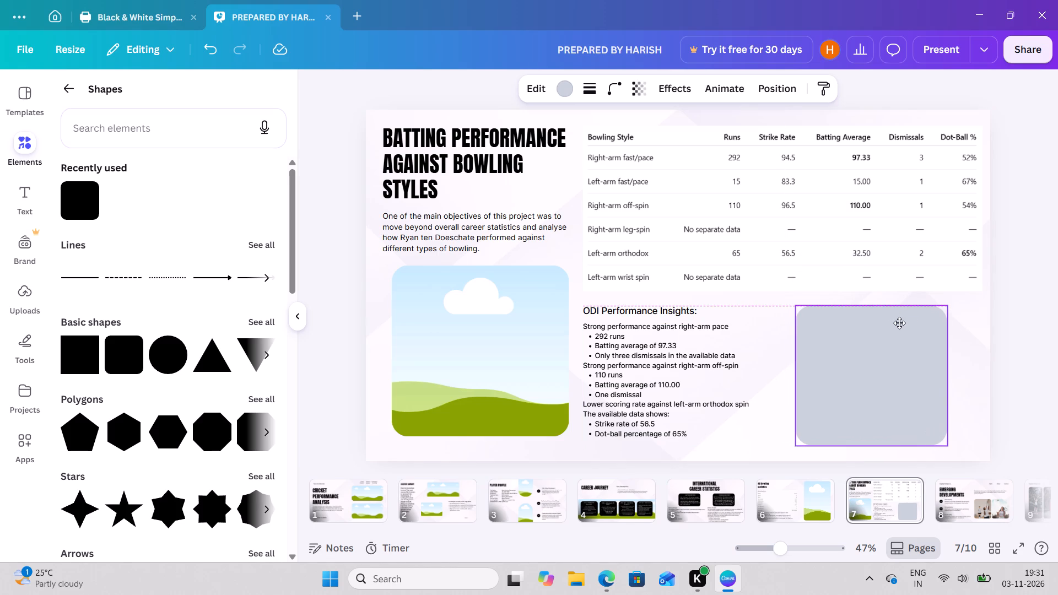
pyautogui.moveTo(899, 323); pyautogui.dragTo(904, 323)
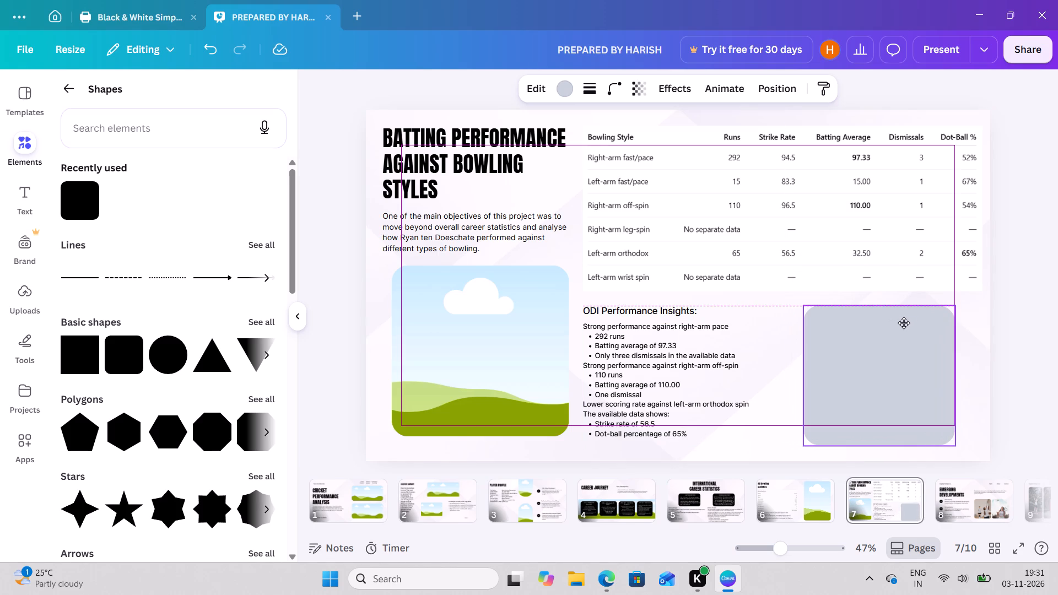
pyautogui.moveTo(904, 323); pyautogui.dragTo(914, 325)
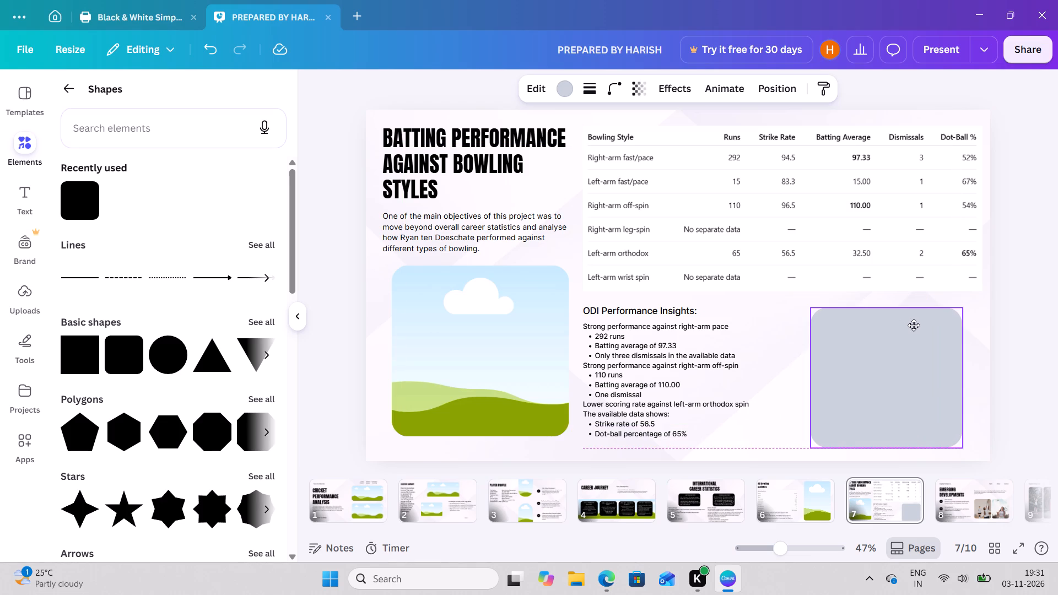
pyautogui.moveTo(914, 325); pyautogui.dragTo(915, 320)
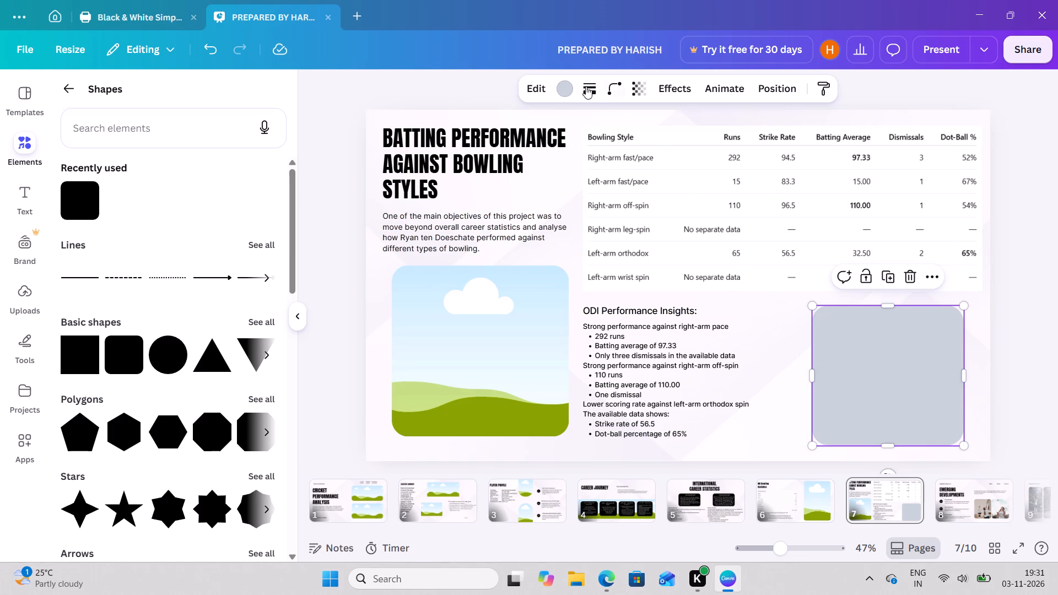
# Fill the rounded square with black #000000.
pyautogui.click(574, 81)
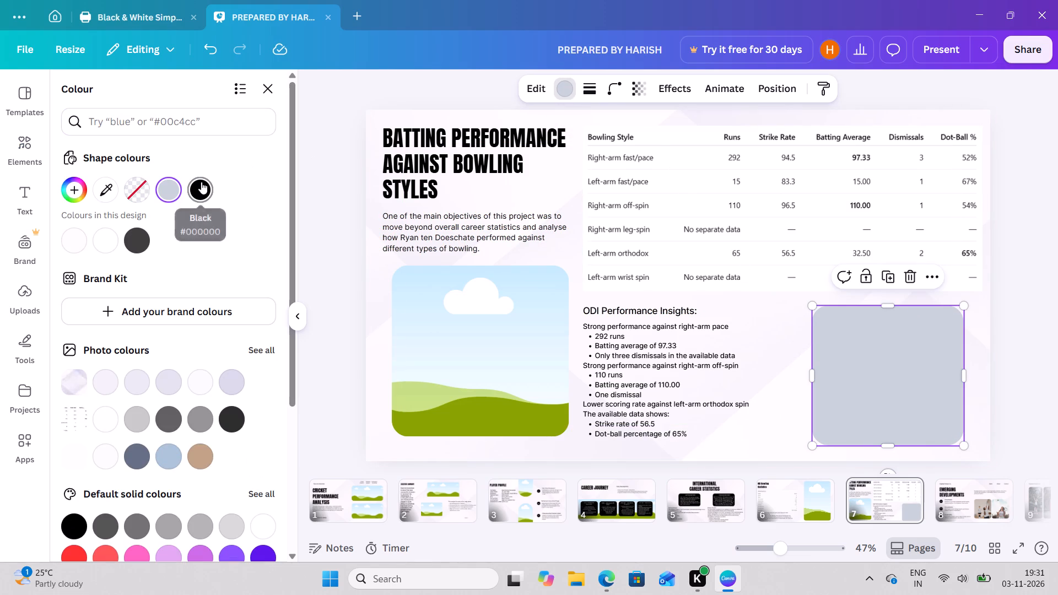
pyautogui.click(201, 182)
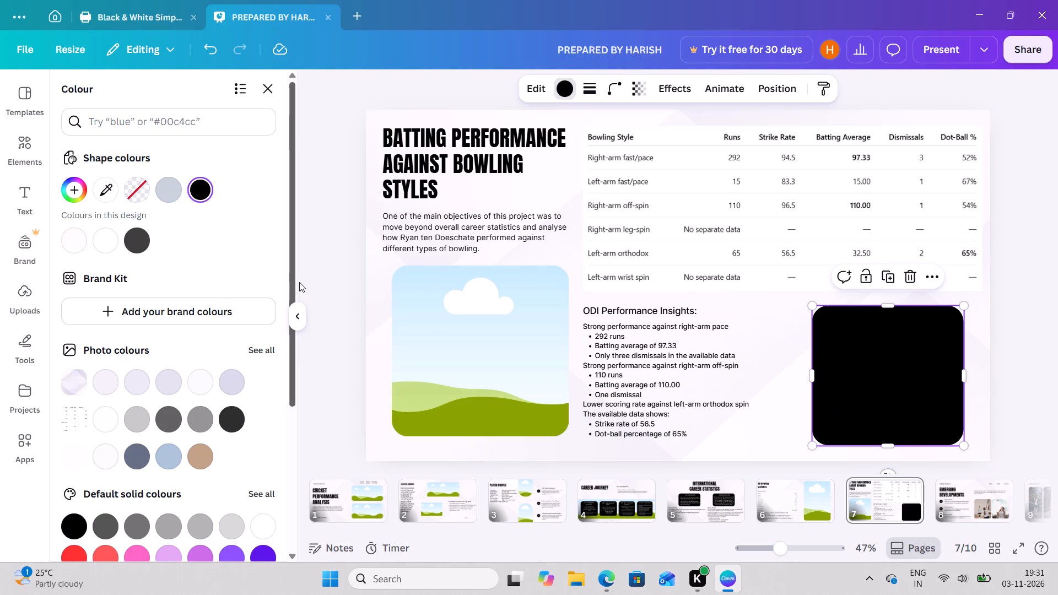
pyautogui.click(328, 280)
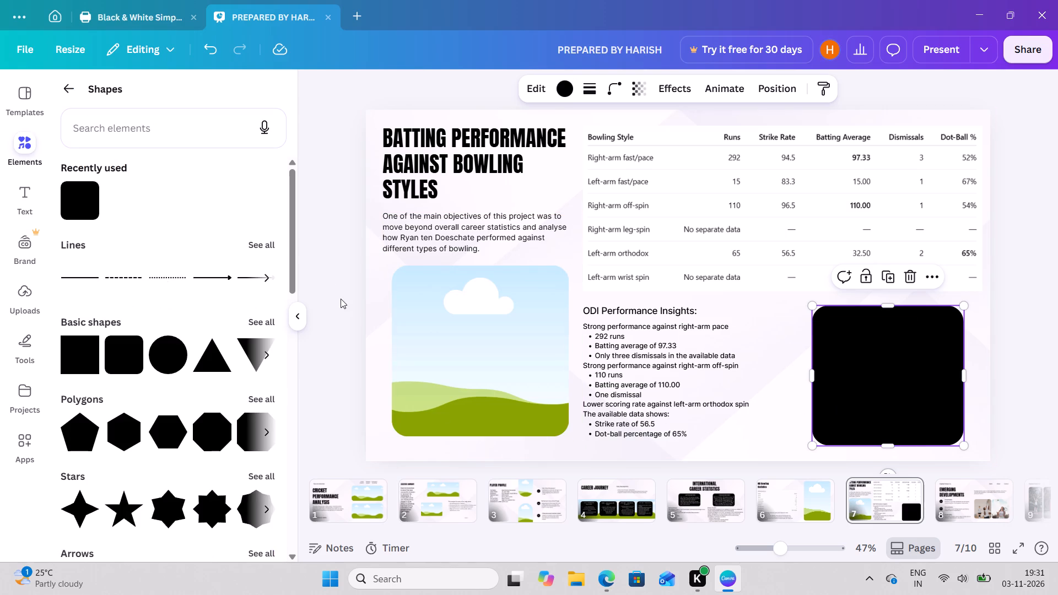
pyautogui.click(341, 298)
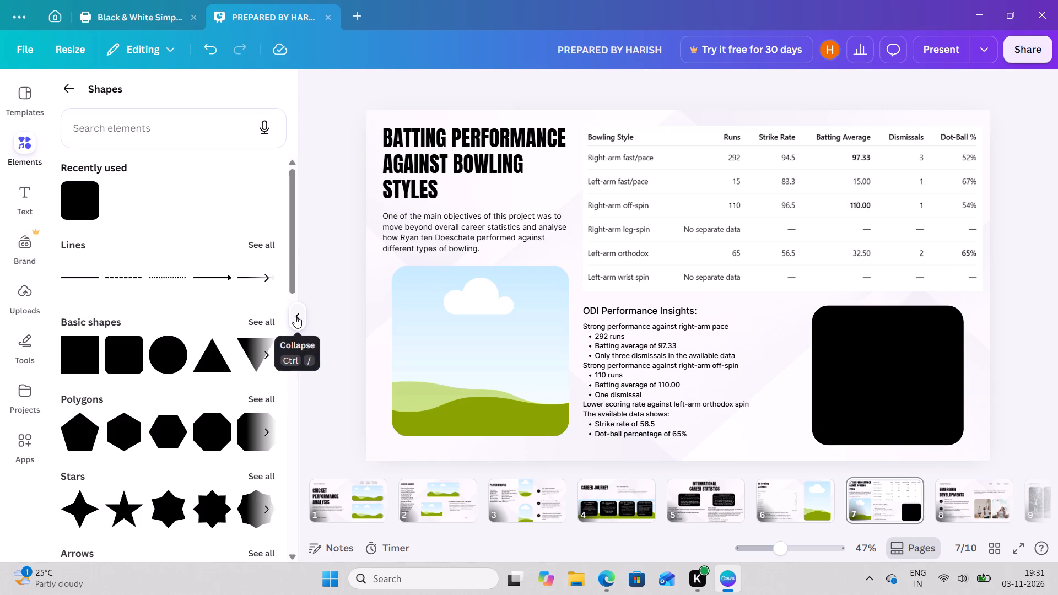
pyautogui.click(295, 316)
# Add a text box on the black square and replace its placeholder with the Analyst's Observation paragraph copied from the ChatGPT report.
pyautogui.click(17, 337)
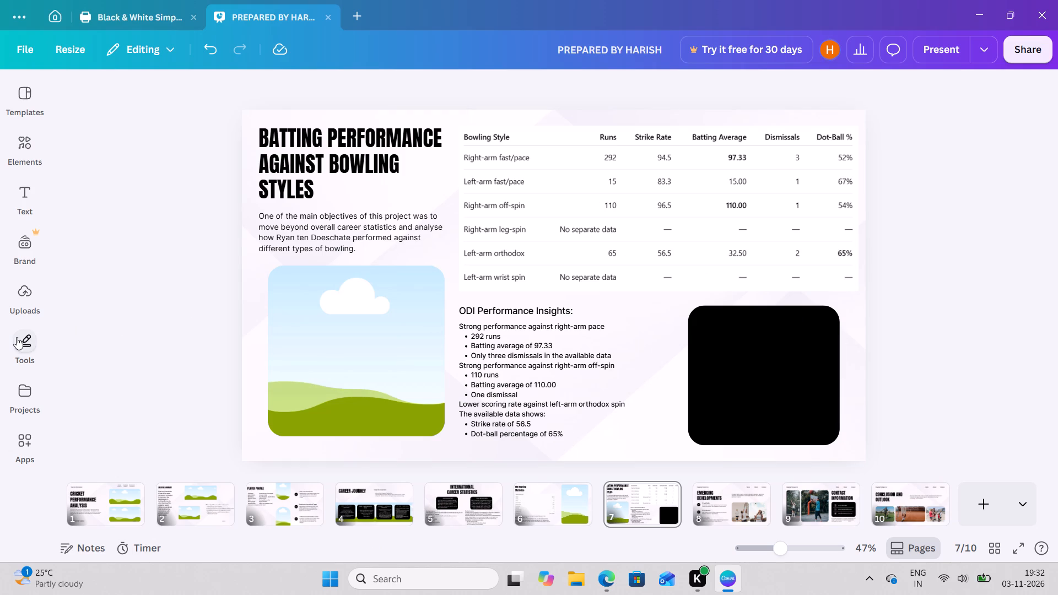
pyautogui.click(69, 352)
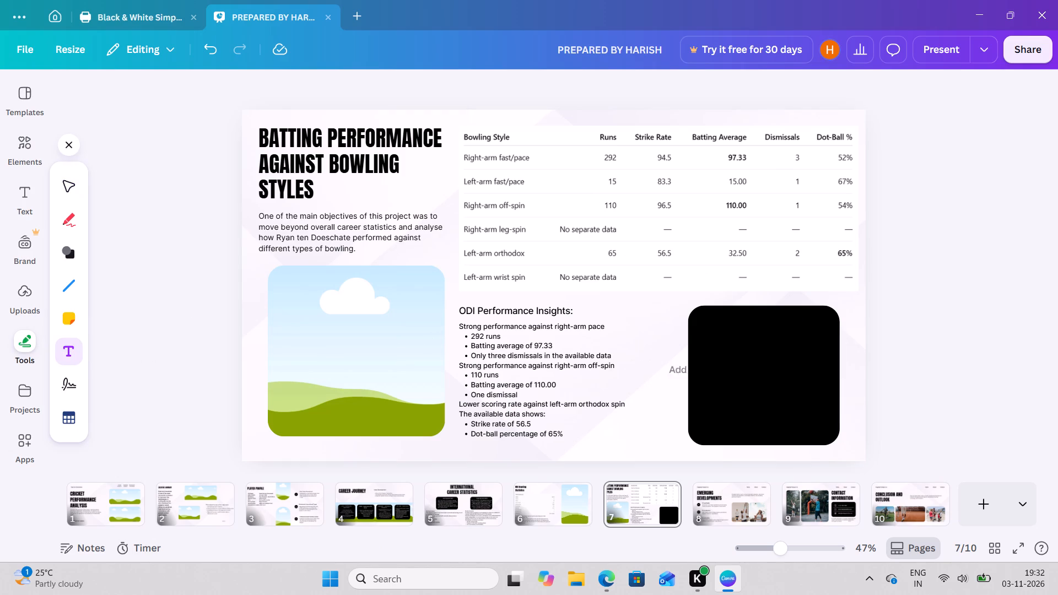
pyautogui.click(698, 339)
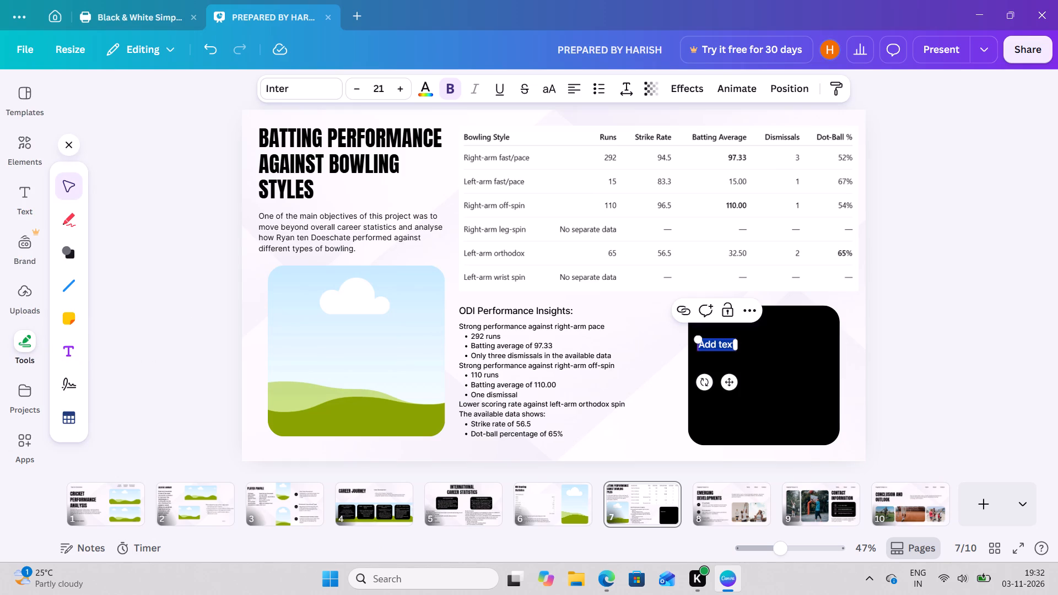
pyautogui.press('BackSpace')
pyautogui.hotkey('ctrl', 'c')
pyautogui.hotkey('ctrl', 'v')
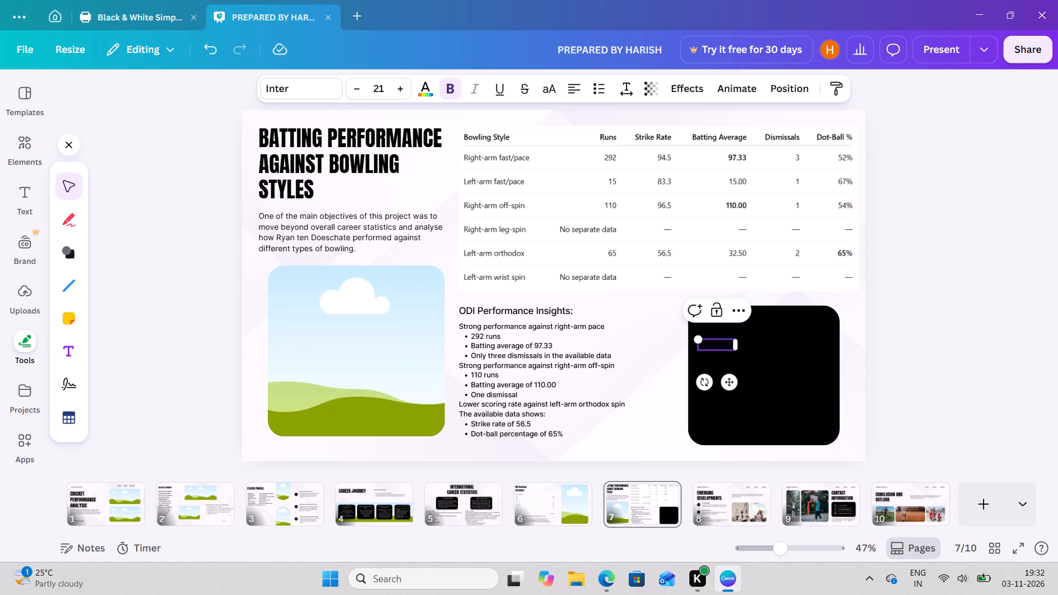
pyautogui.hotkey('ctrl', 'v')
pyautogui.hotkey('alt', 'Tab')
pyautogui.hotkey('ctrl', 'c')
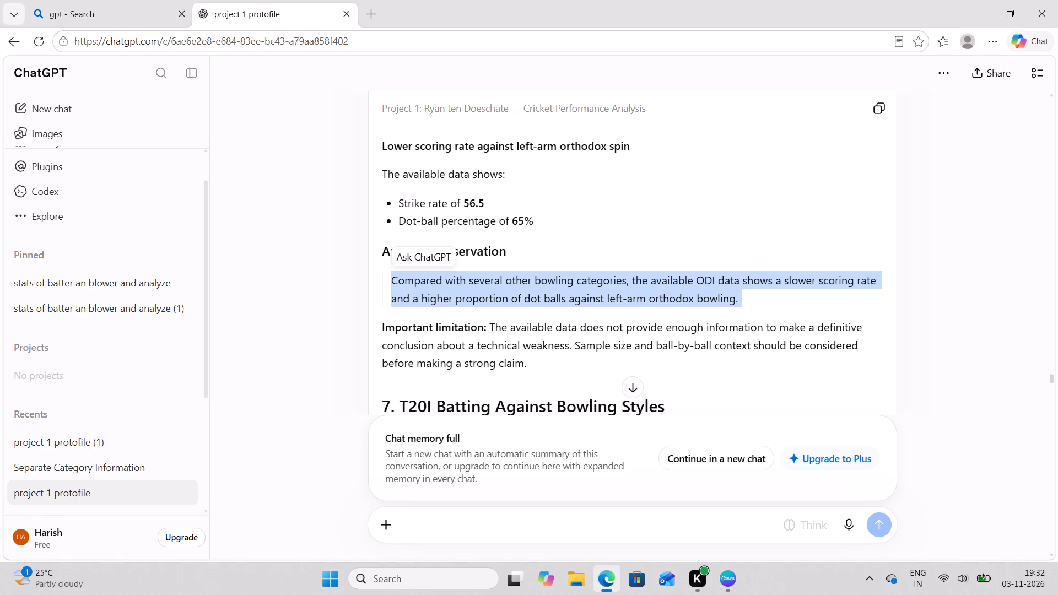
pyautogui.hotkey('alt', 'Tab')
pyautogui.hotkey('ctrl', 'v')
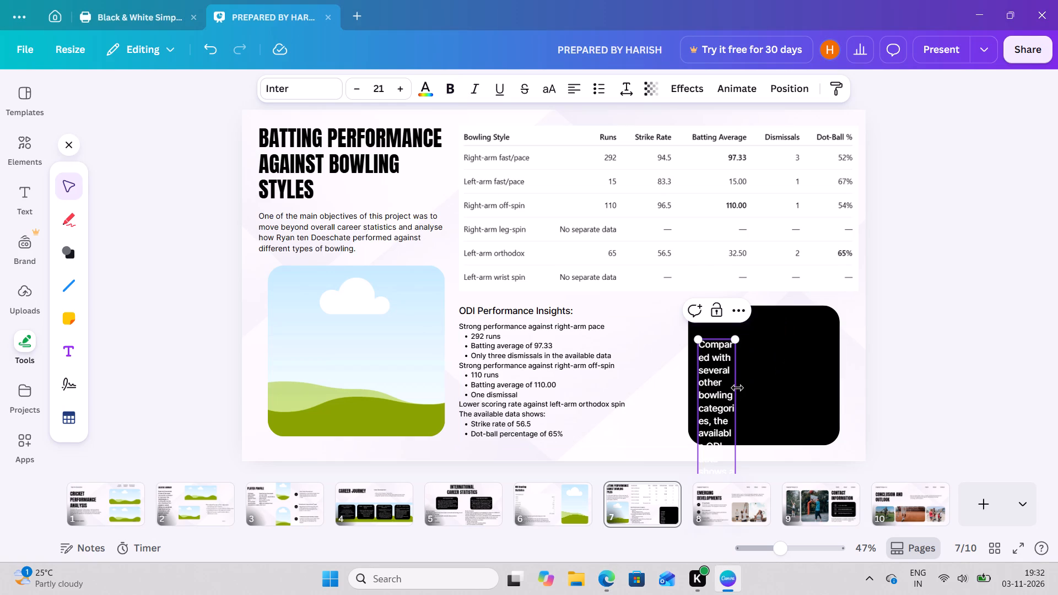
# Widen the Analyst's Observation text box to nearly the black square's width and move it up so it sits inside the square.
pyautogui.moveTo(737, 388); pyautogui.dragTo(832, 359)
pyautogui.moveTo(797, 368); pyautogui.dragTo(792, 350)
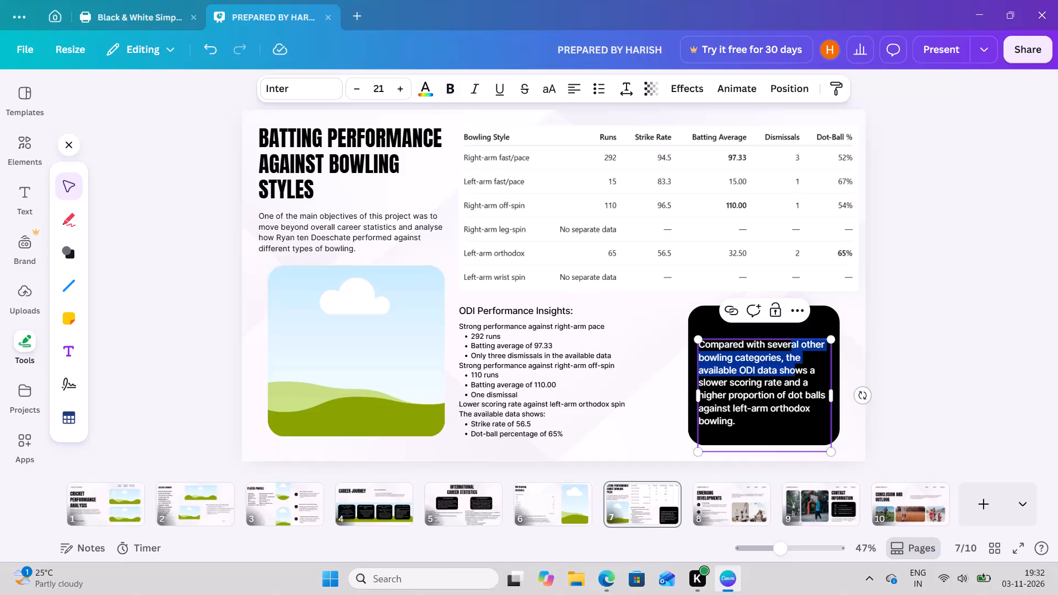
pyautogui.click(908, 399)
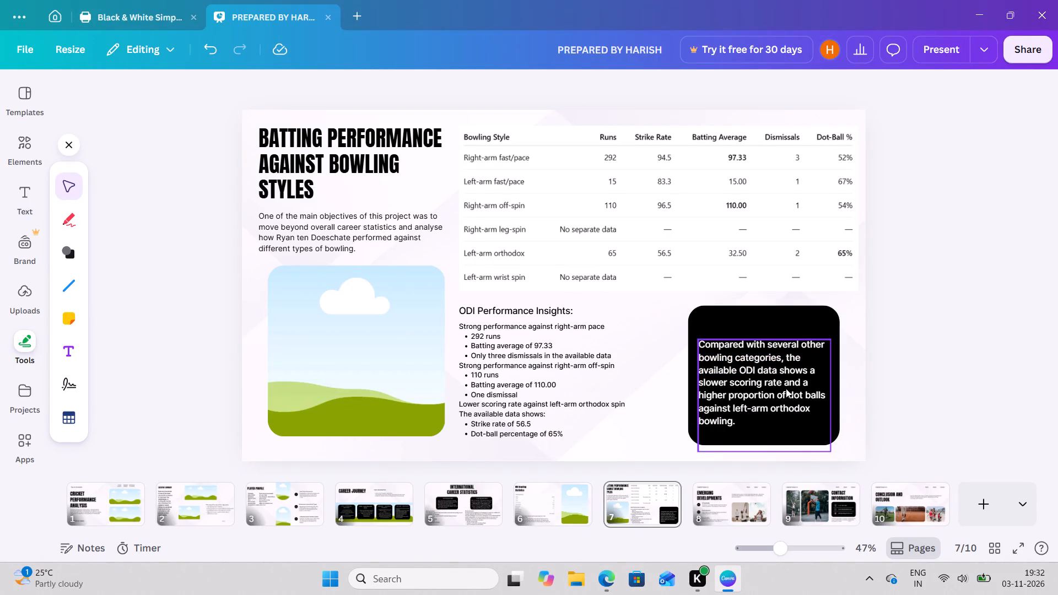
pyautogui.moveTo(786, 388); pyautogui.dragTo(789, 375)
pyautogui.click(789, 375)
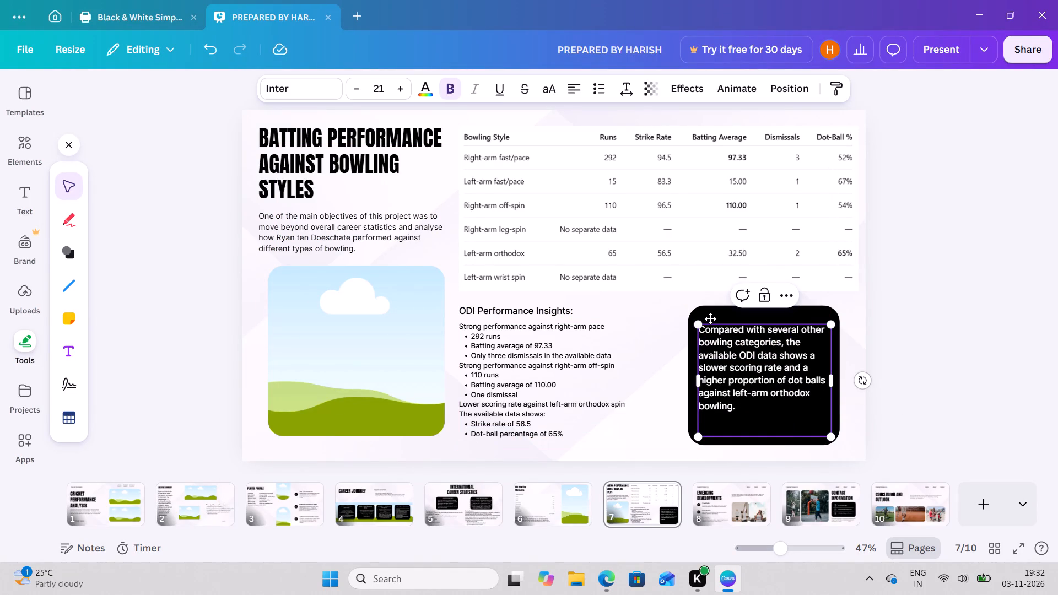
# Shrink the black rounded square from its upper-left and lower-right corners so it fits closely around the observation text.
pyautogui.click(710, 318)
pyautogui.click(695, 307)
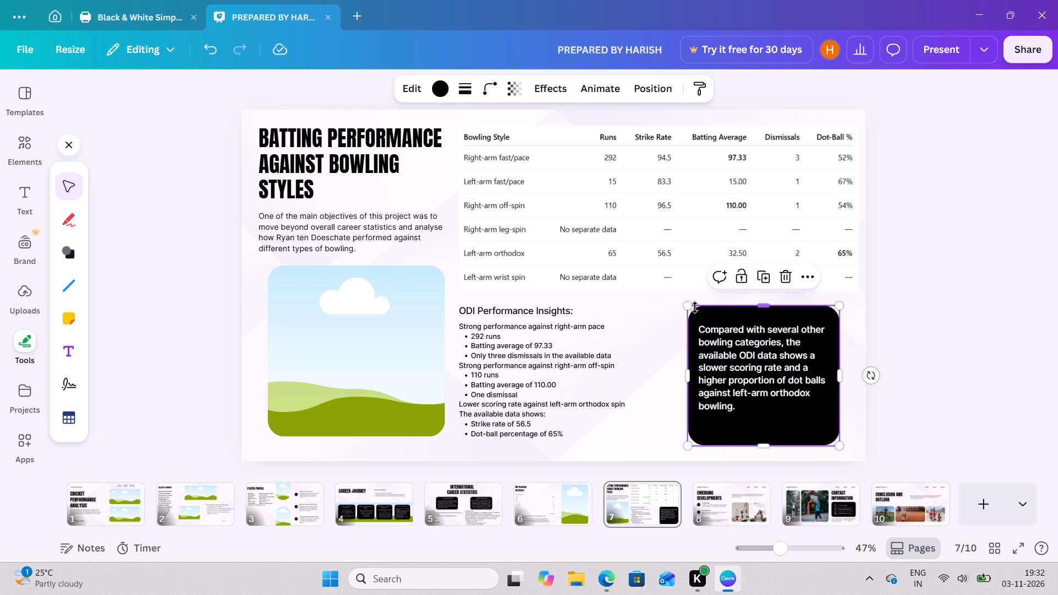
pyautogui.moveTo(688, 307); pyautogui.dragTo(693, 312)
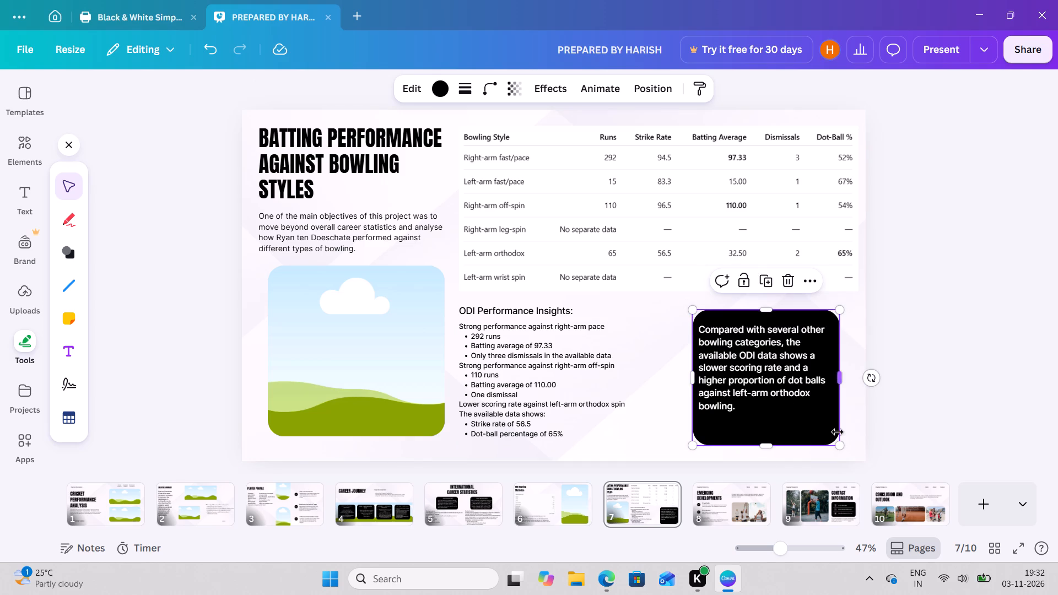
pyautogui.moveTo(838, 445); pyautogui.dragTo(827, 428)
pyautogui.tripleClick(827, 428)
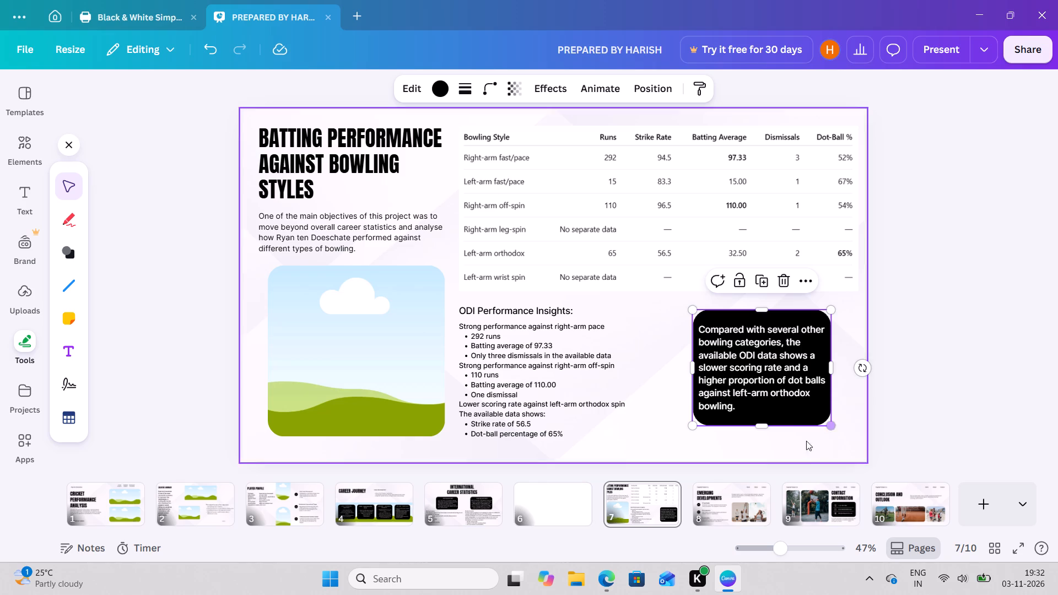
pyautogui.click(855, 317)
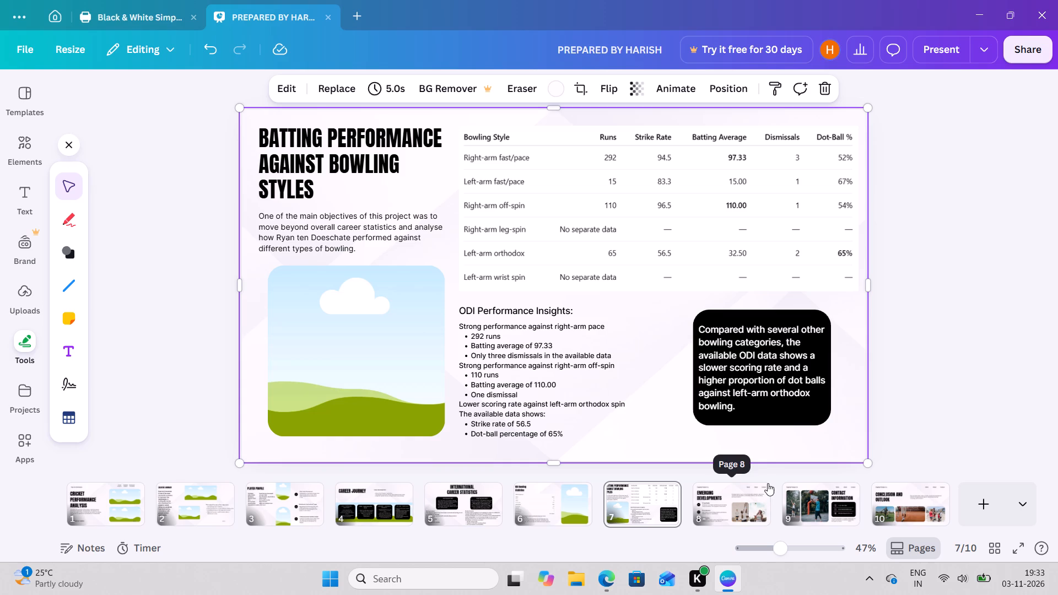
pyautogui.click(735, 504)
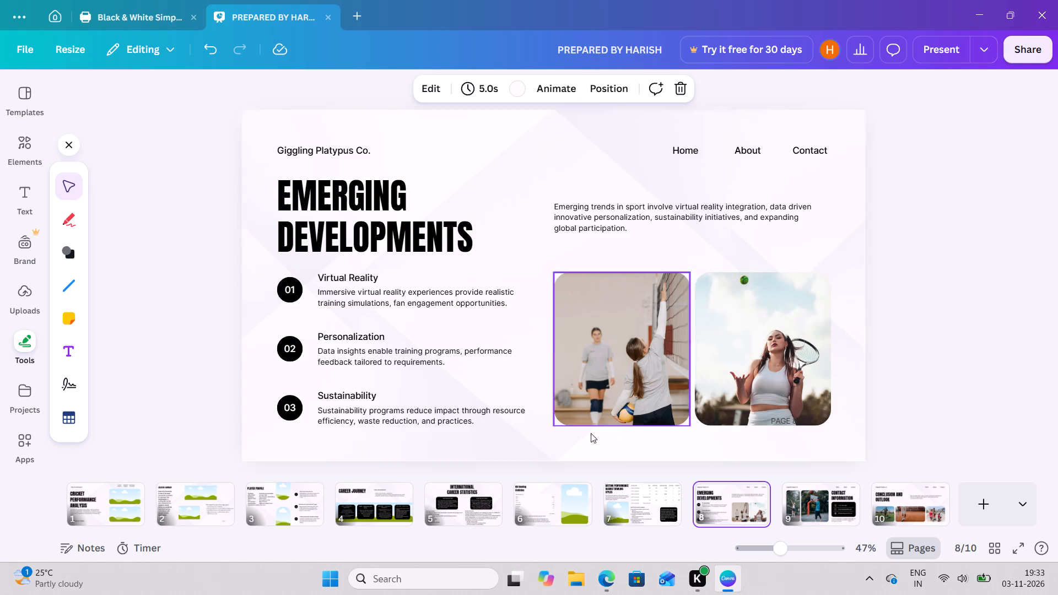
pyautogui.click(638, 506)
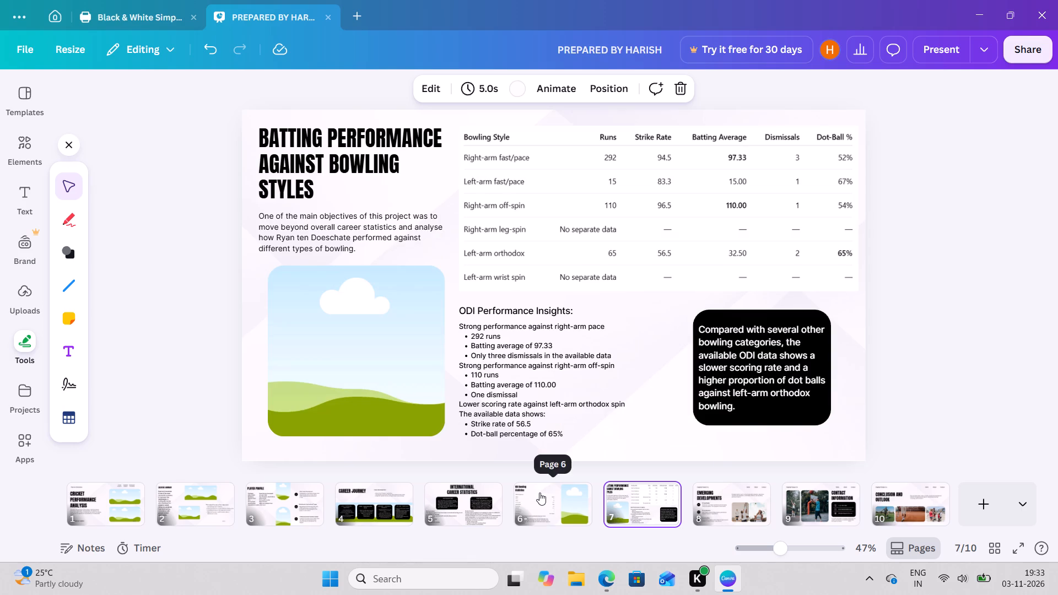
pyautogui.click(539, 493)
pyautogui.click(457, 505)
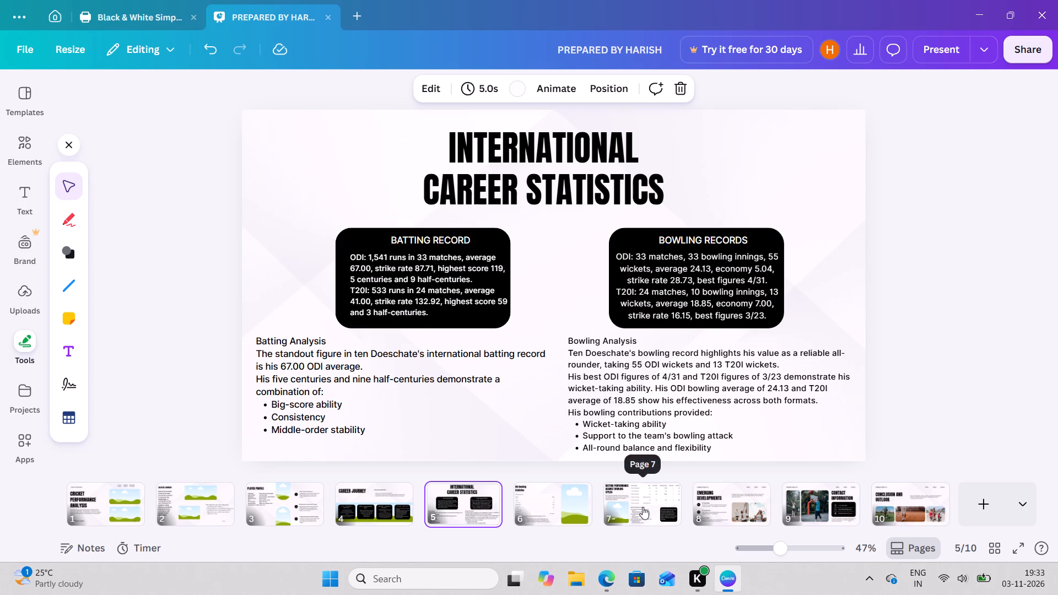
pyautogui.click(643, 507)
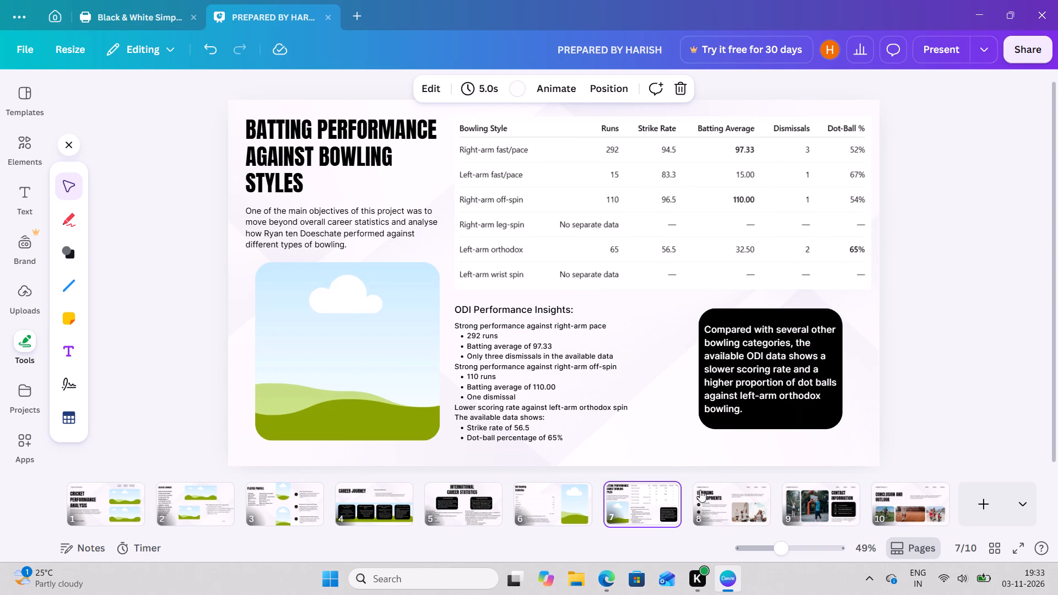
pyautogui.click(717, 506)
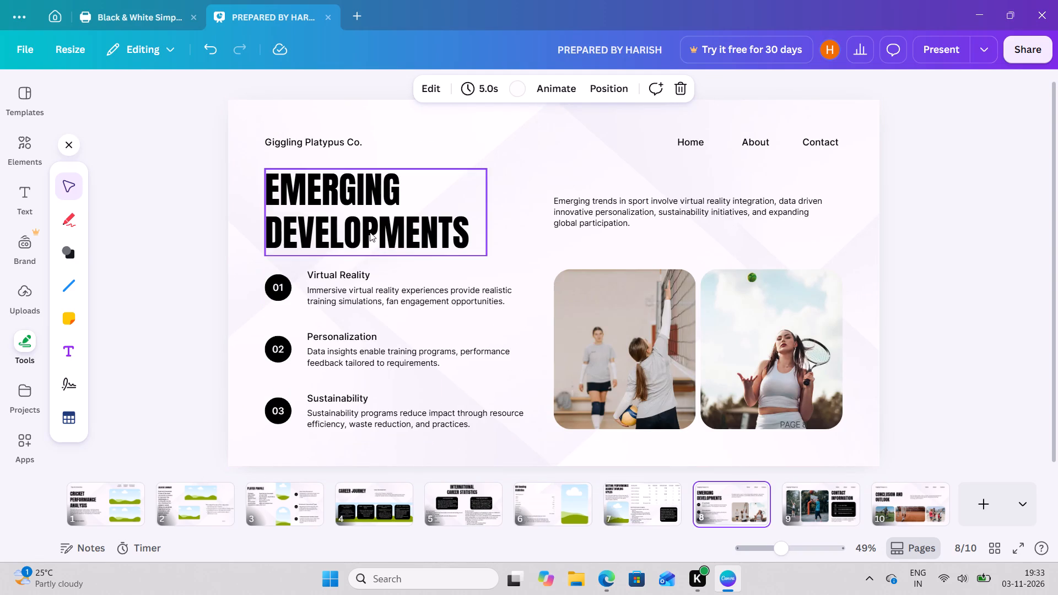
pyautogui.click(370, 232)
pyautogui.doubleClick(439, 231)
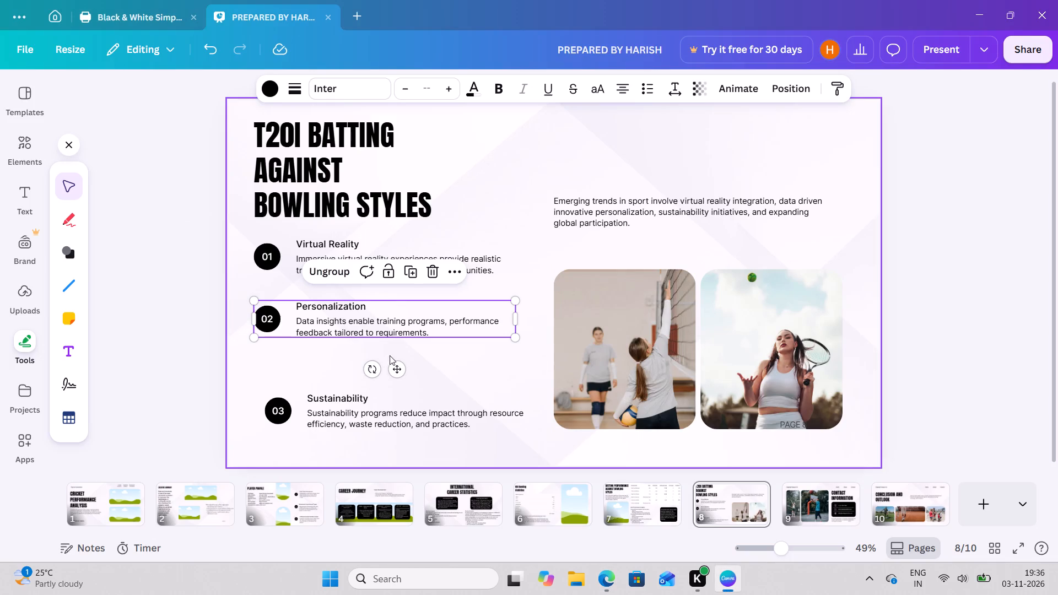
pyautogui.click(436, 274)
pyautogui.click(431, 273)
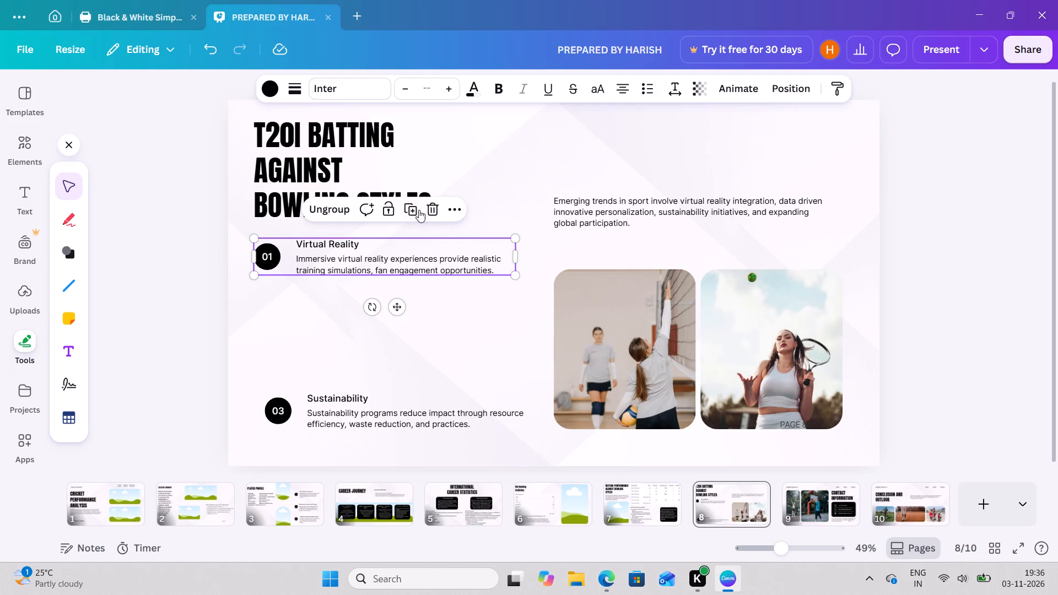
pyautogui.click(433, 213)
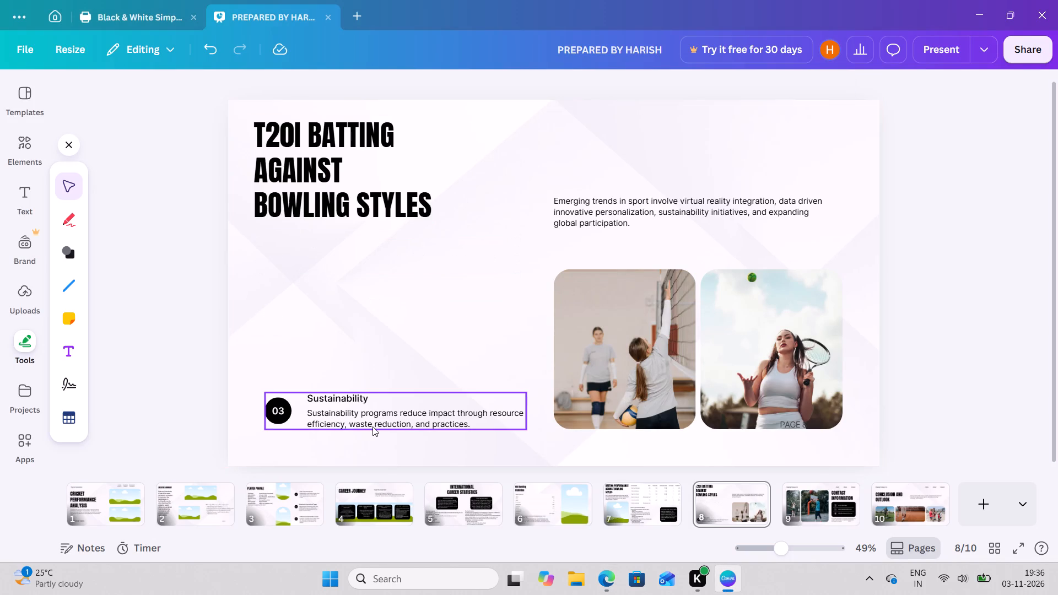
pyautogui.click(373, 426)
pyautogui.click(446, 360)
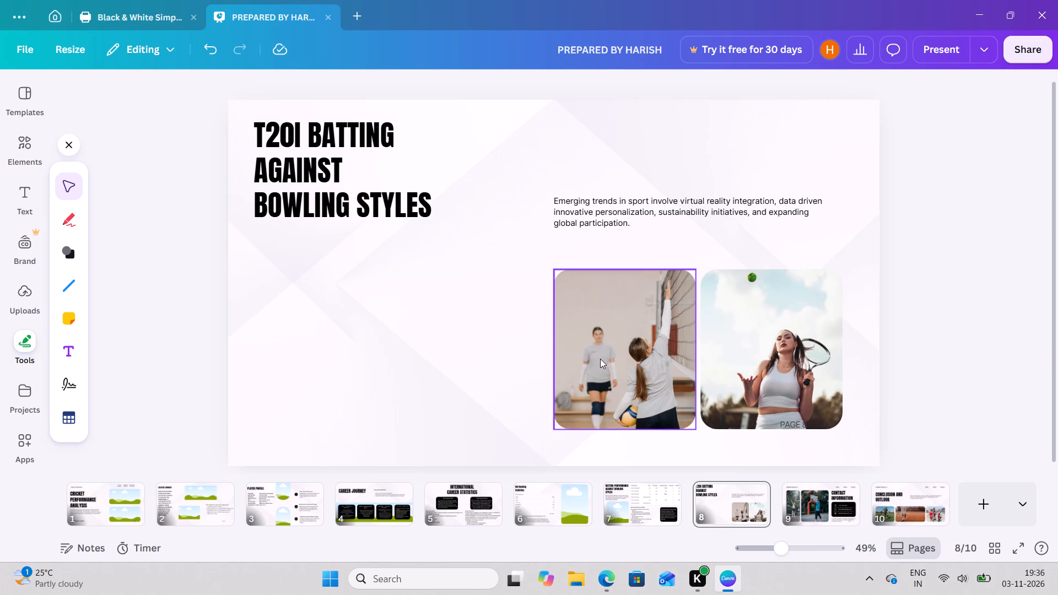
# Shift the volleyball photo on page 8 slightly left and down, keeping it beside the tennis photo.
pyautogui.moveTo(600, 359); pyautogui.dragTo(289, 338)
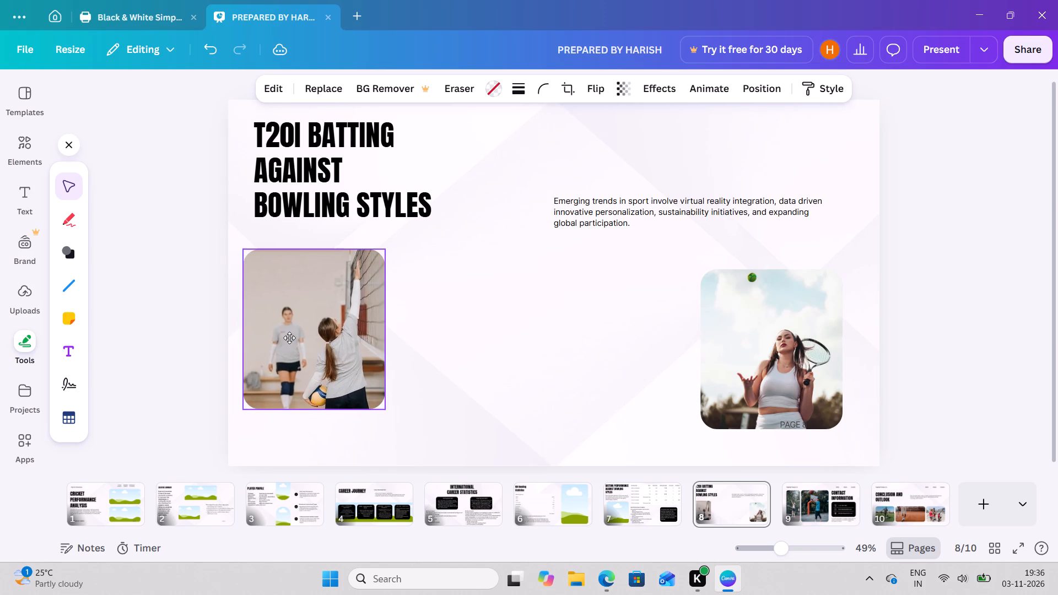
pyautogui.moveTo(289, 338); pyautogui.dragTo(579, 365)
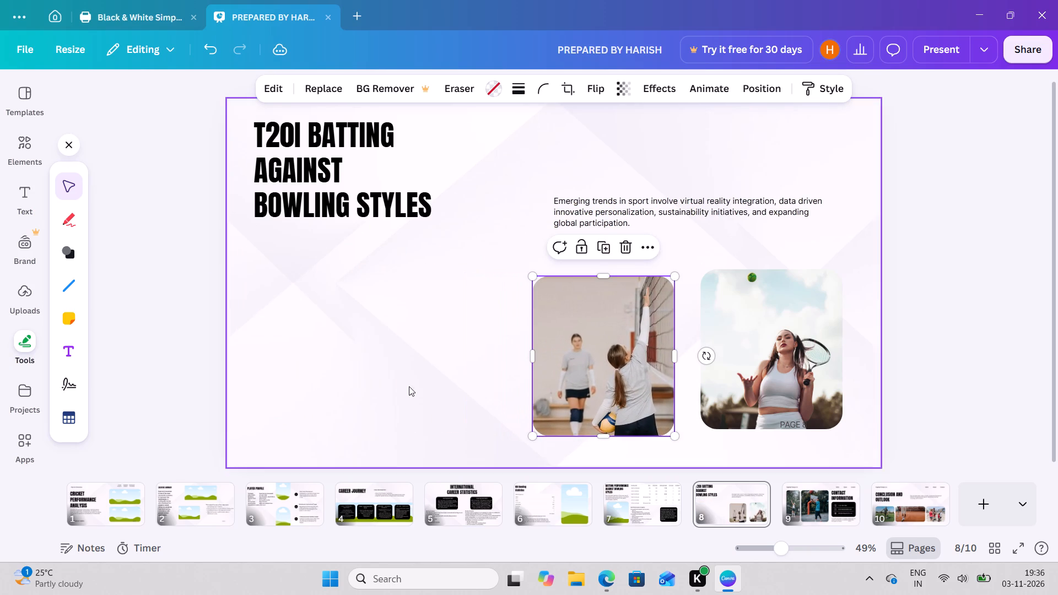
# Paste the captured T20I bowling-styles table onto page 8 as an image.
pyautogui.click(275, 382)
pyautogui.hotkey('ctrl', 'v')
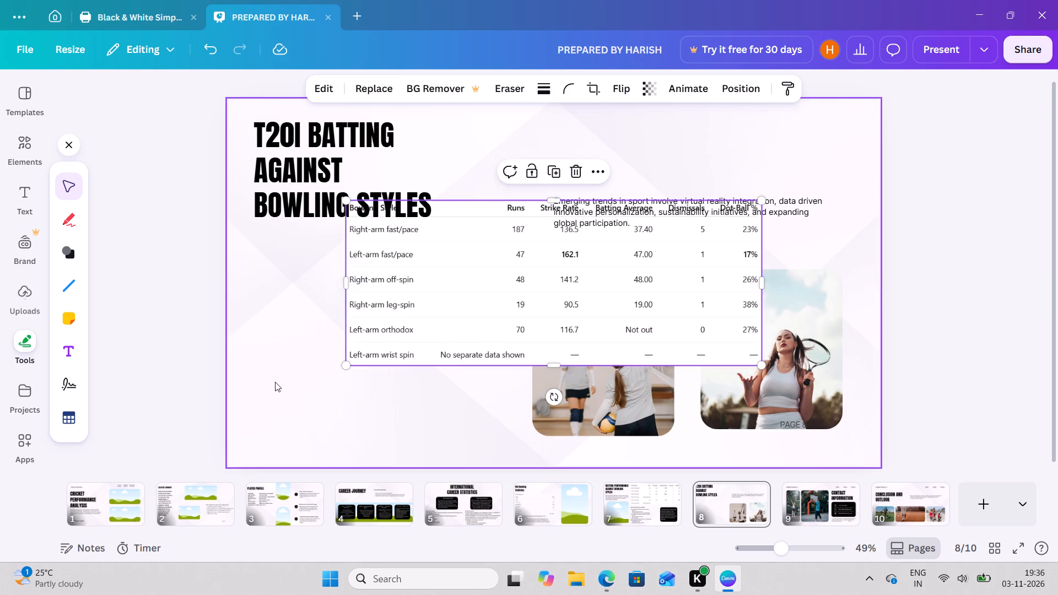
pyautogui.click(763, 273)
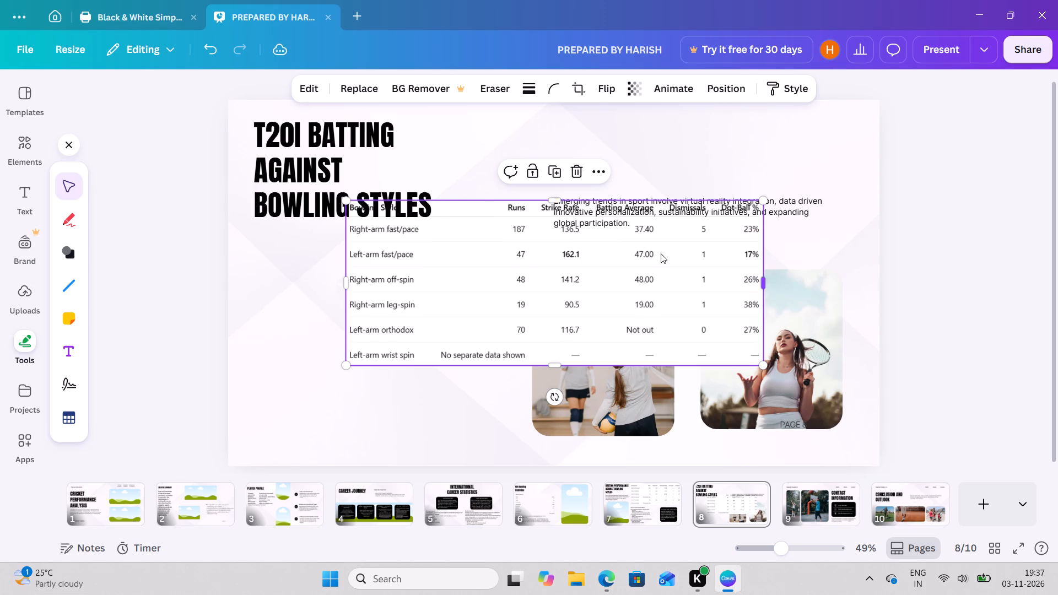
# Shrink the pasted bowling-styles table image and place it beneath the page 8 title, beside the volleyball photo.
pyautogui.moveTo(347, 201); pyautogui.dragTo(473, 285)
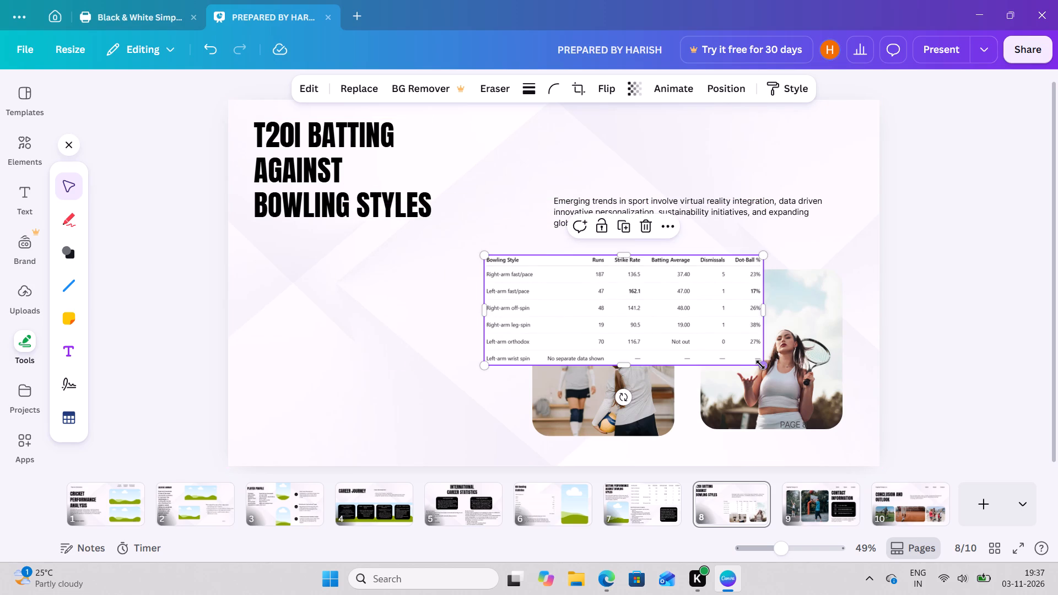
pyautogui.moveTo(760, 365); pyautogui.dragTo(742, 354)
pyautogui.moveTo(587, 321); pyautogui.dragTo(341, 322)
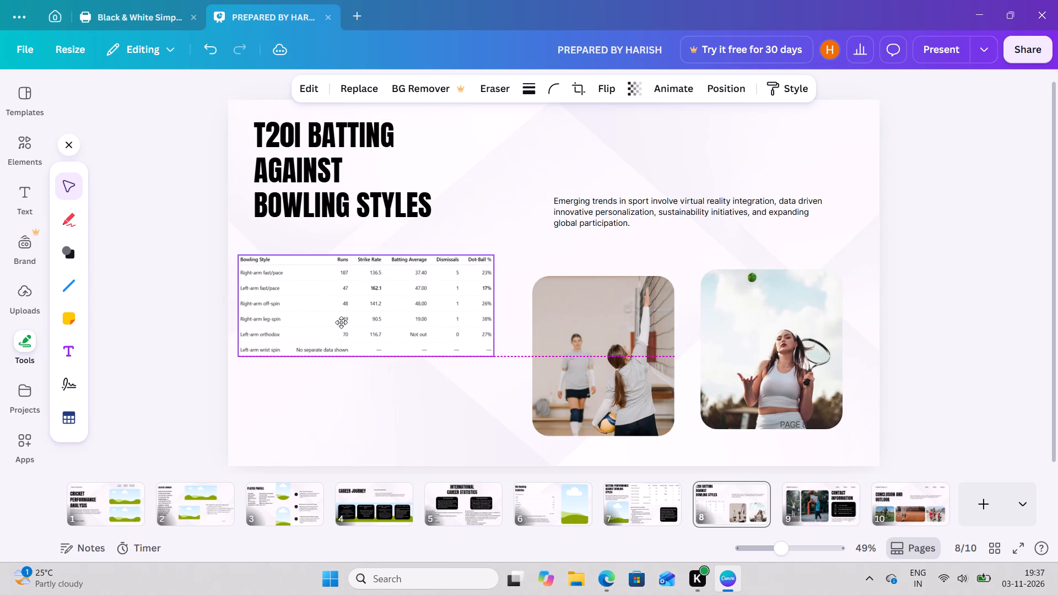
pyautogui.moveTo(341, 322); pyautogui.dragTo(341, 316)
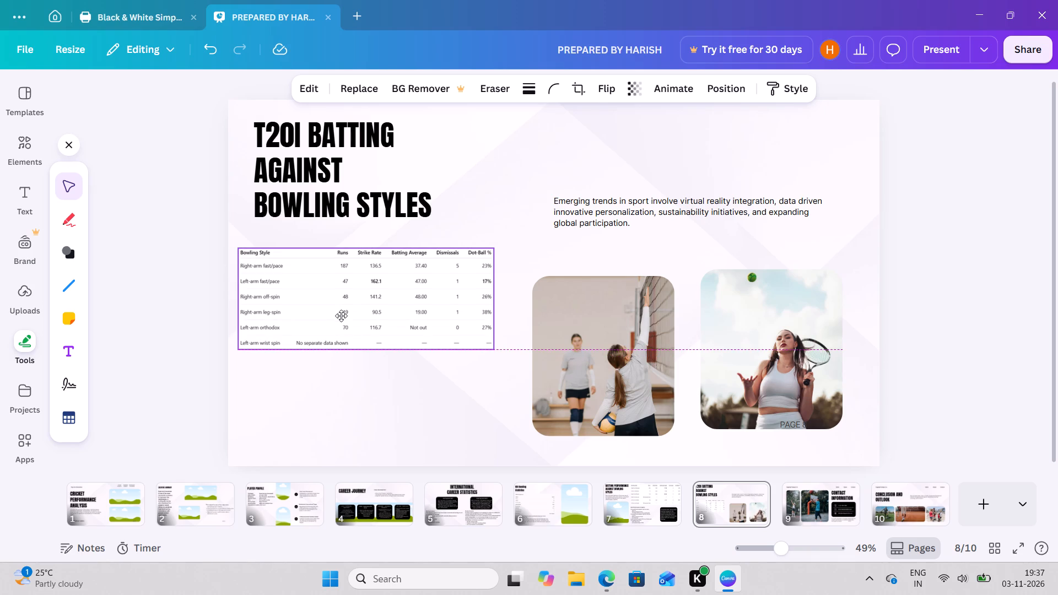
pyautogui.moveTo(341, 316); pyautogui.dragTo(342, 326)
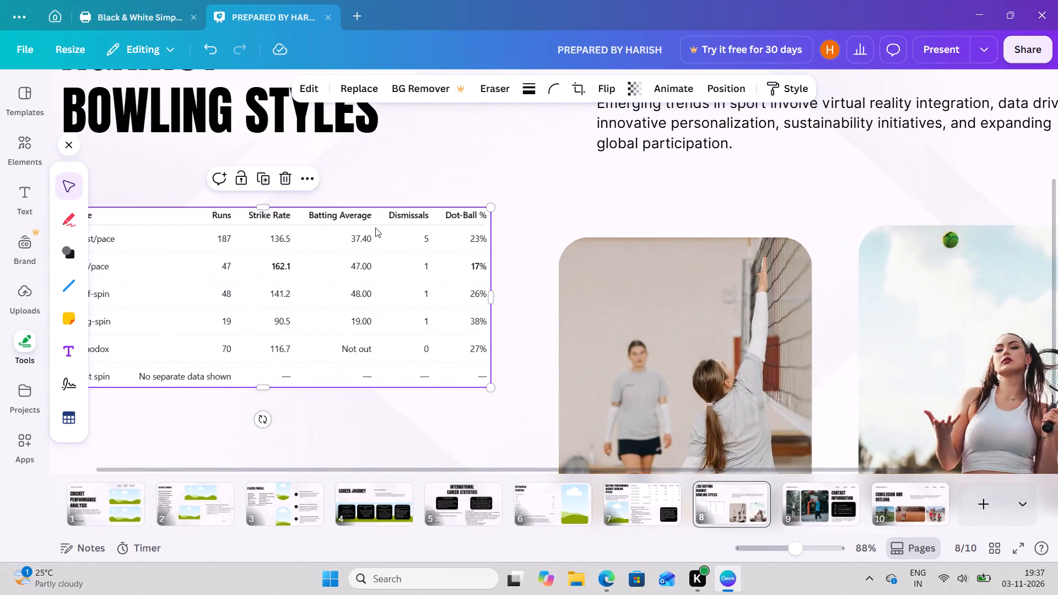
pyautogui.hscroll(6, 375, 228)
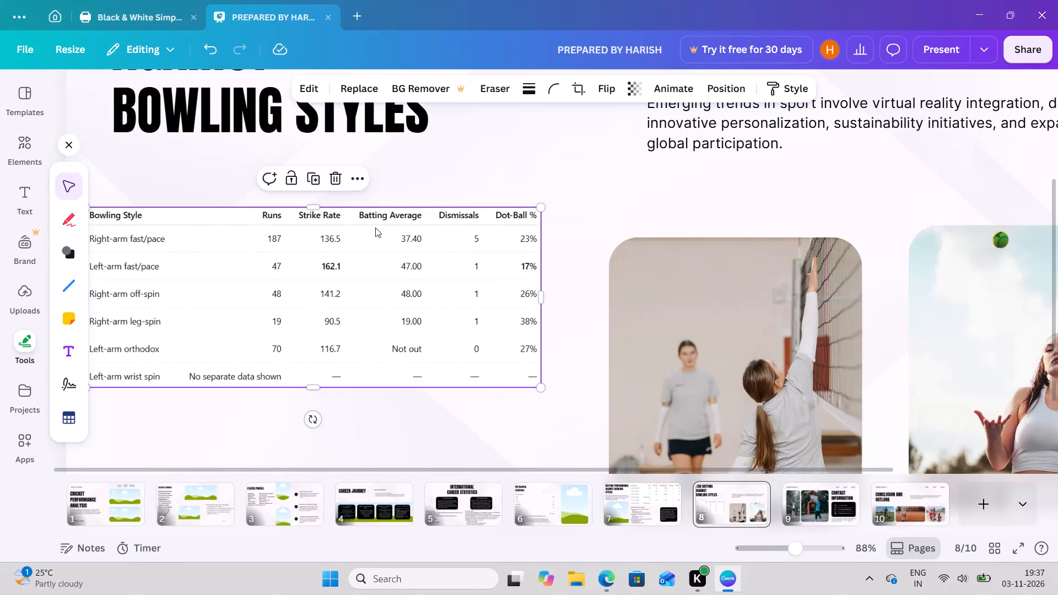
pyautogui.hscroll(1, 375, 250)
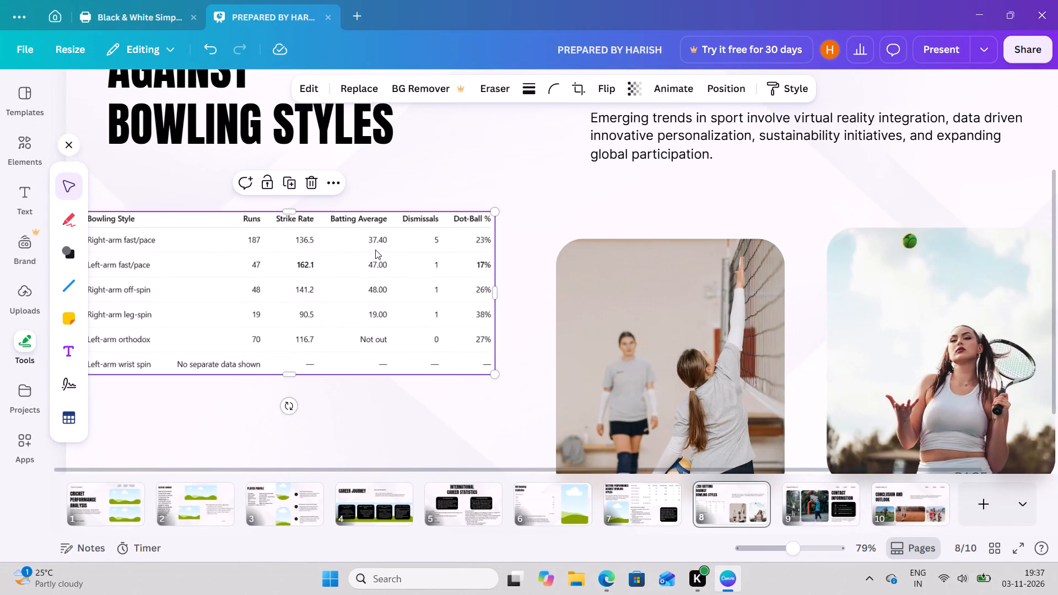
pyautogui.hscroll(1, 375, 250)
pyautogui.hscroll(2, 424, 178)
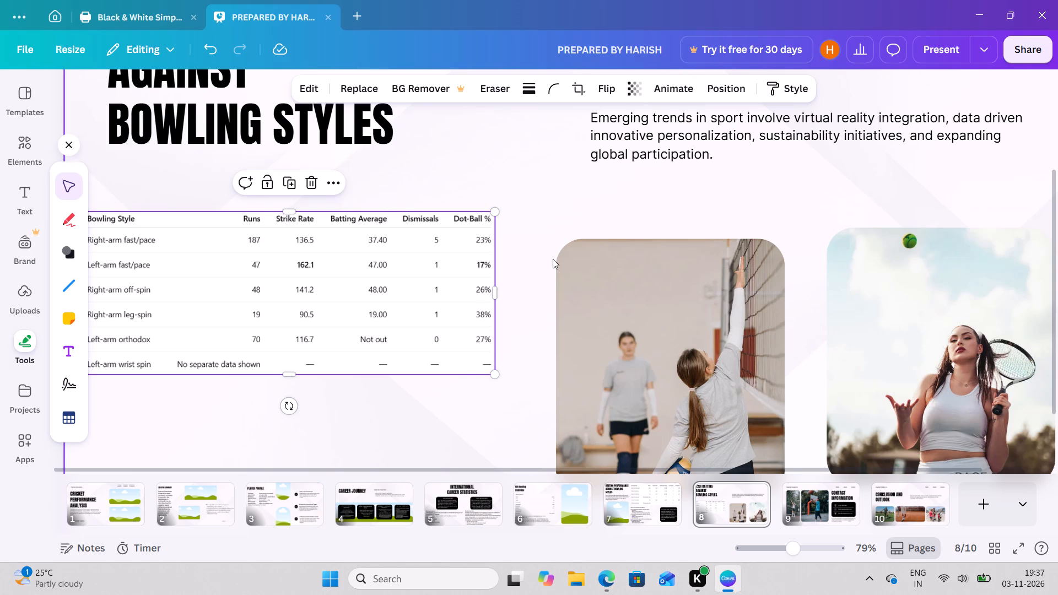
pyautogui.scroll(1, 553, 259)
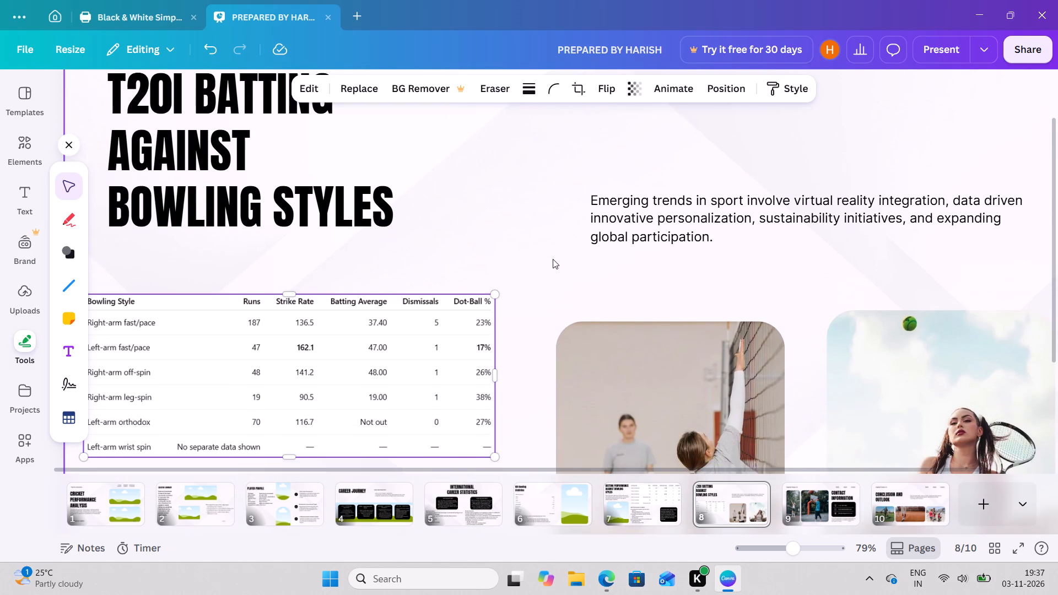
pyautogui.scroll(2, 553, 259)
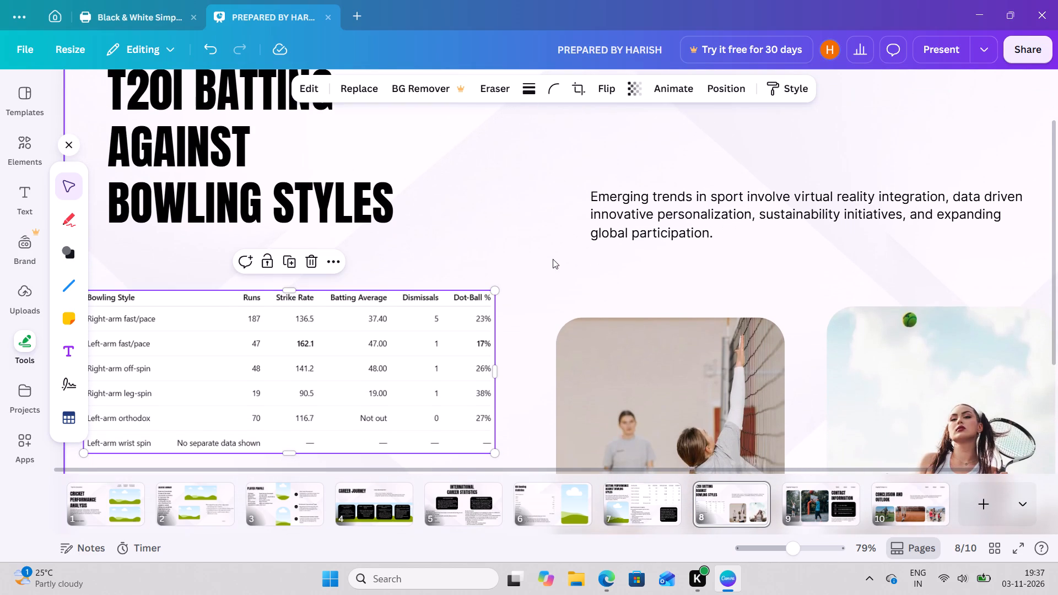
pyautogui.scroll(2, 553, 259)
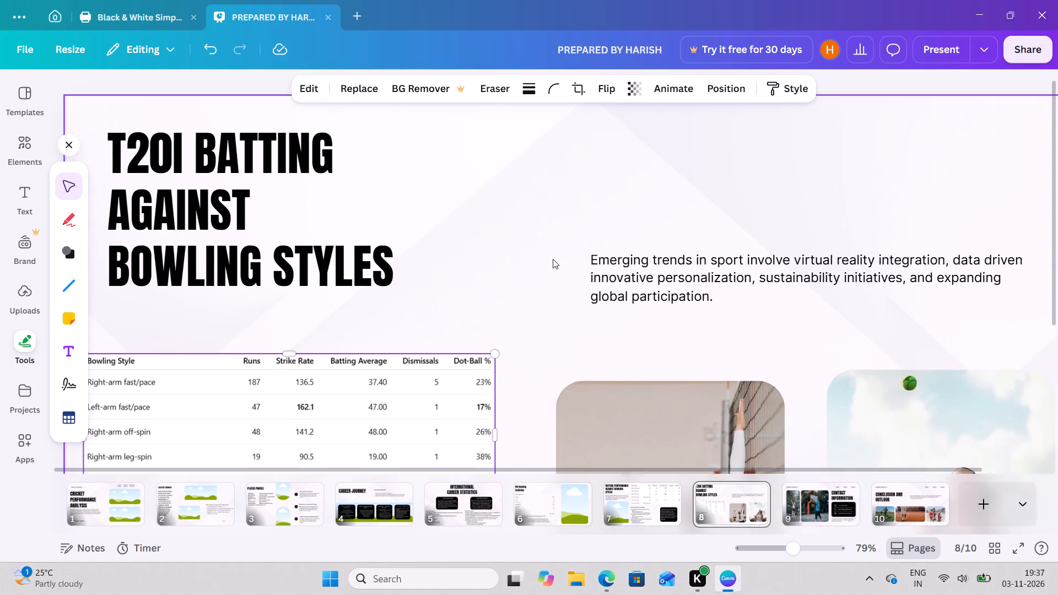
pyautogui.scroll(1, 553, 259)
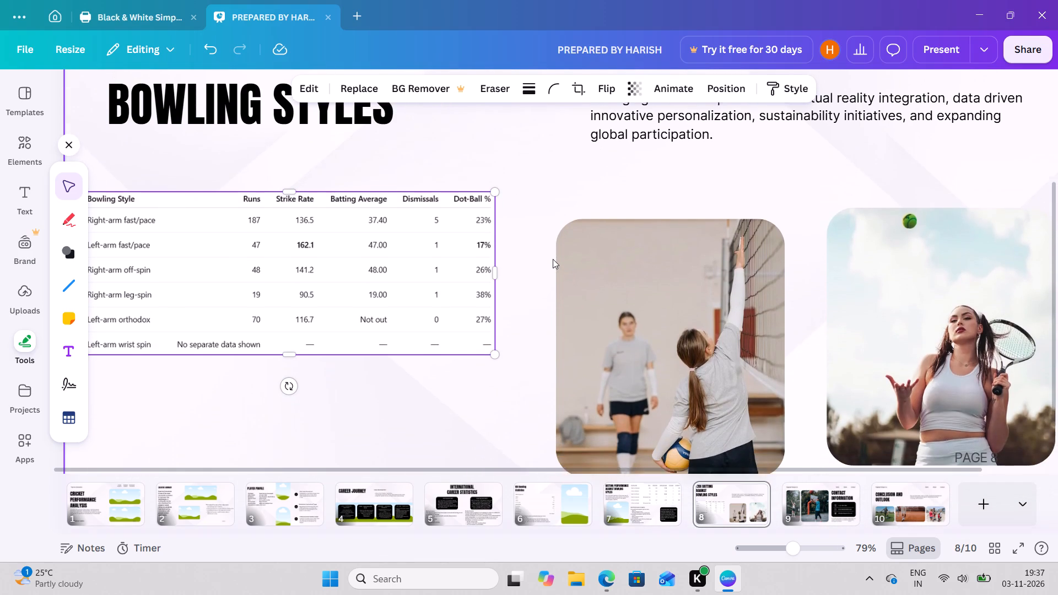
pyautogui.scroll(3, 553, 259)
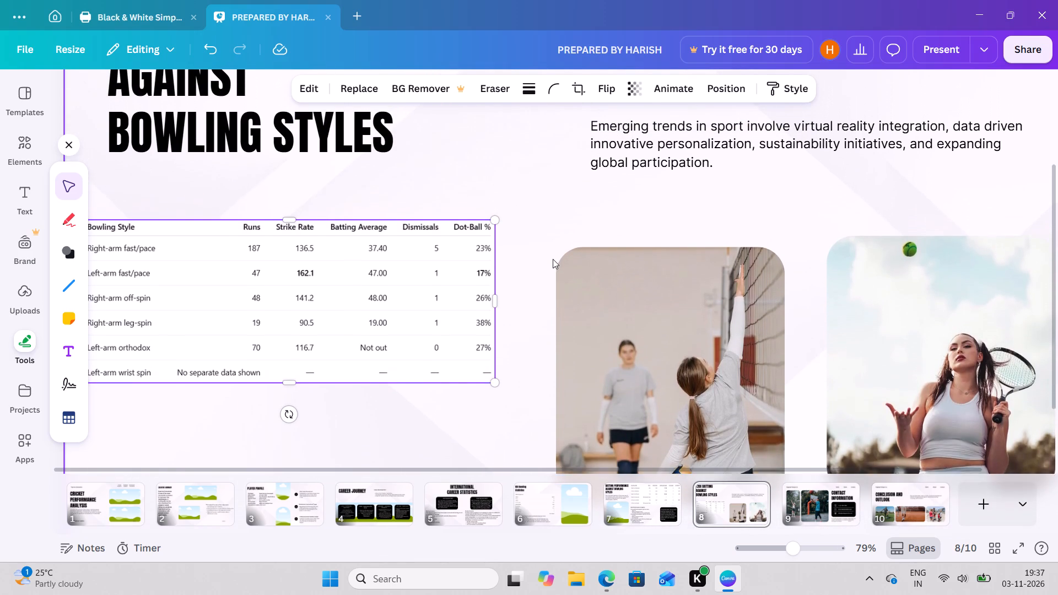
pyautogui.scroll(1, 553, 259)
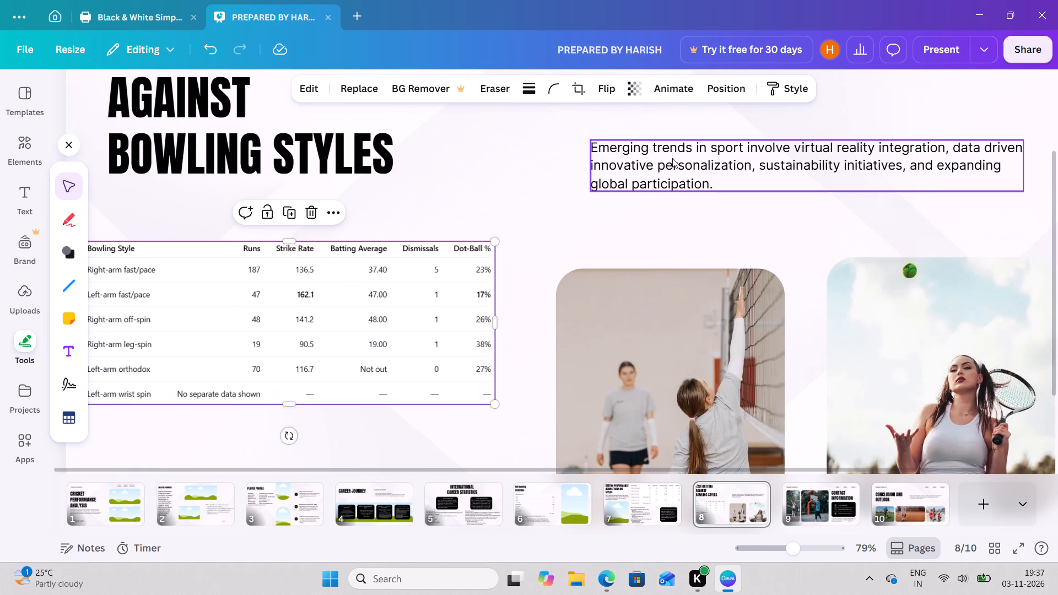
pyautogui.click(672, 156)
pyautogui.doubleClick(714, 170)
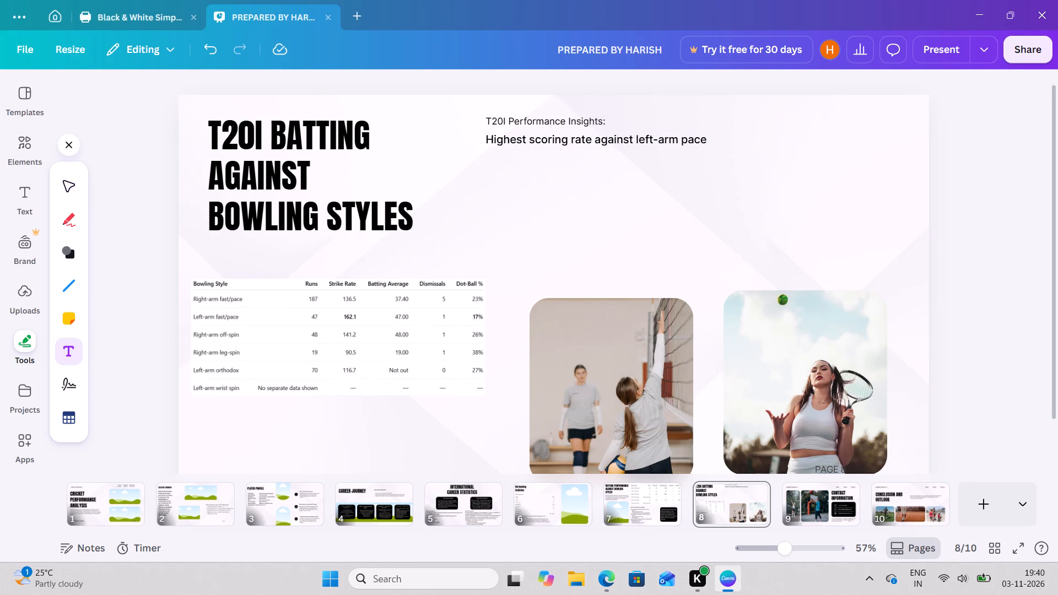
pyautogui.press('BackSpace')
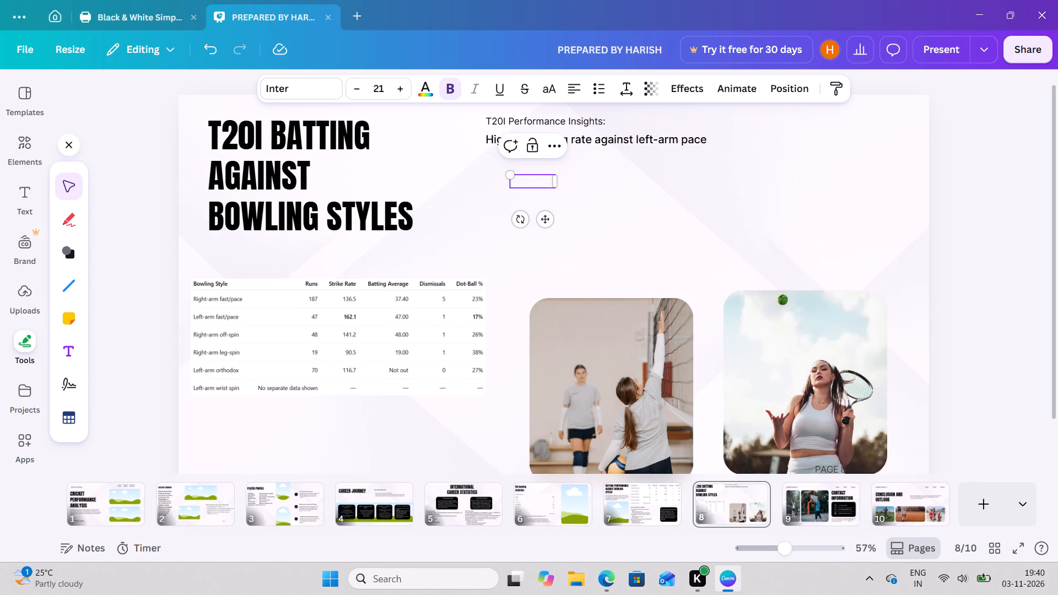
pyautogui.hotkey('ctrl', 'v')
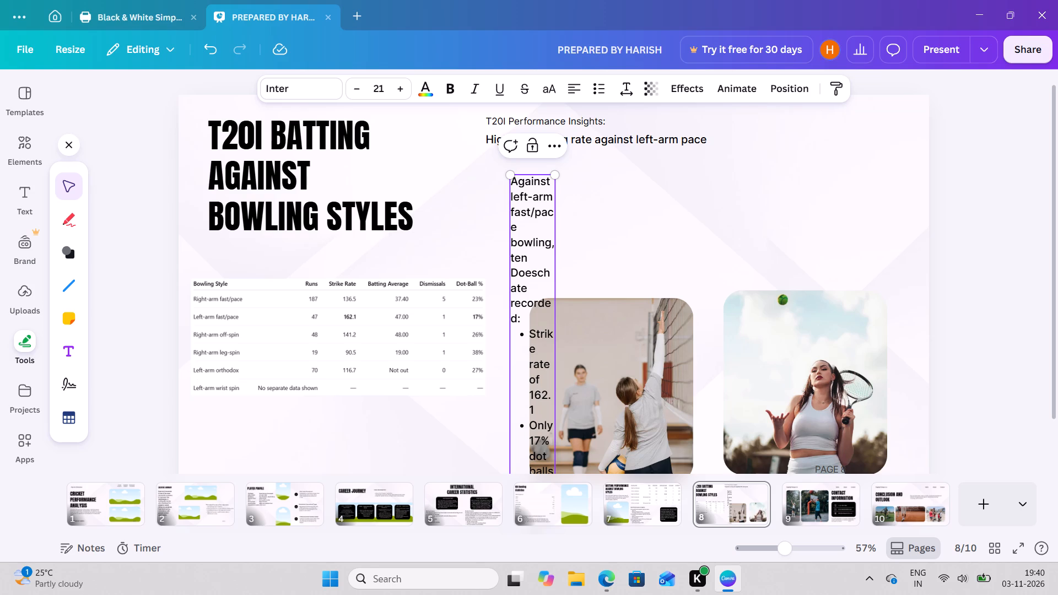
# Widen the pasted paragraph's text box and align it beneath the "Highest scoring rate against left-arm pace" subheading.
pyautogui.moveTo(559, 258); pyautogui.dragTo(850, 105)
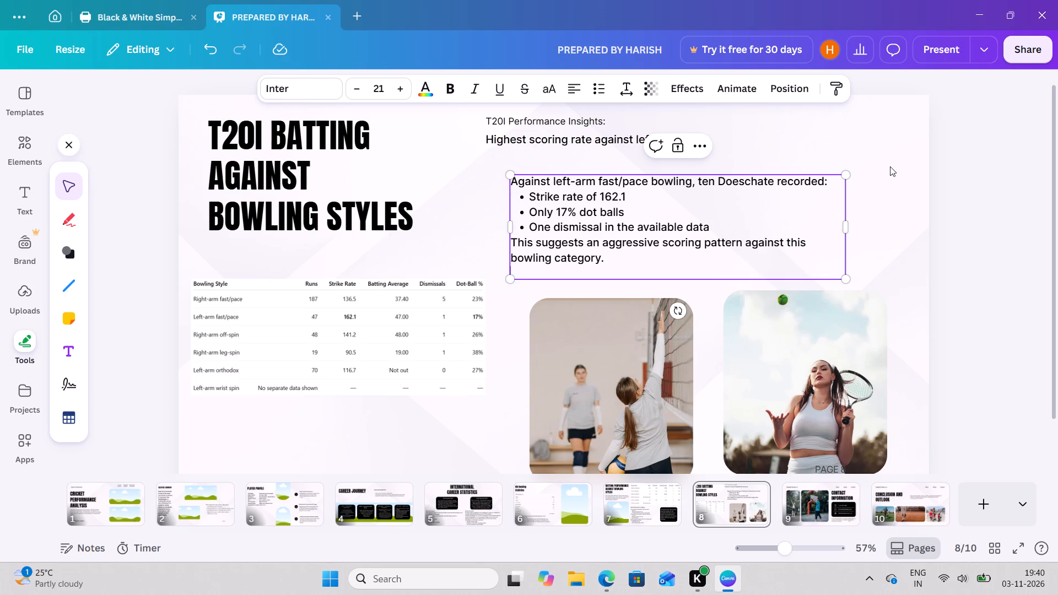
pyautogui.click(890, 169)
pyautogui.moveTo(684, 216); pyautogui.dragTo(667, 196)
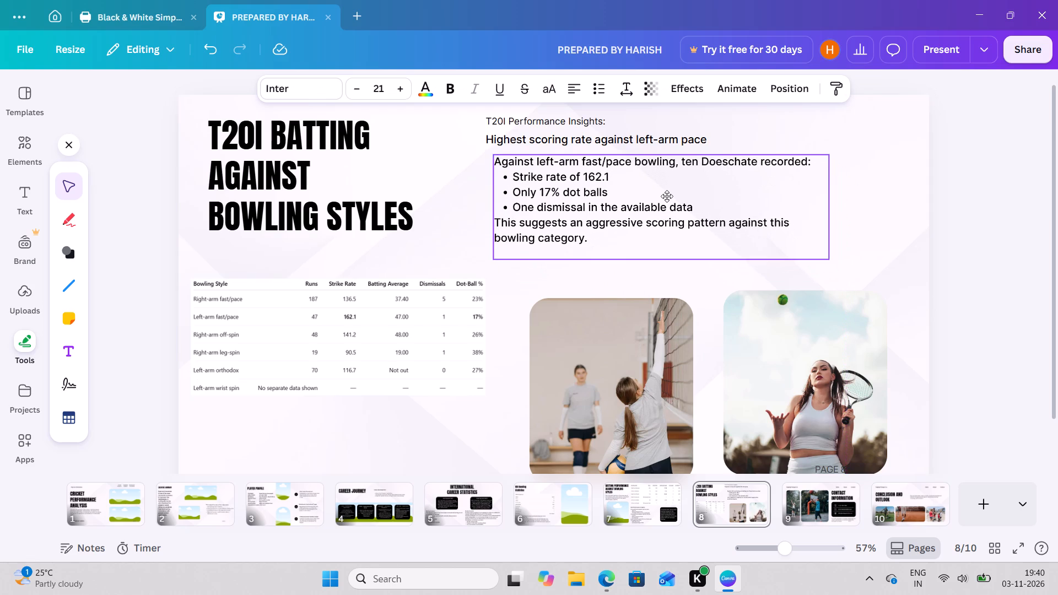
pyautogui.moveTo(667, 196); pyautogui.dragTo(661, 196)
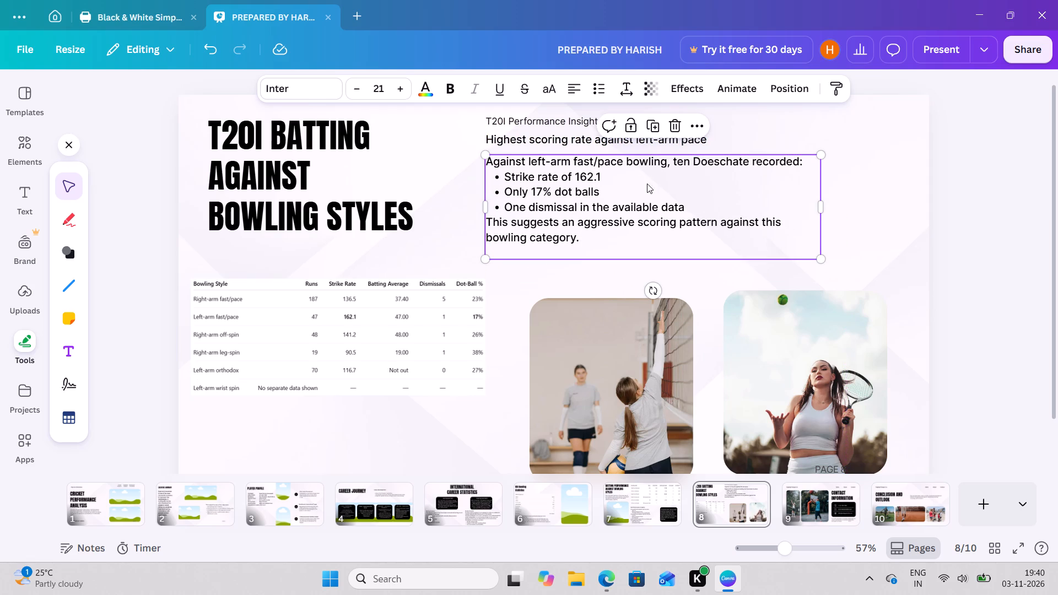
# Set the "T20I Performance Insights:" text to the Inter font and enlarge it to size 18.8.
pyautogui.click(550, 118)
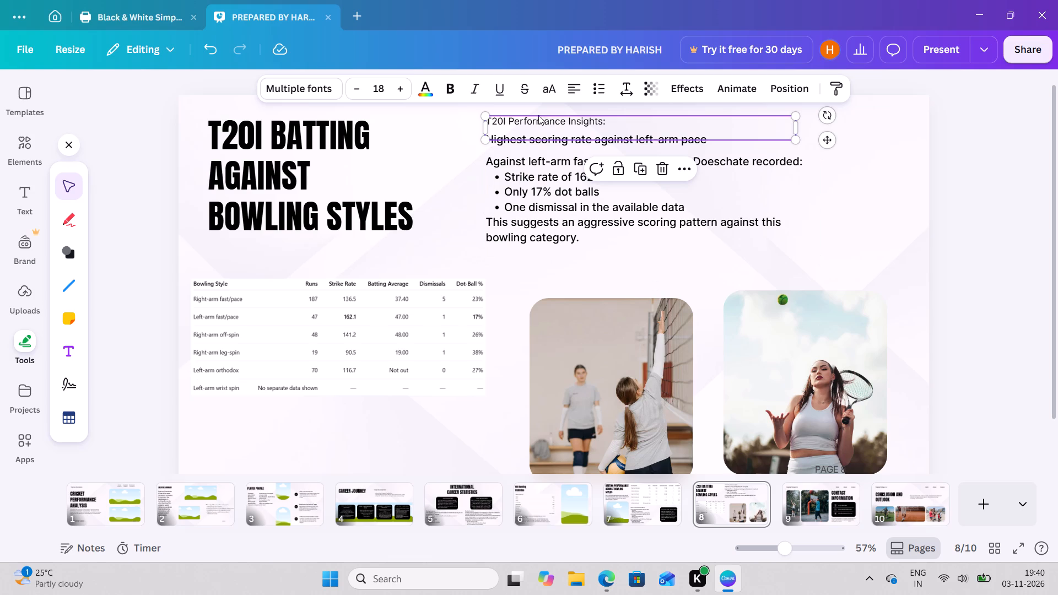
pyautogui.click(303, 93)
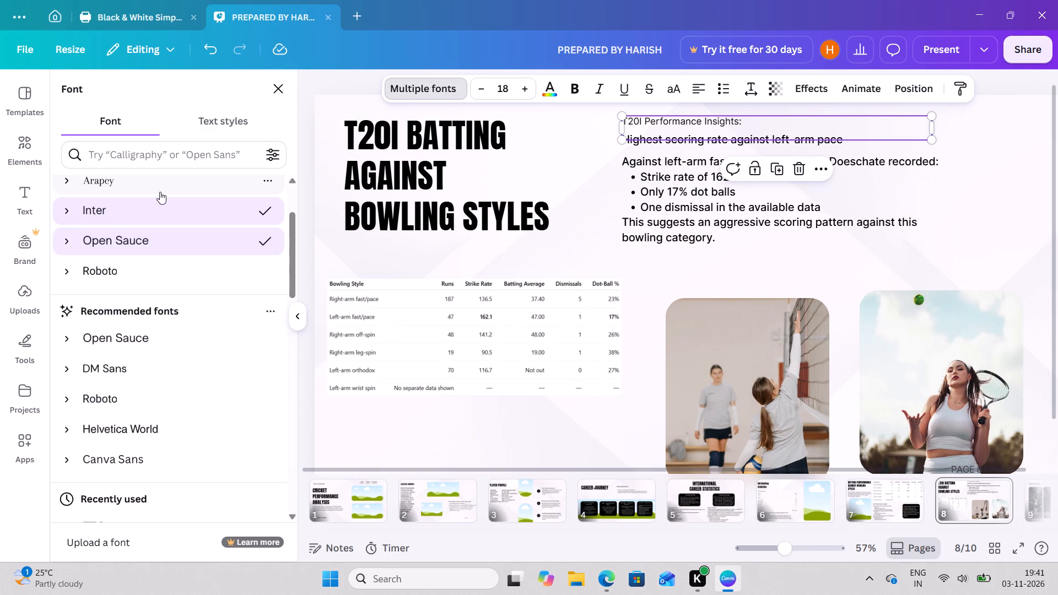
pyautogui.click(163, 201)
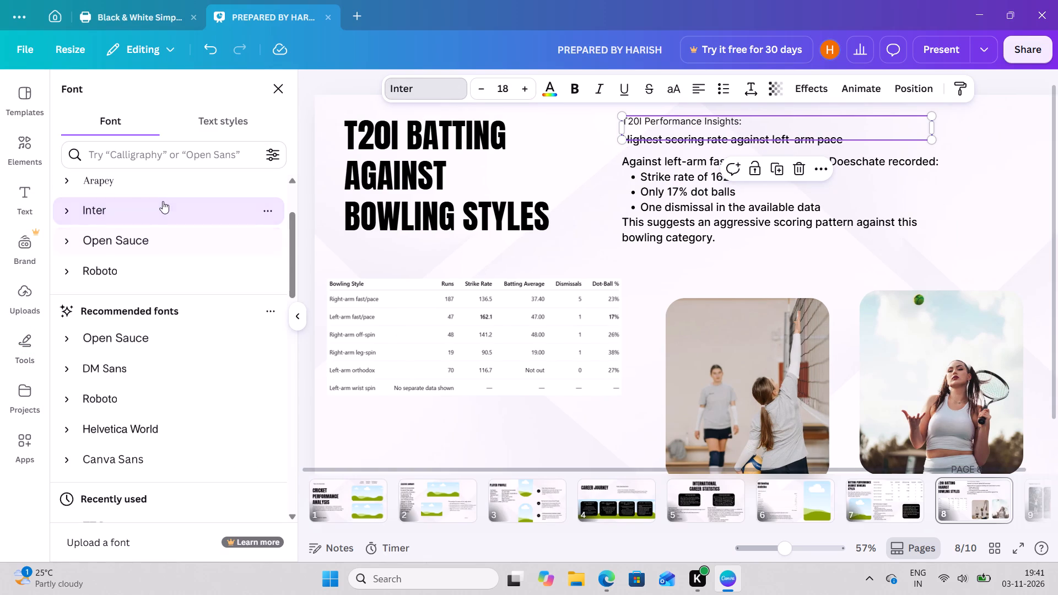
pyautogui.click(165, 213)
pyautogui.click(142, 162)
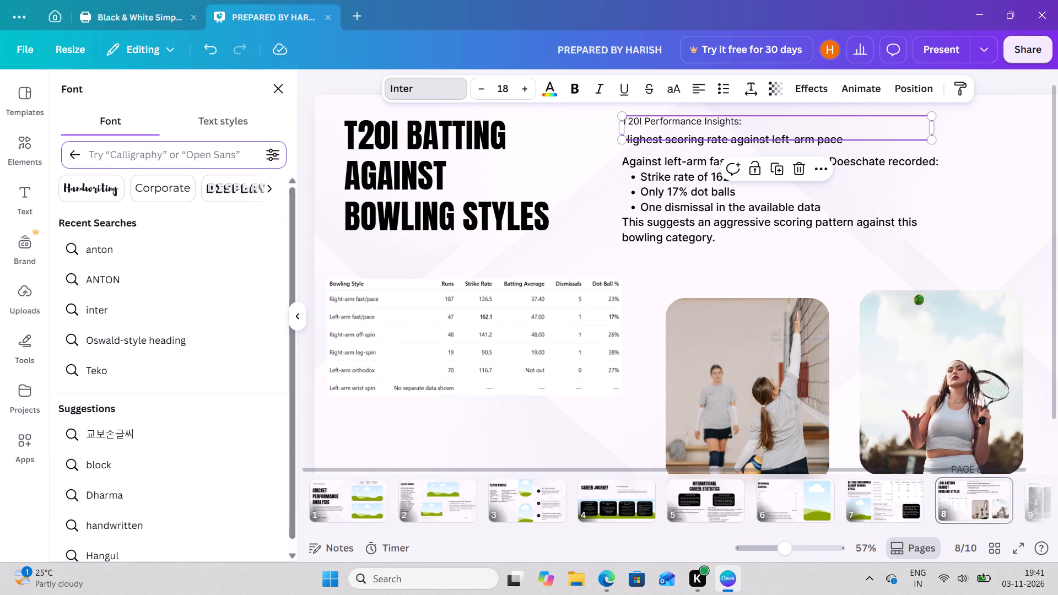
pyautogui.press('i')
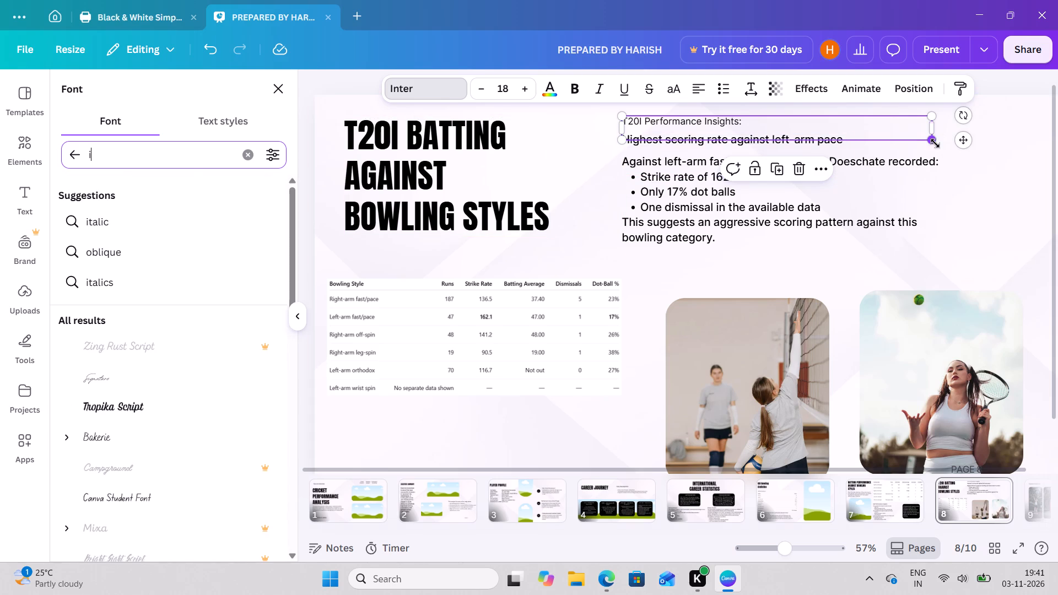
pyautogui.moveTo(935, 145); pyautogui.dragTo(948, 155)
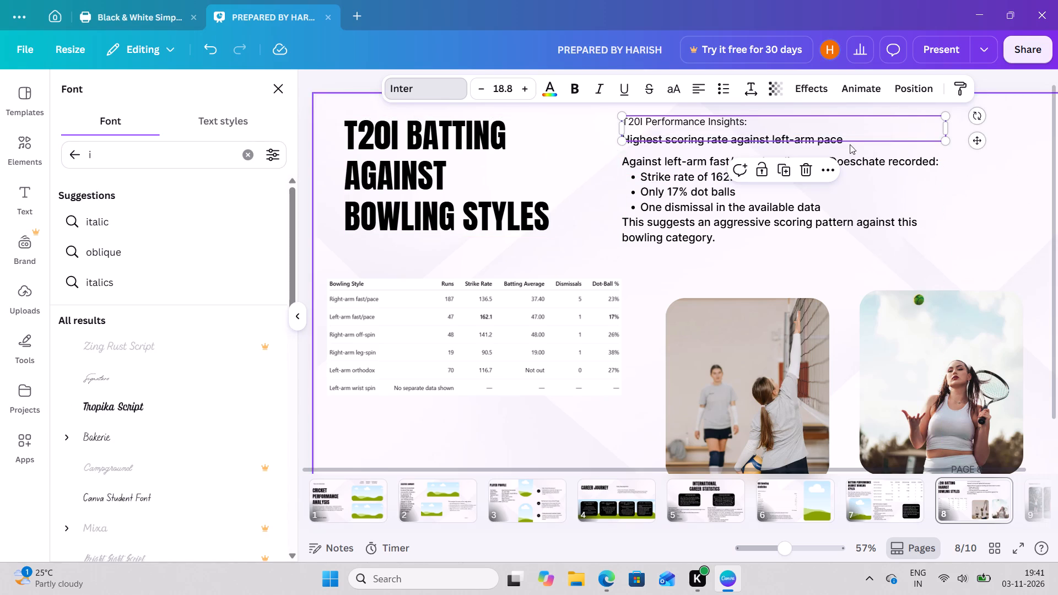
pyautogui.click(1009, 187)
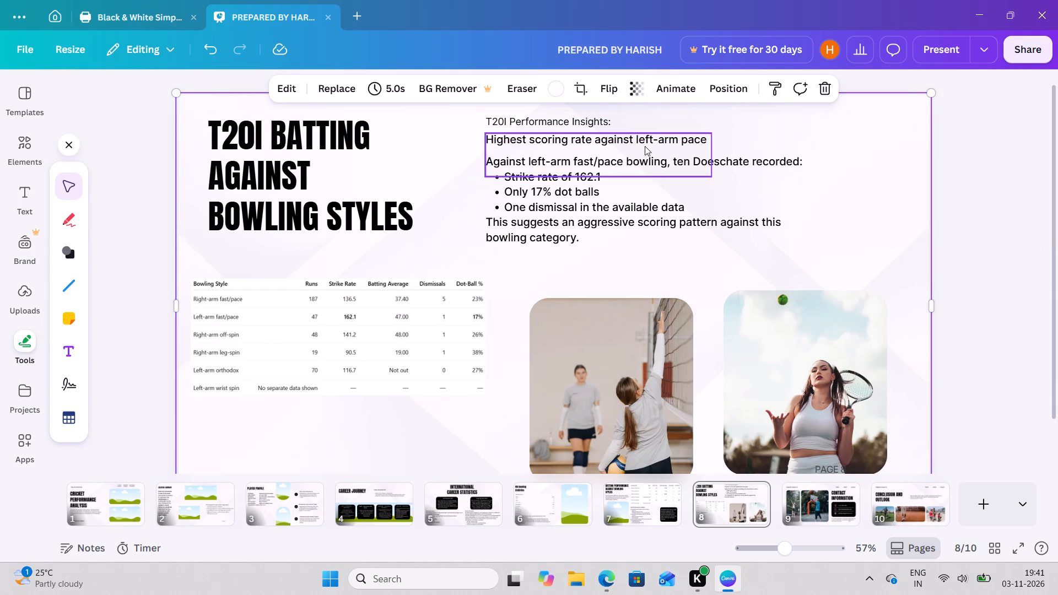
# Search the fonts for "mul" and "sport" and browse the options for the left-arm pace paragraph.
pyautogui.click(724, 188)
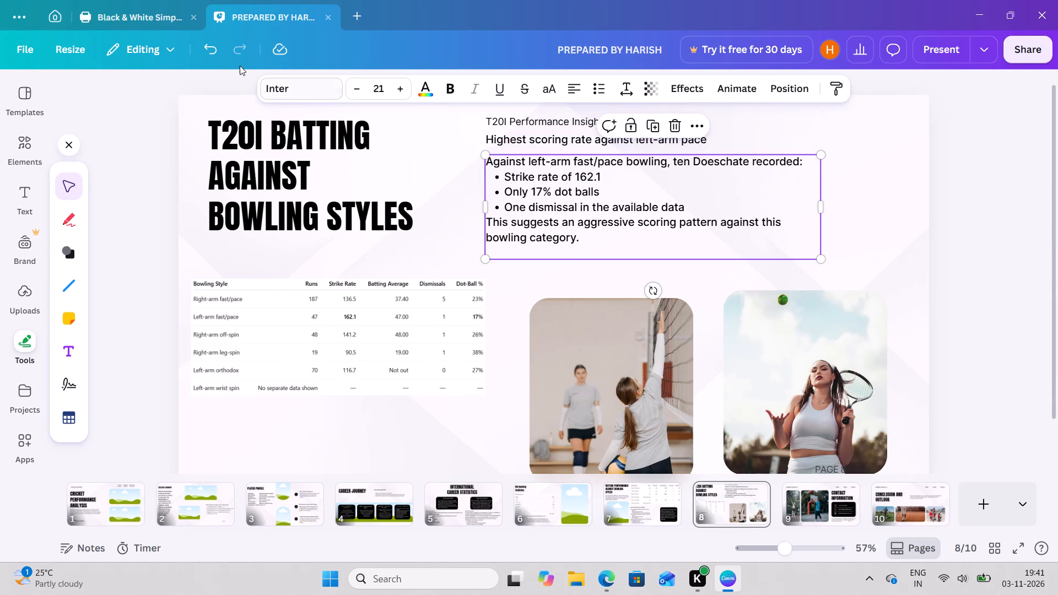
pyautogui.click(272, 80)
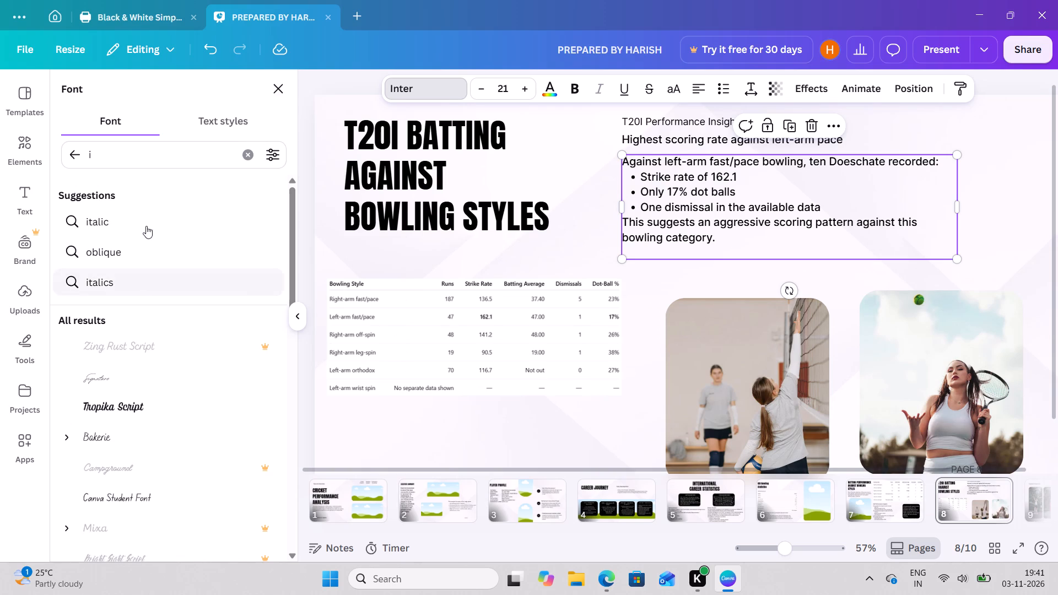
pyautogui.click(138, 146)
pyautogui.press('BackSpace')
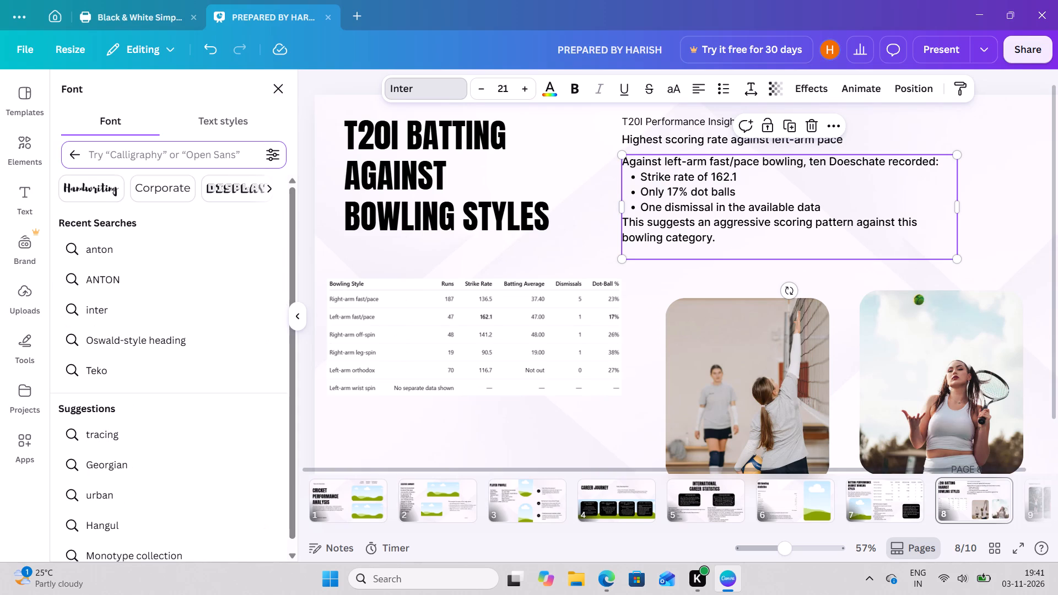
pyautogui.write('mul')
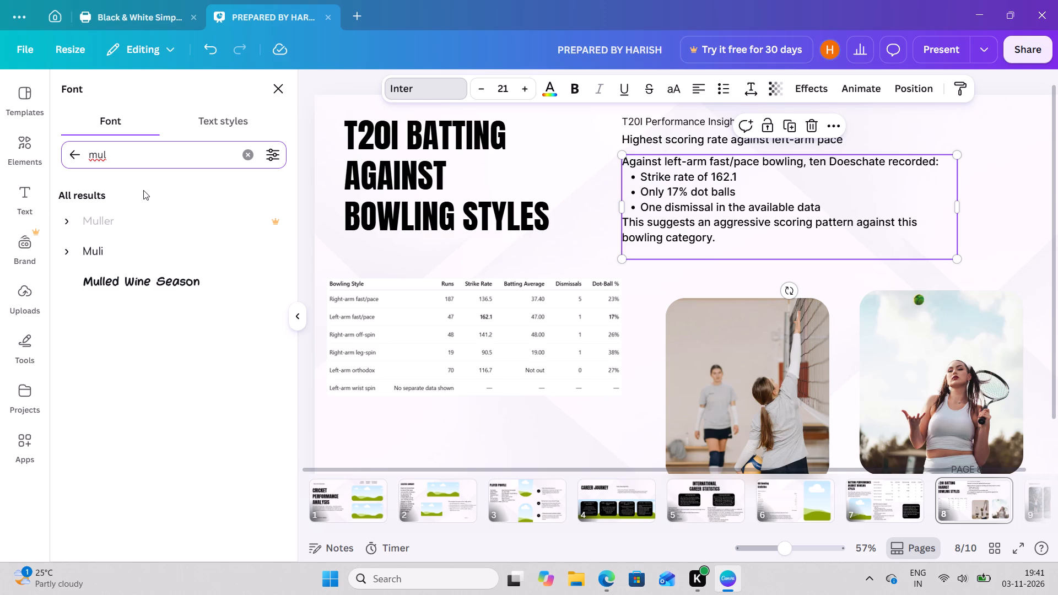
pyautogui.press('BackSpace')
pyautogui.press('BackSpace')
pyautogui.press('BackSpace')
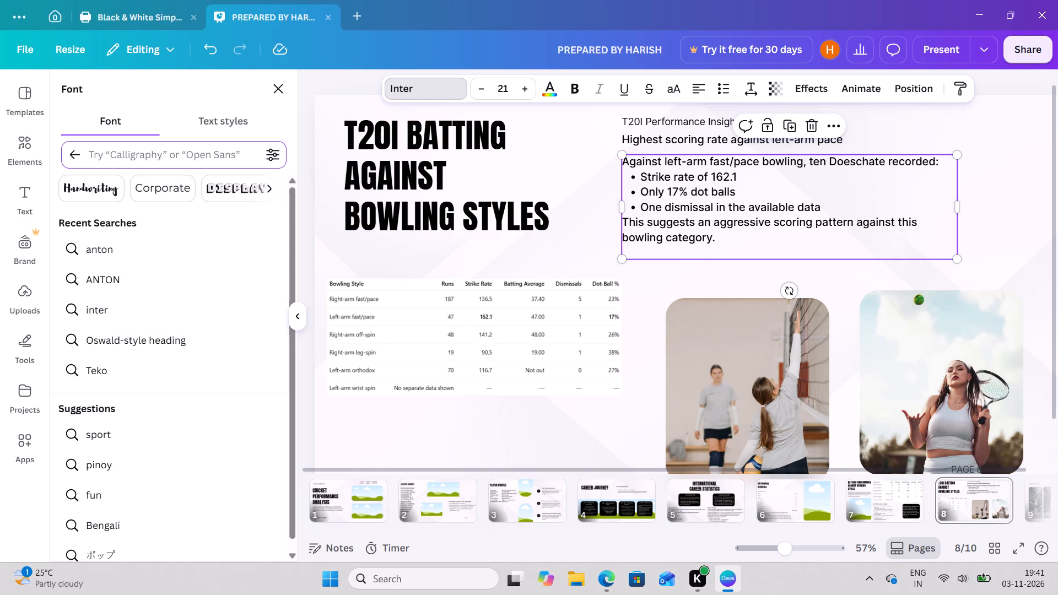
pyautogui.scroll(-2, 182, 283)
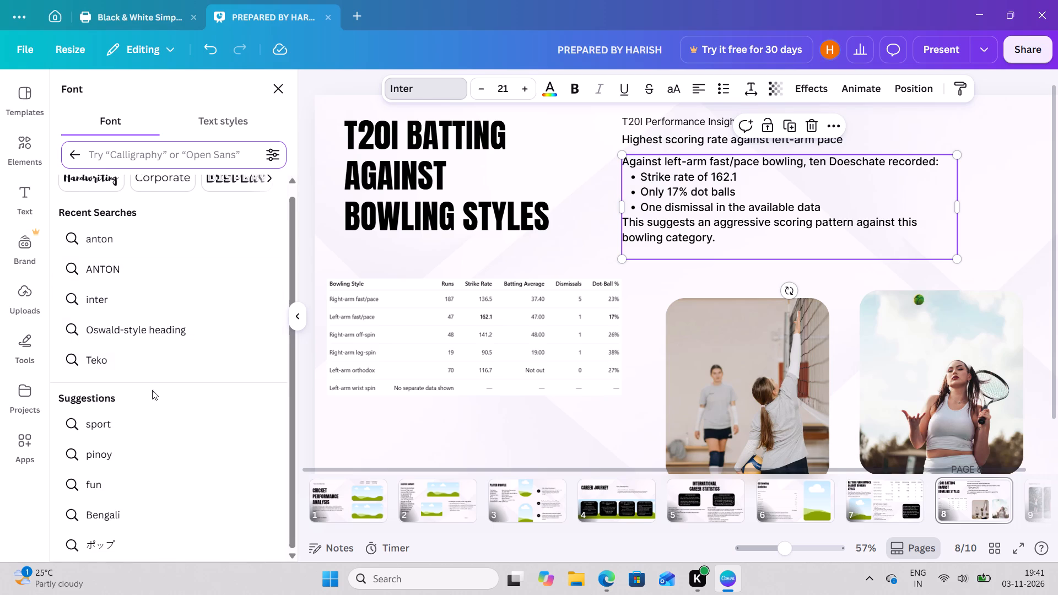
pyautogui.click(121, 421)
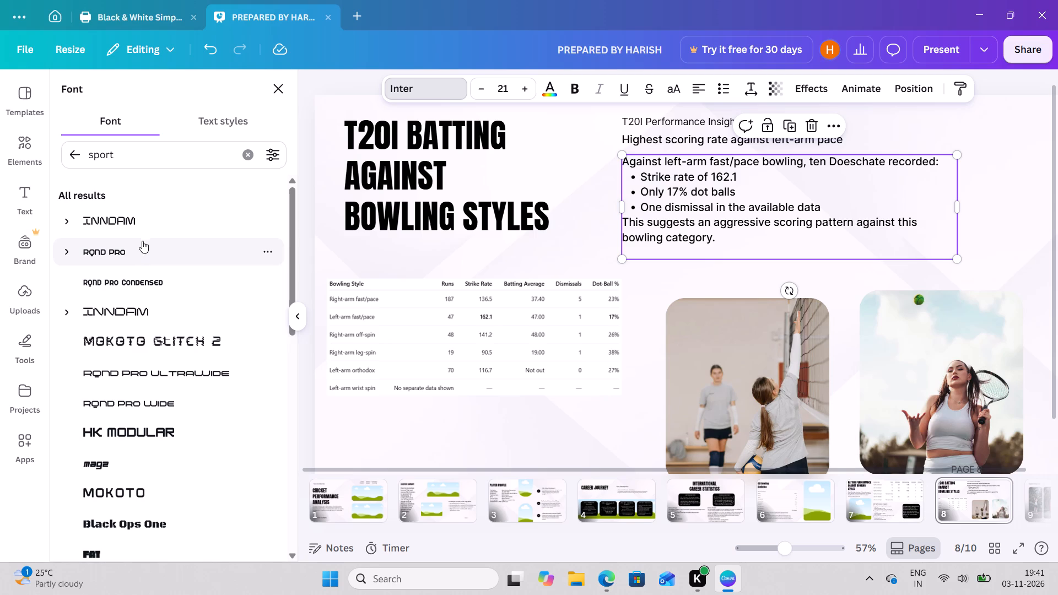
pyautogui.scroll(-4, 218, 338)
pyautogui.scroll(1, 218, 338)
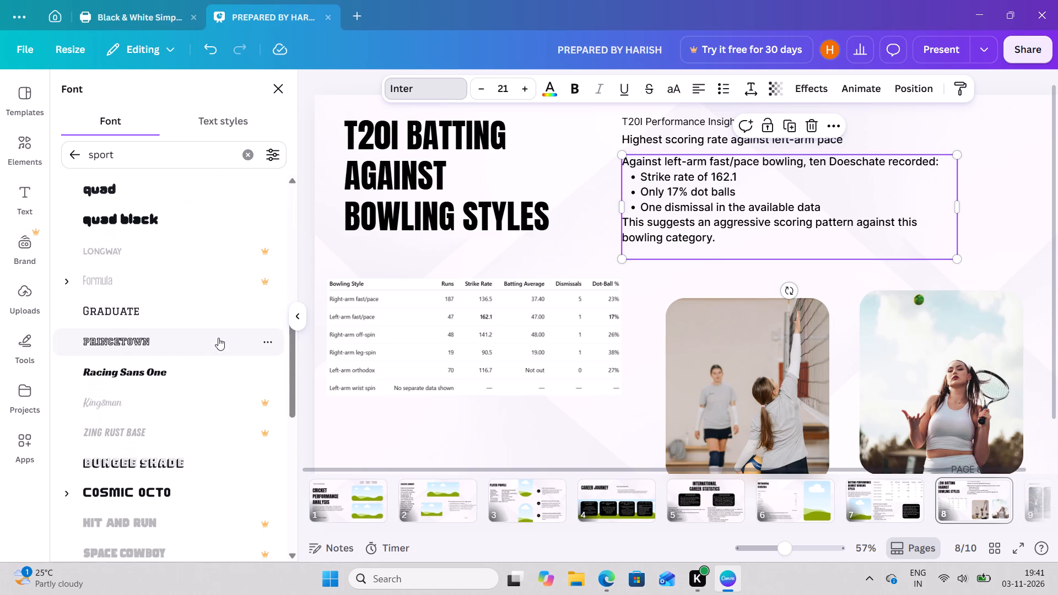
pyautogui.scroll(2, 218, 338)
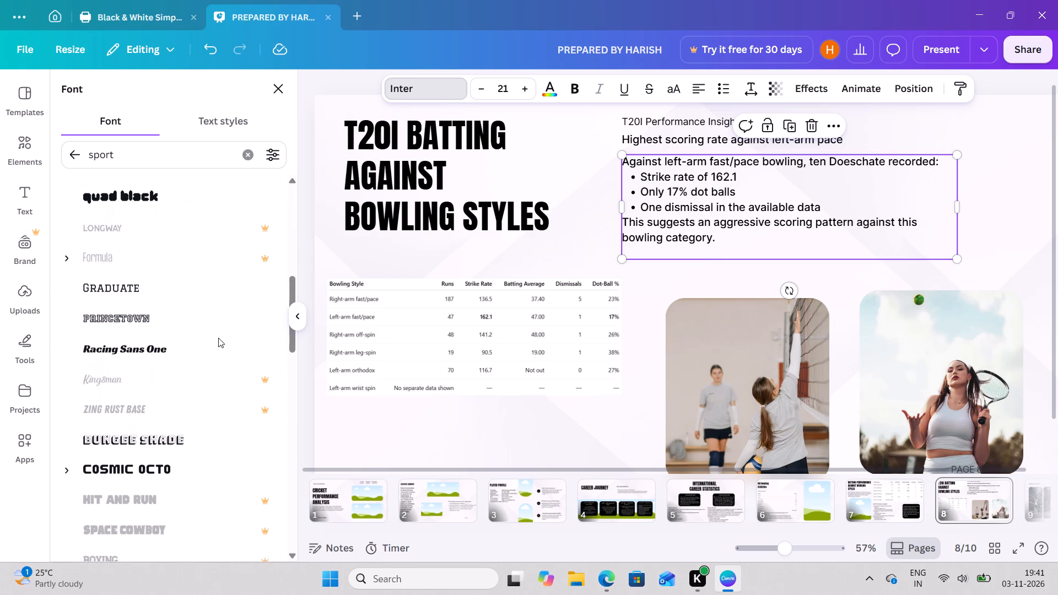
pyautogui.scroll(1, 218, 338)
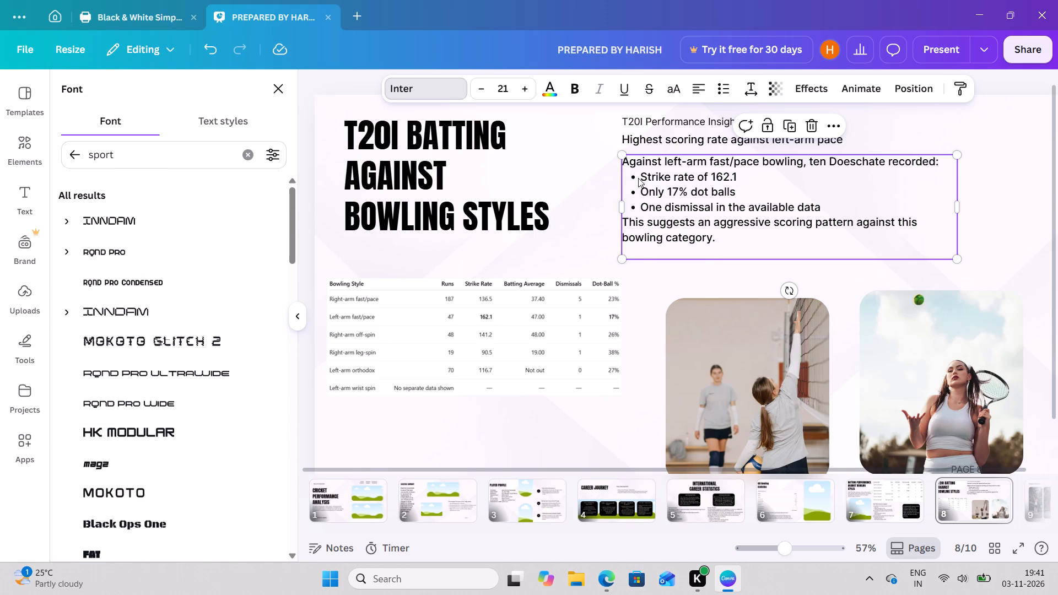
# Shrink the left-arm pace paragraph to size 19.1 and realign it beneath the subheading on page 8.
pyautogui.moveTo(618, 148); pyautogui.dragTo(645, 166)
pyautogui.click(980, 221)
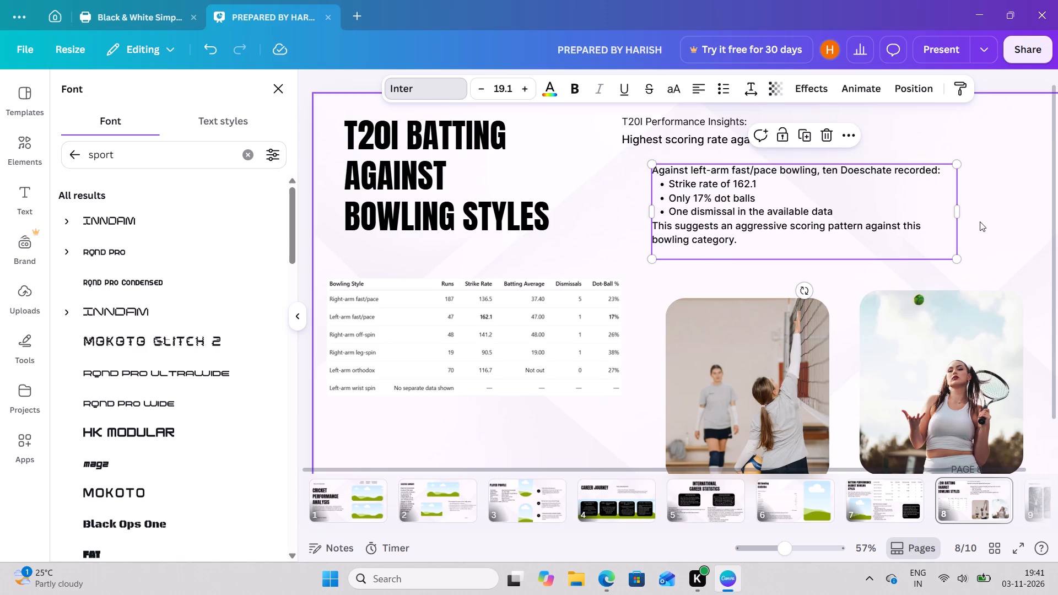
pyautogui.moveTo(729, 237); pyautogui.dragTo(683, 224)
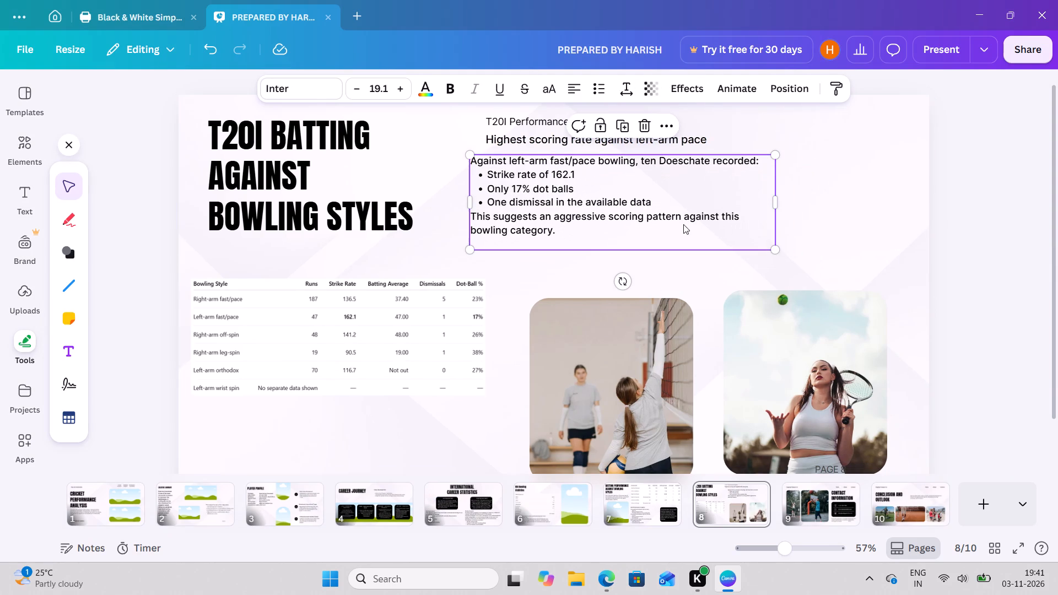
pyautogui.moveTo(697, 224); pyautogui.dragTo(715, 224)
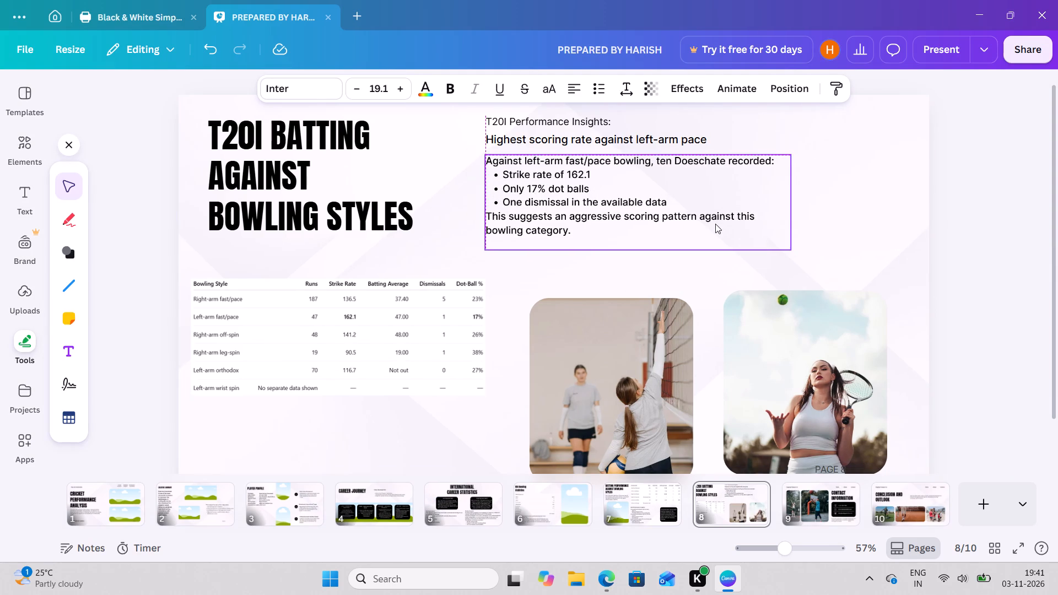
pyautogui.hscroll(-1, 687, 363)
pyautogui.scroll(-2, 512, 363)
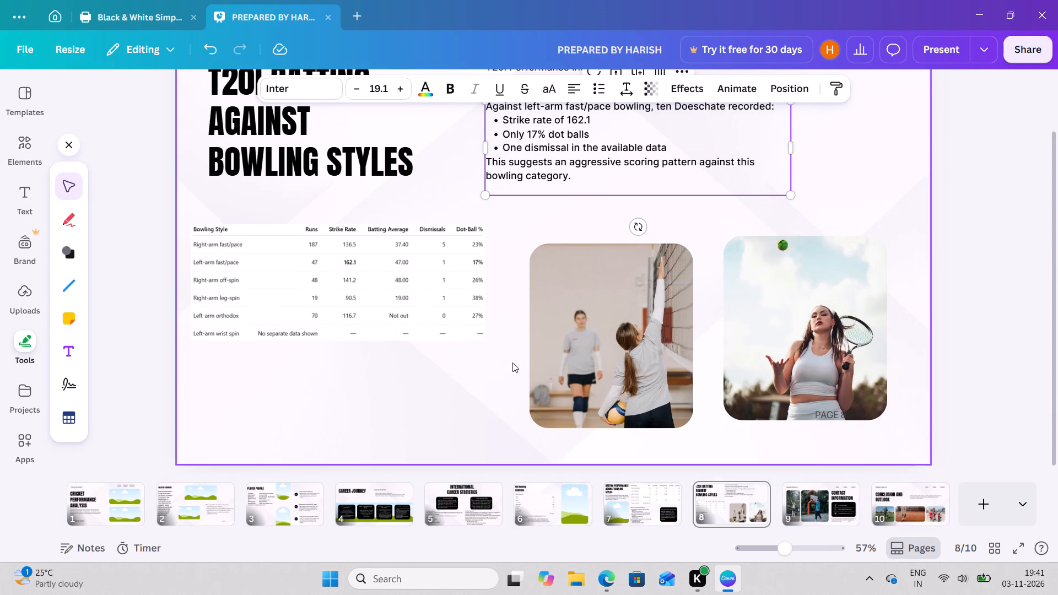
pyautogui.scroll(-1, 512, 363)
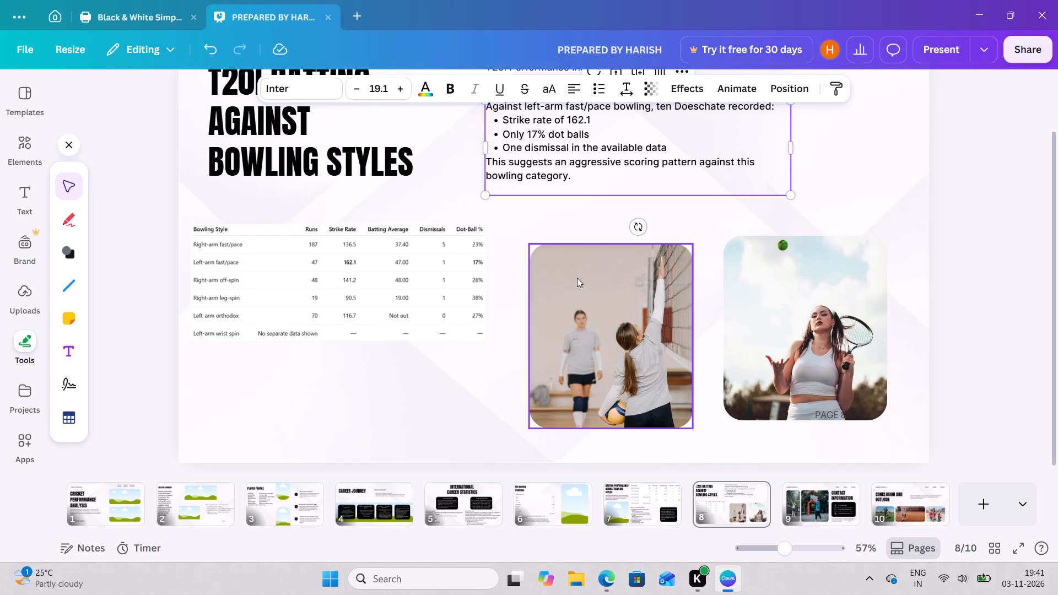
pyautogui.scroll(3, 577, 278)
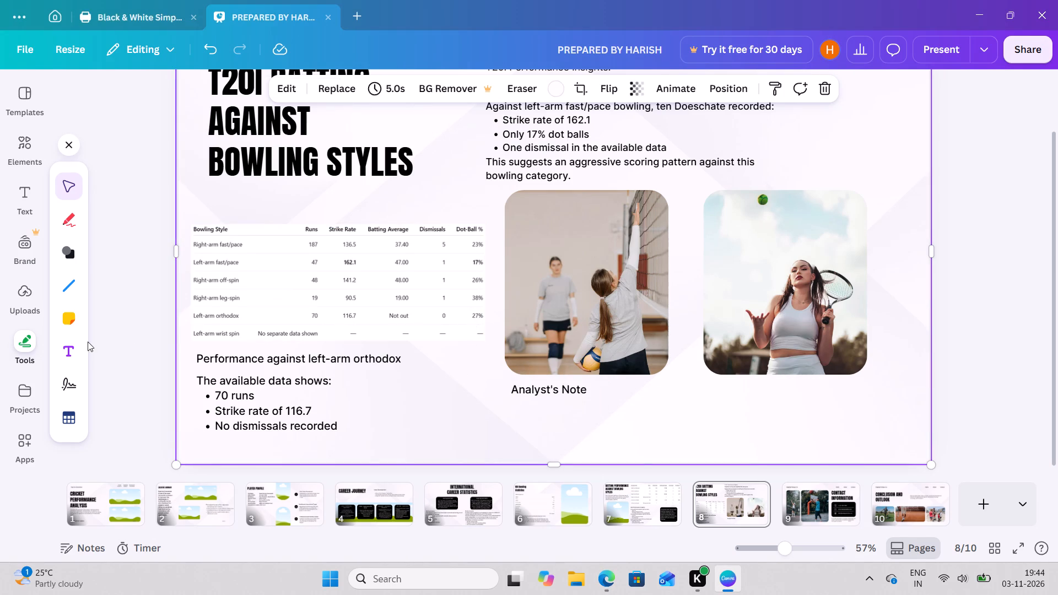
pyautogui.moveTo(72, 343); pyautogui.dragTo(505, 427)
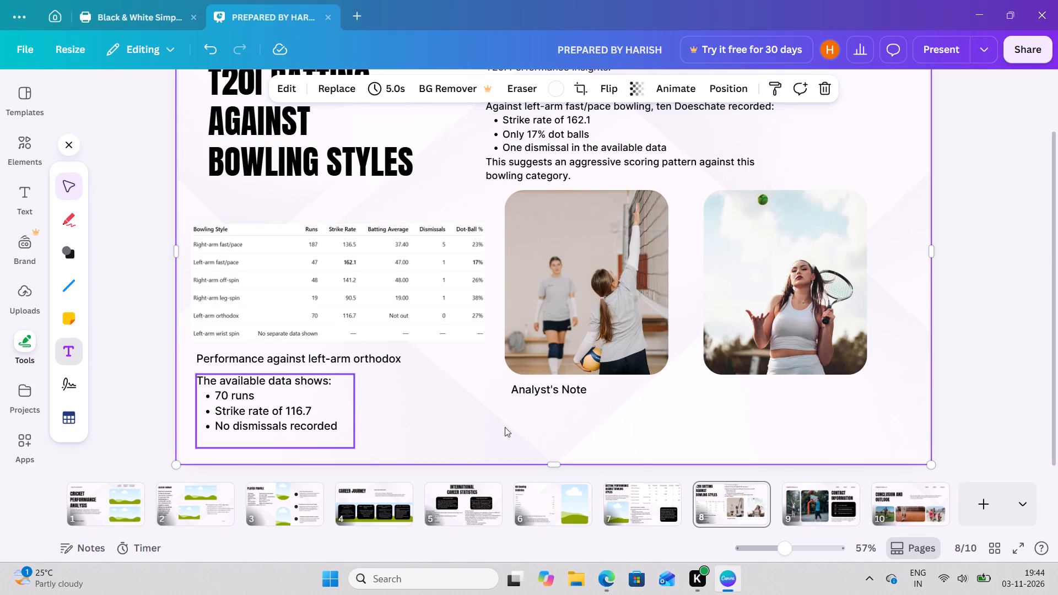
pyautogui.moveTo(505, 427); pyautogui.dragTo(61, 344)
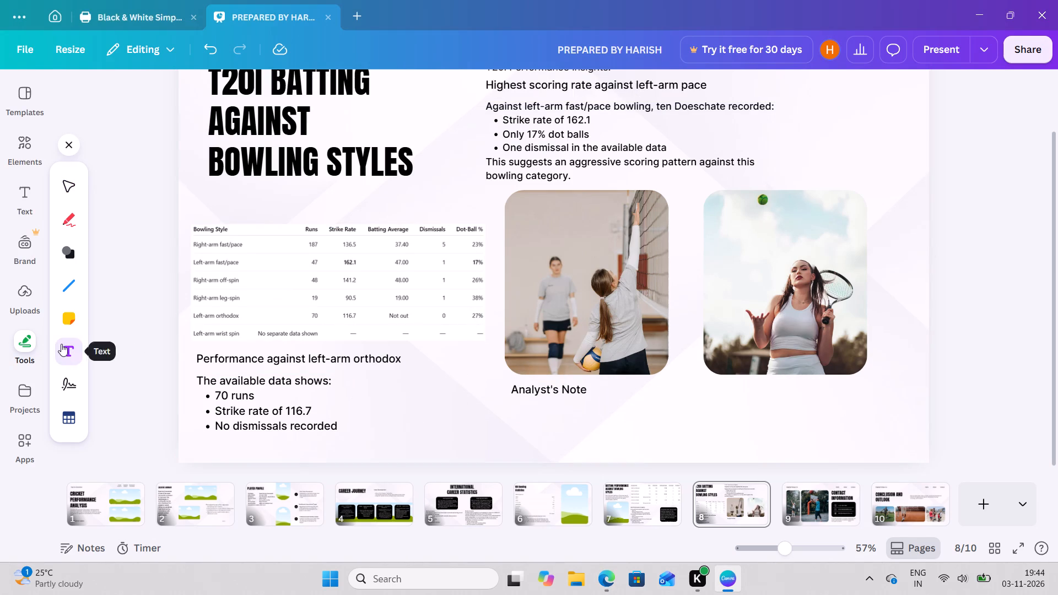
pyautogui.click(61, 344)
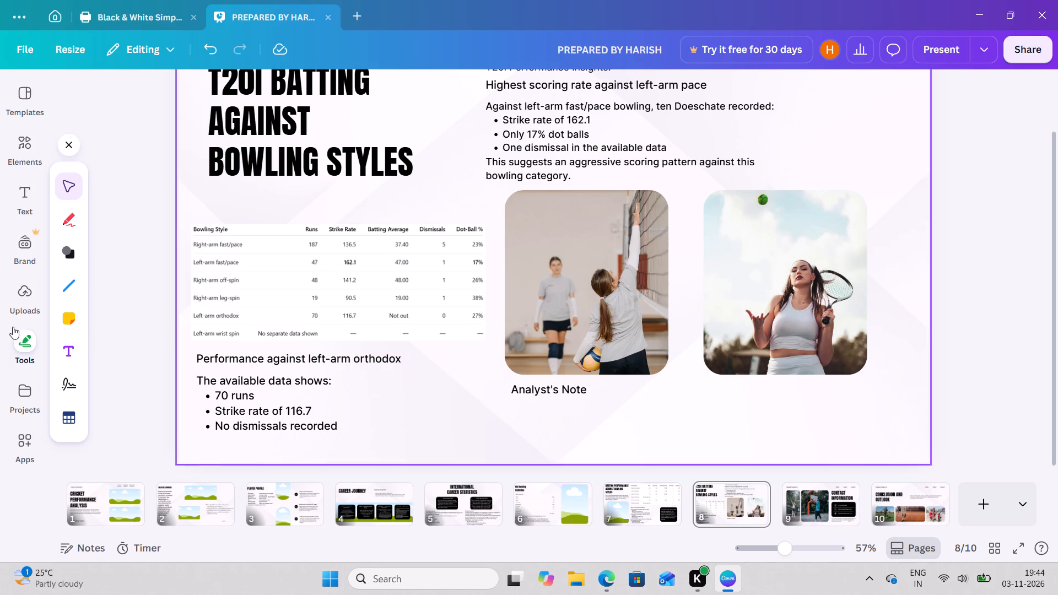
pyautogui.click(89, 342)
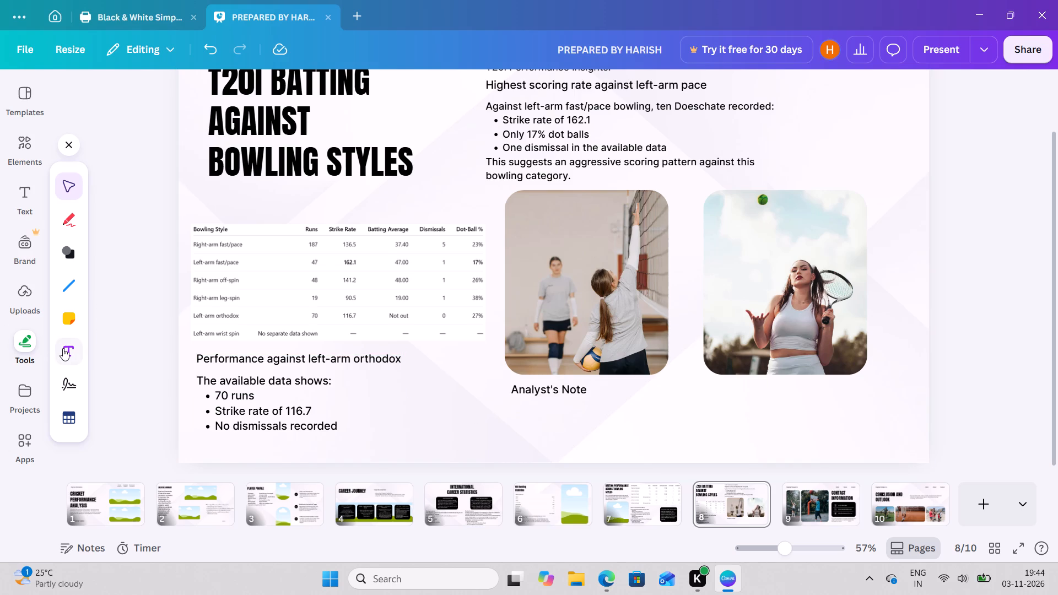
pyautogui.click(66, 349)
pyautogui.click(489, 397)
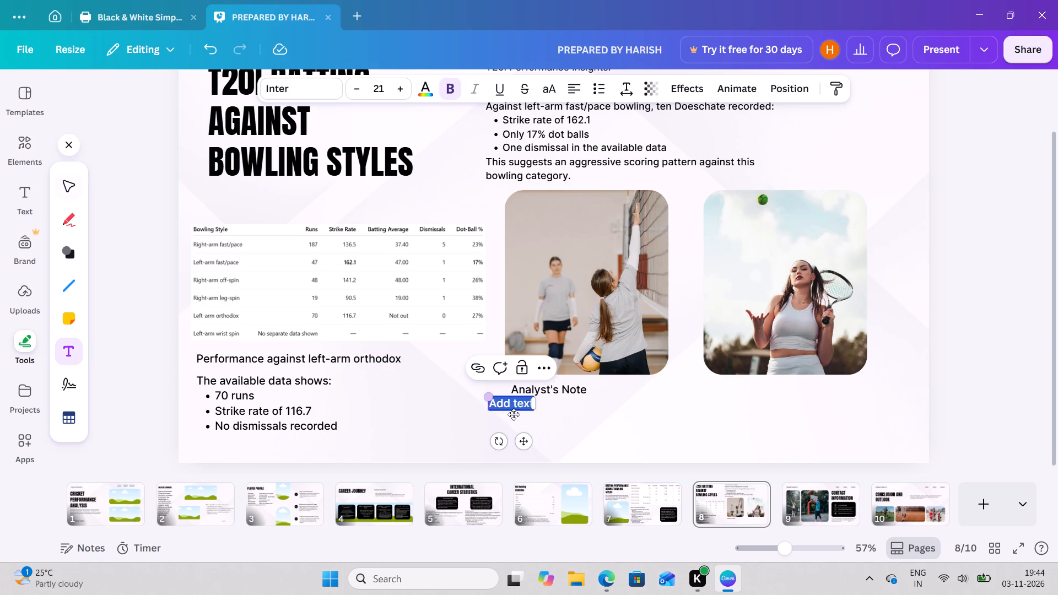
pyautogui.press('BackSpace')
pyautogui.hotkey('ctrl', 'v')
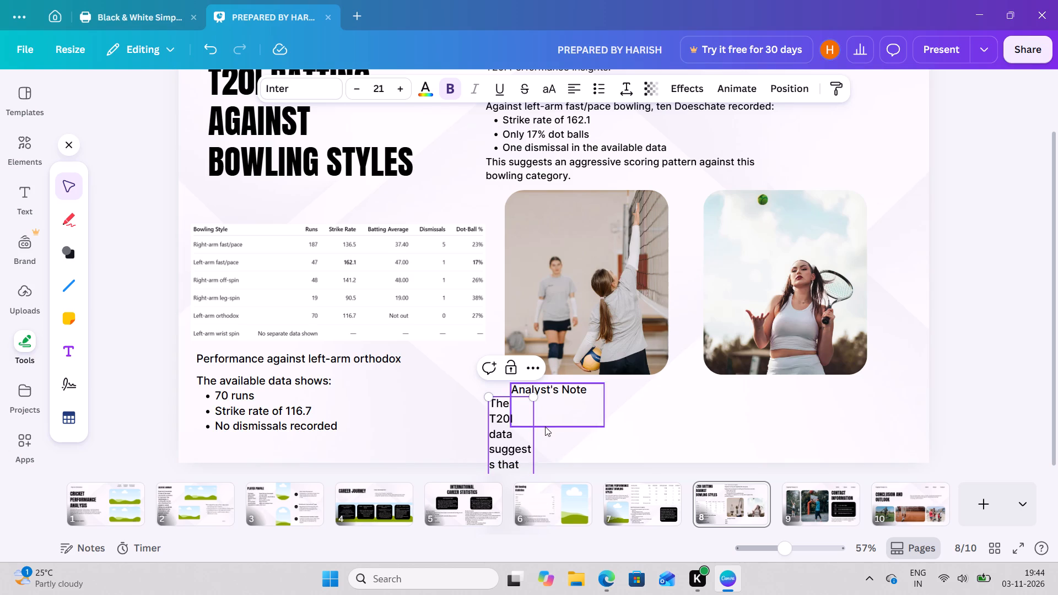
pyautogui.moveTo(535, 434); pyautogui.dragTo(746, 393)
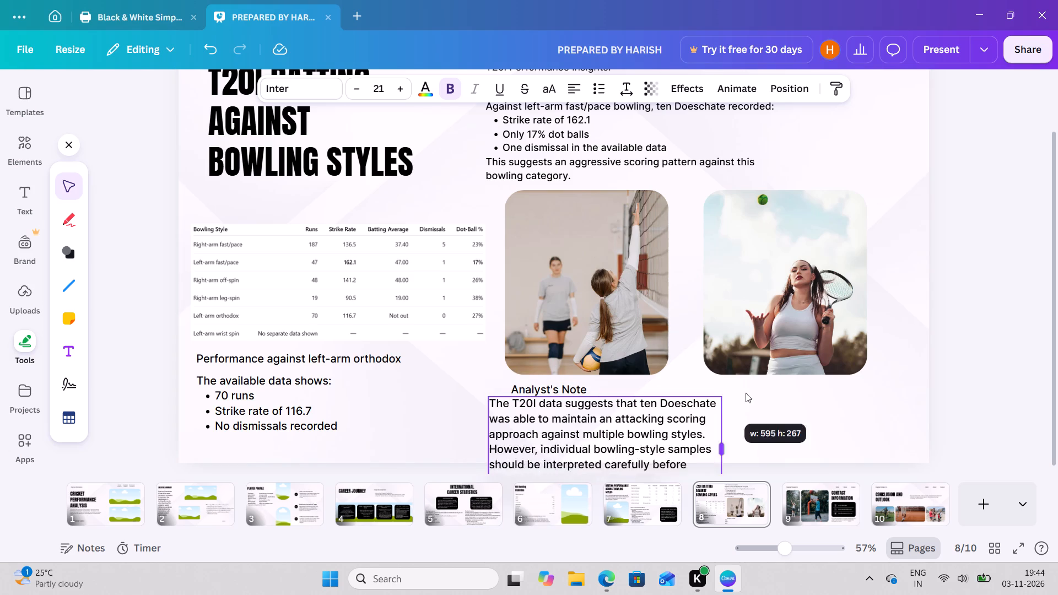
pyautogui.moveTo(746, 393); pyautogui.dragTo(921, 370)
# Move the "Analyst's Note" heading up between the volleyball photo and the paragraph, aligned with the paragraph's left edge.
pyautogui.click(454, 393)
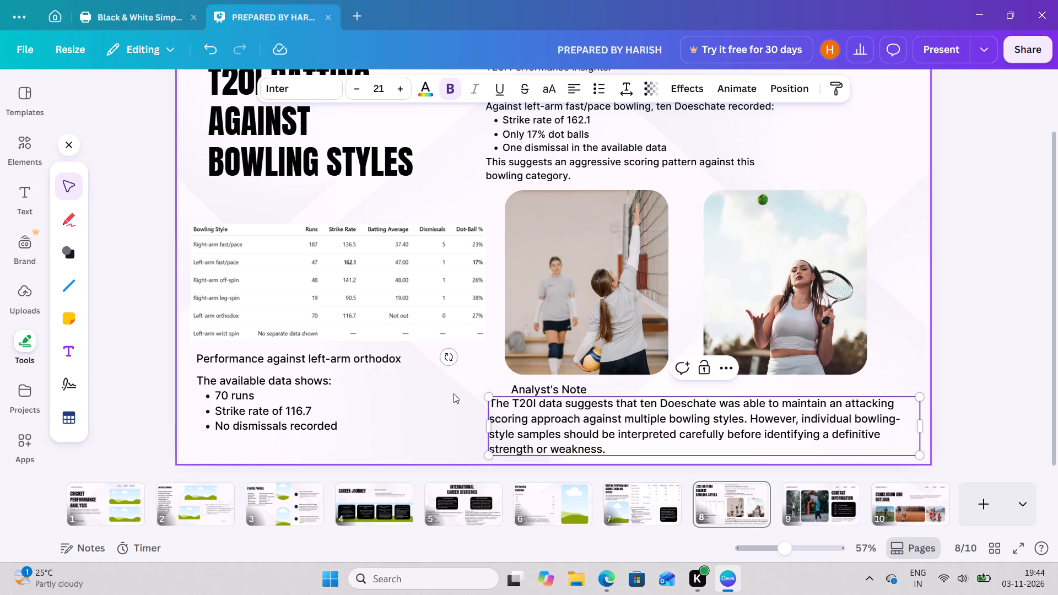
pyautogui.moveTo(528, 383); pyautogui.dragTo(505, 380)
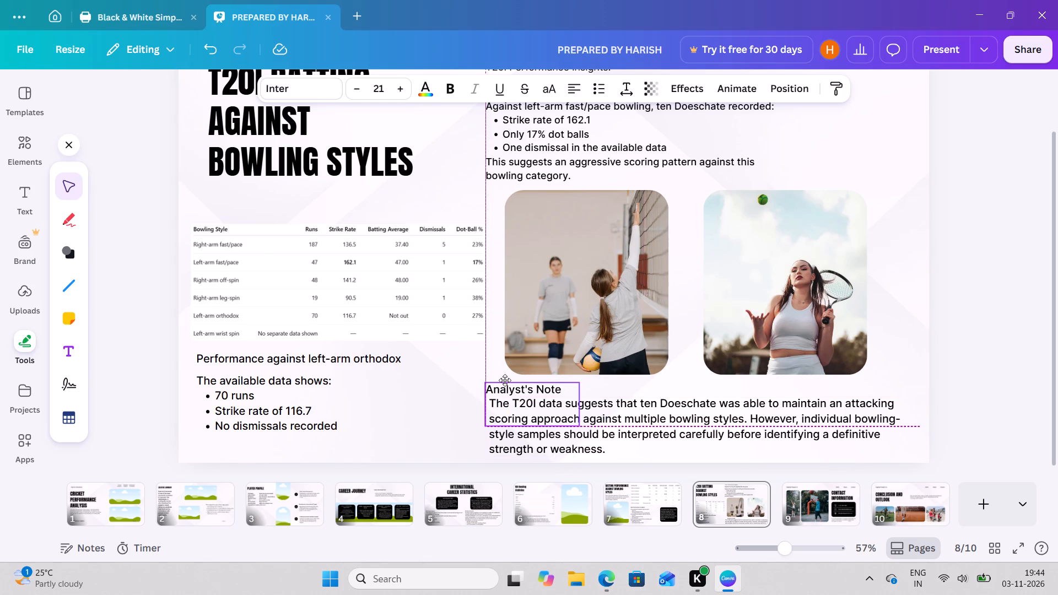
pyautogui.moveTo(505, 380); pyautogui.dragTo(509, 378)
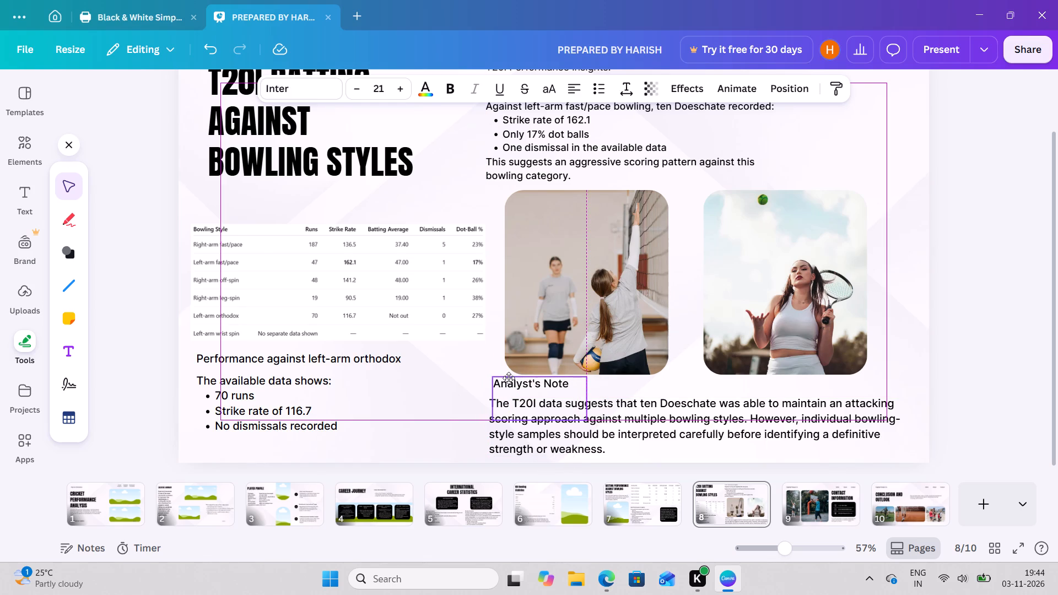
pyautogui.moveTo(509, 378); pyautogui.dragTo(509, 378)
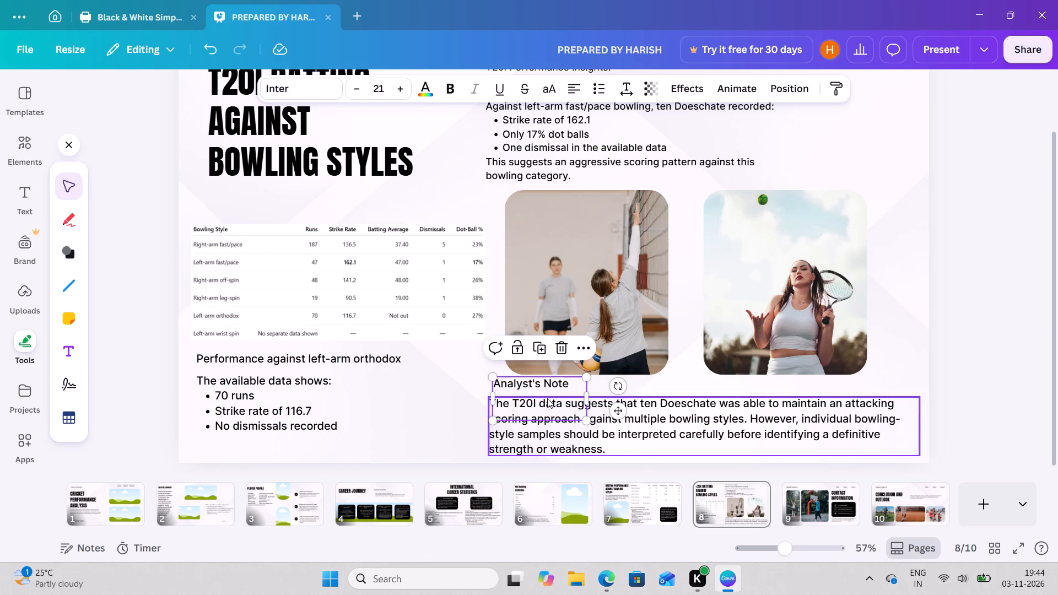
pyautogui.click(539, 395)
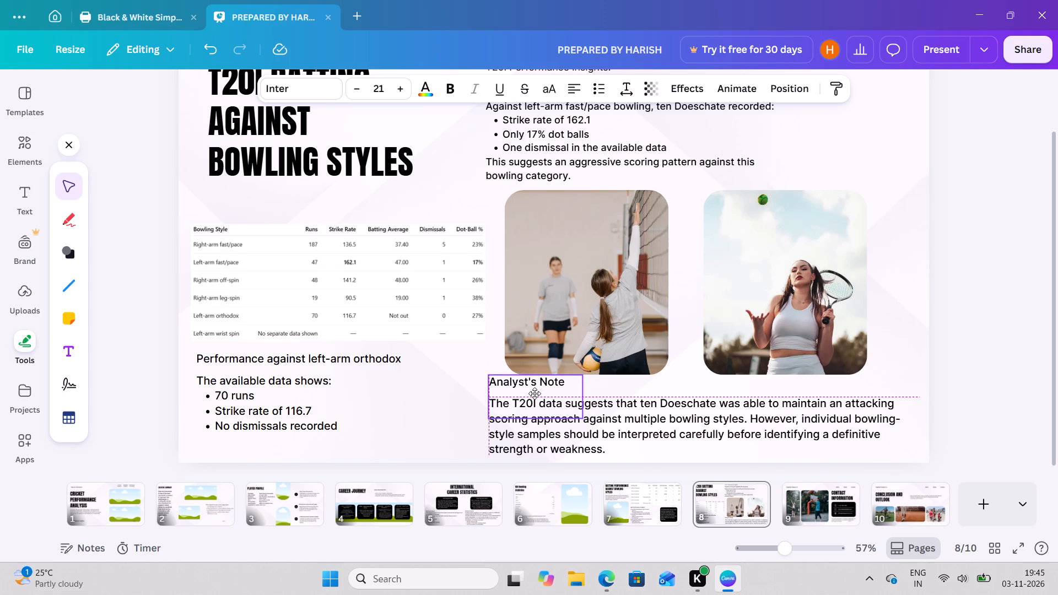
# Add a colon to the end of the "Analyst's Note" heading.
pyautogui.click(570, 386)
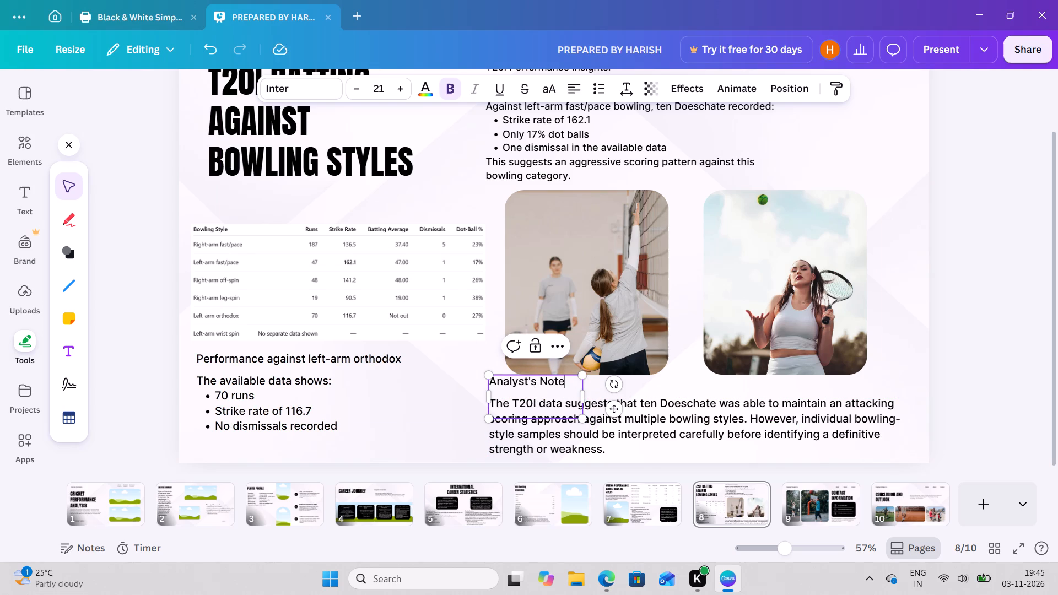
pyautogui.hotkey('shift', ':')
# Move the Analyst's Note paragraph up slightly, closer beneath its heading and still left-aligned with it.
pyautogui.moveTo(679, 417); pyautogui.dragTo(679, 414)
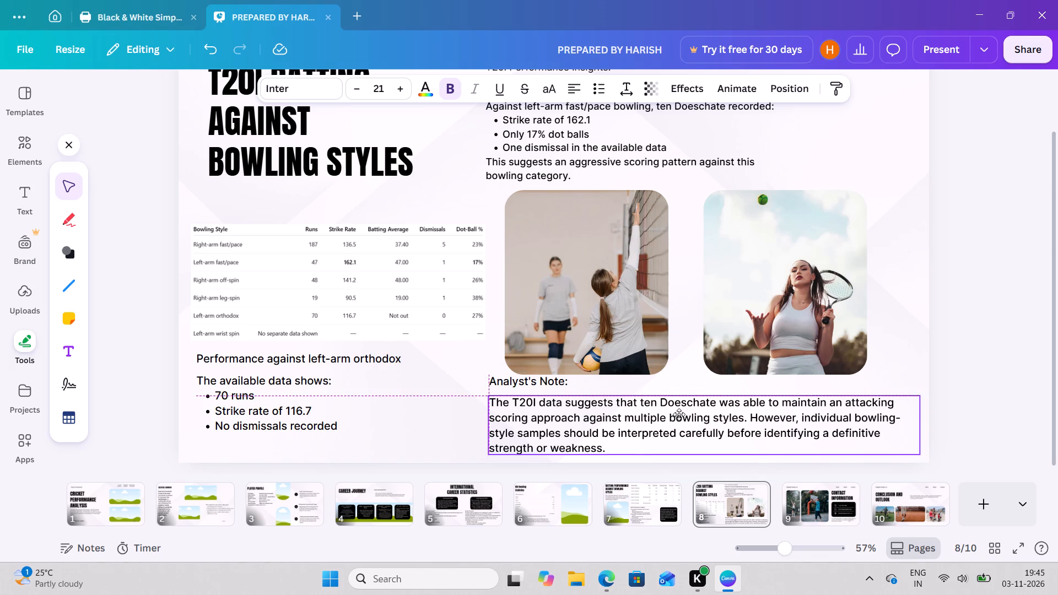
pyautogui.moveTo(679, 414); pyautogui.dragTo(679, 411)
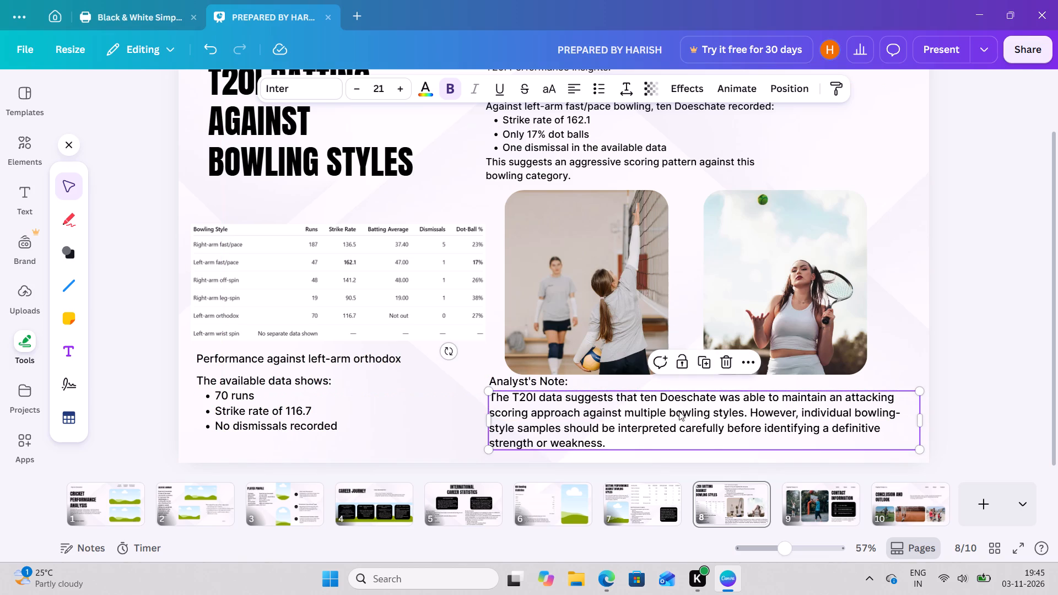
pyautogui.moveTo(432, 392); pyautogui.dragTo(651, 281)
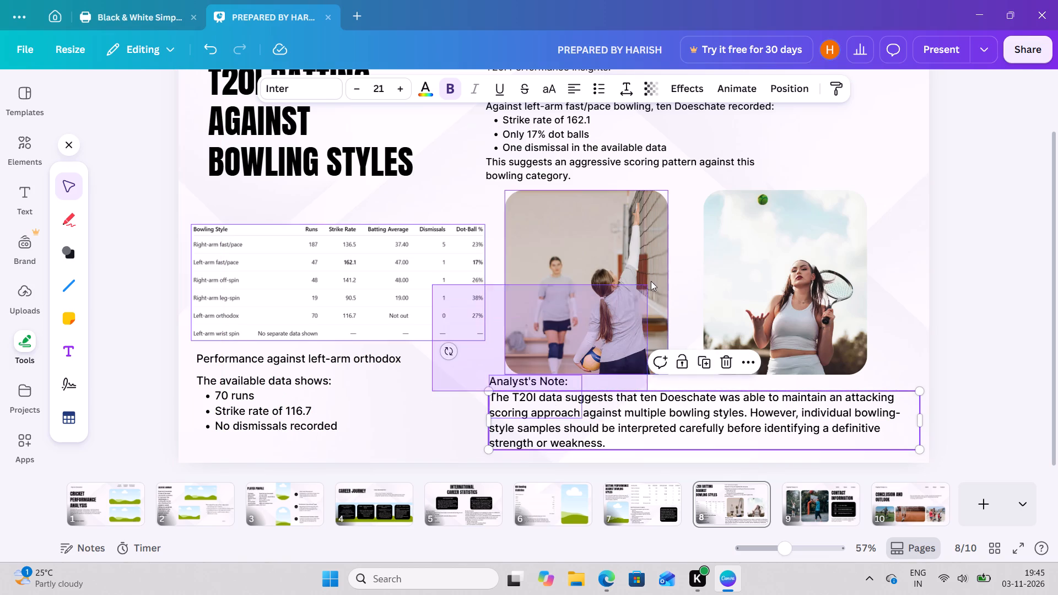
pyautogui.moveTo(651, 281); pyautogui.dragTo(651, 280)
pyautogui.click(598, 340)
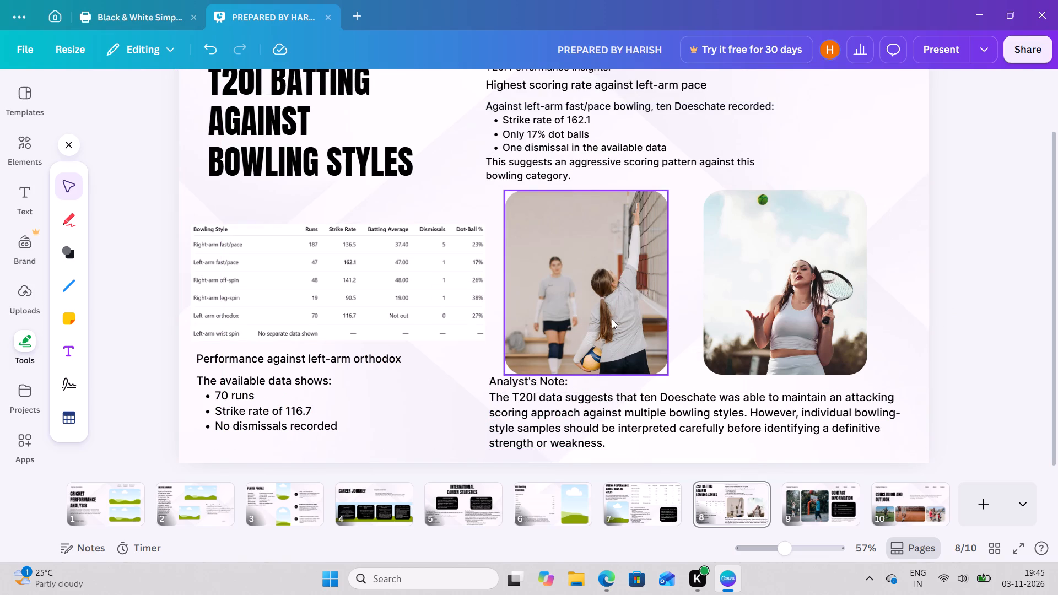
# Delete the volleyball and tennis photos on page 8, keeping their two empty rounded frames.
pyautogui.click(612, 319)
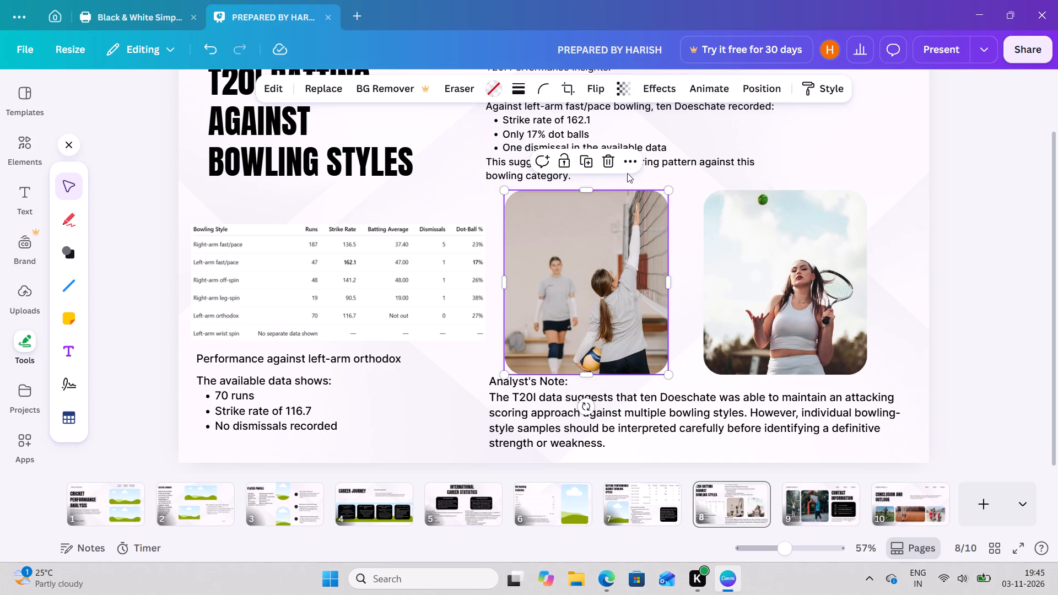
pyautogui.click(639, 165)
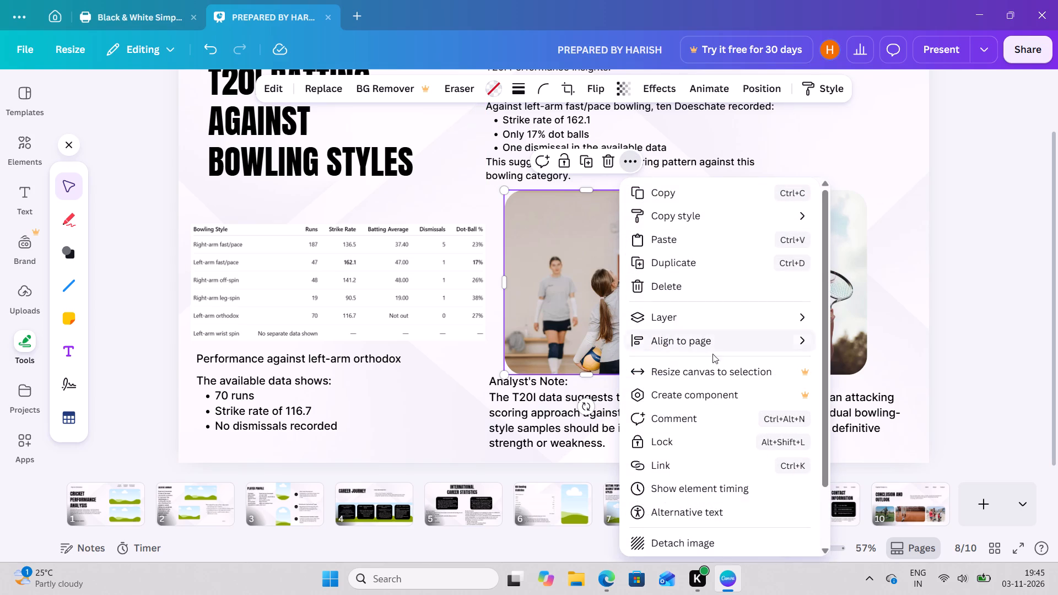
pyautogui.click(605, 152)
pyautogui.click(619, 191)
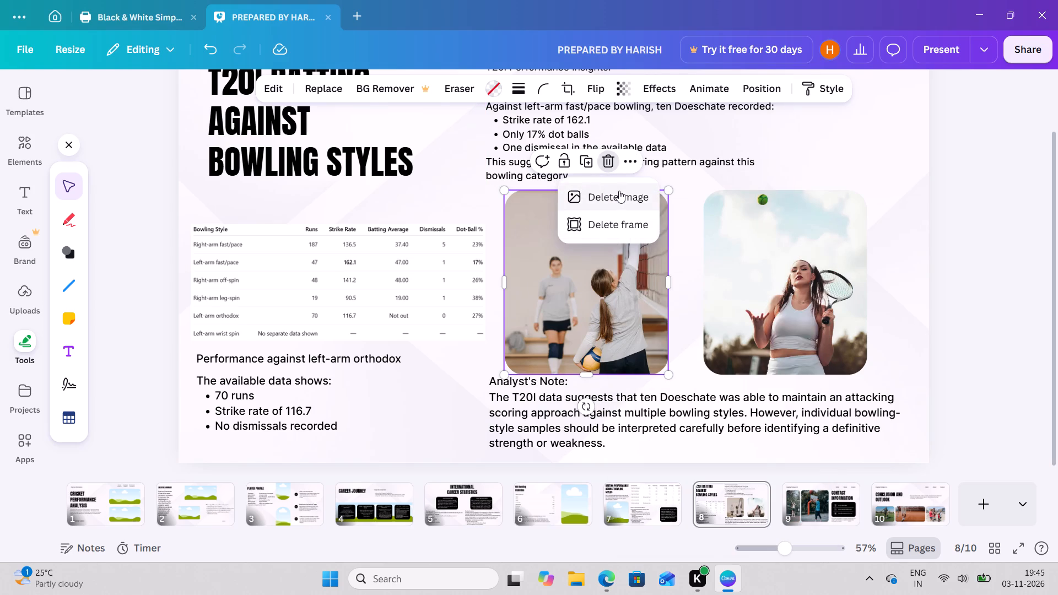
pyautogui.click(788, 290)
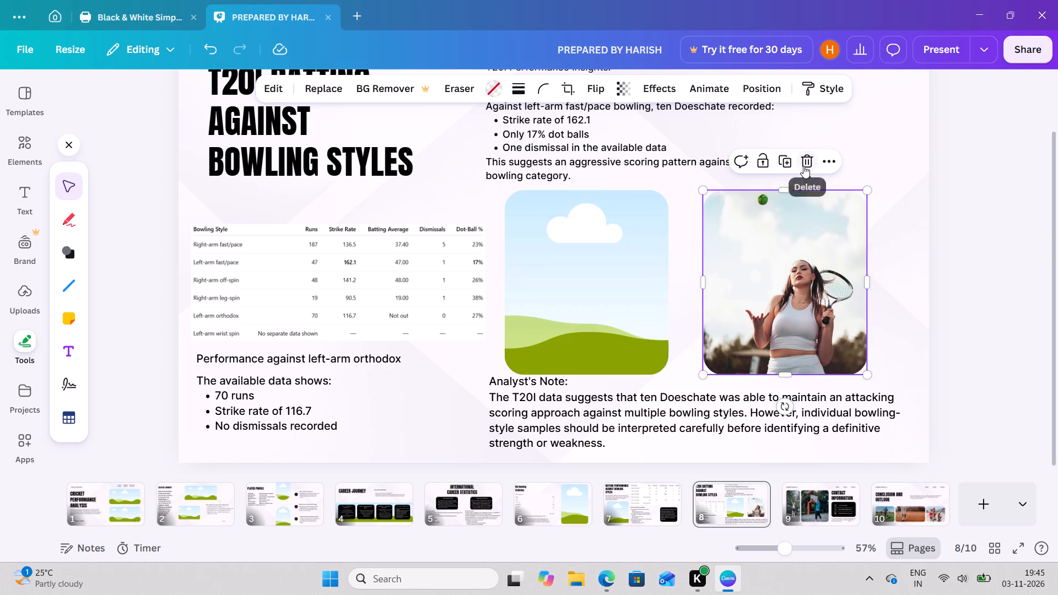
pyautogui.click(803, 166)
pyautogui.click(809, 201)
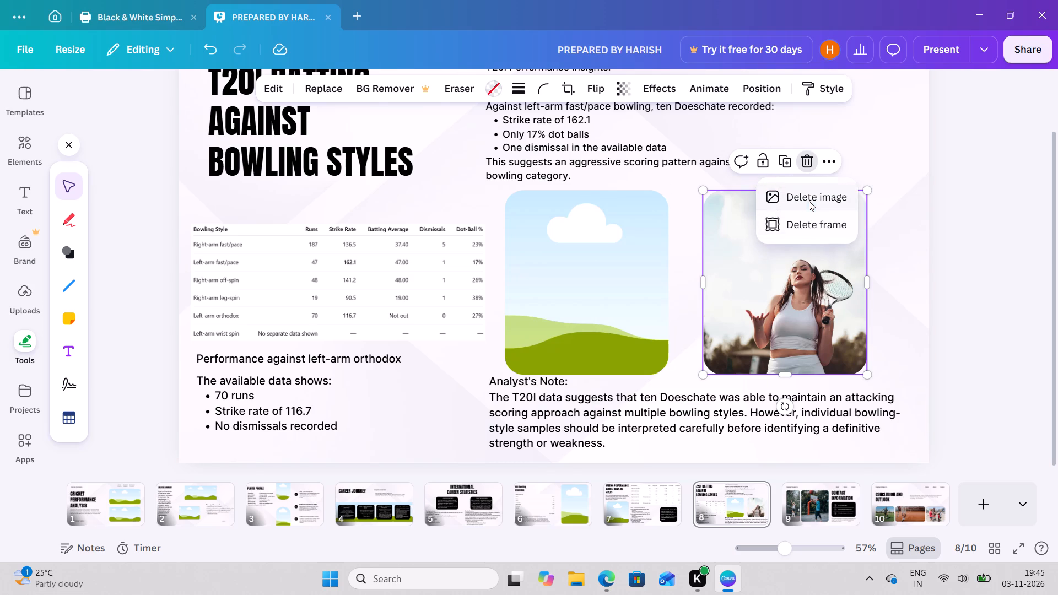
pyautogui.scroll(6, 809, 201)
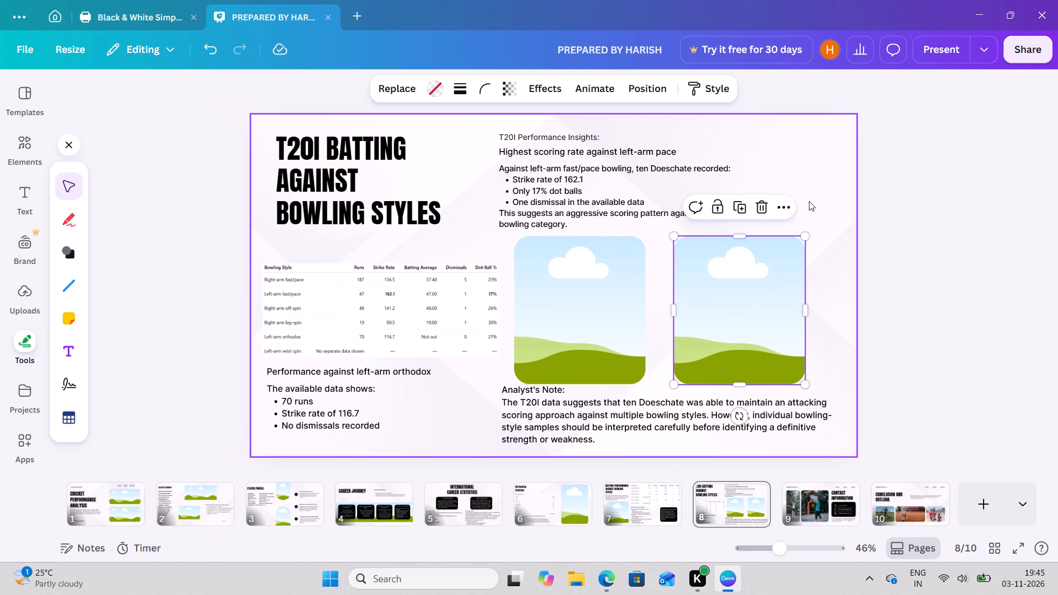
pyautogui.click(803, 513)
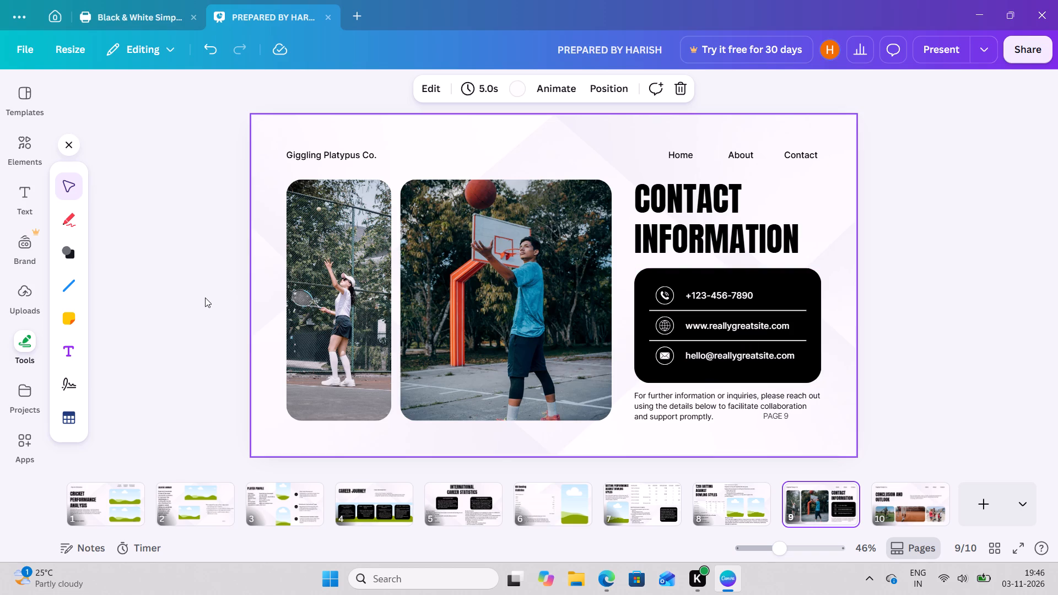
pyautogui.click(733, 519)
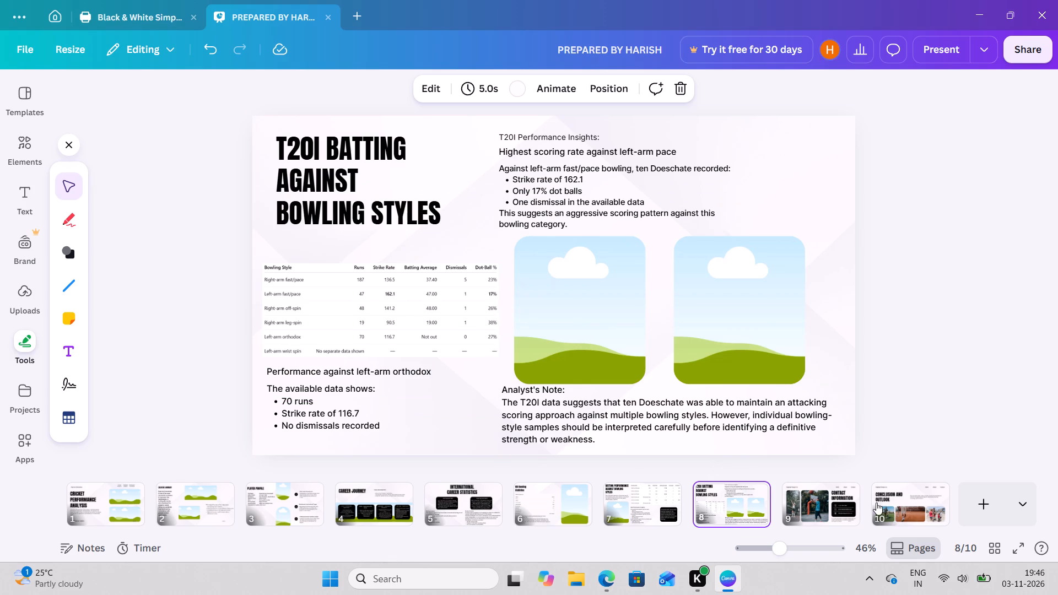
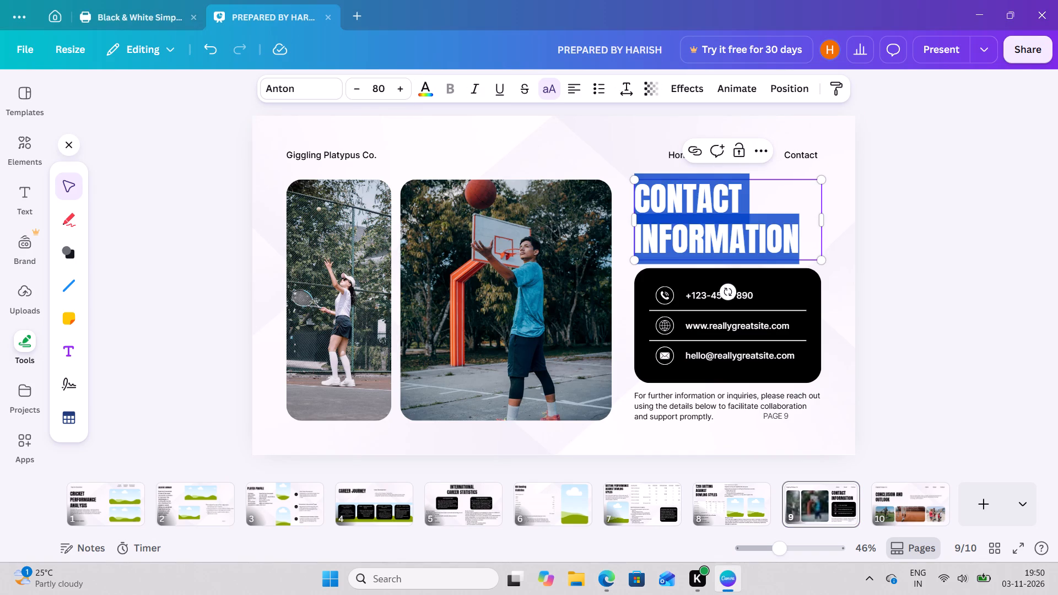
pyautogui.press('BackSpace')
pyautogui.hotkey('ctrl', 'v')
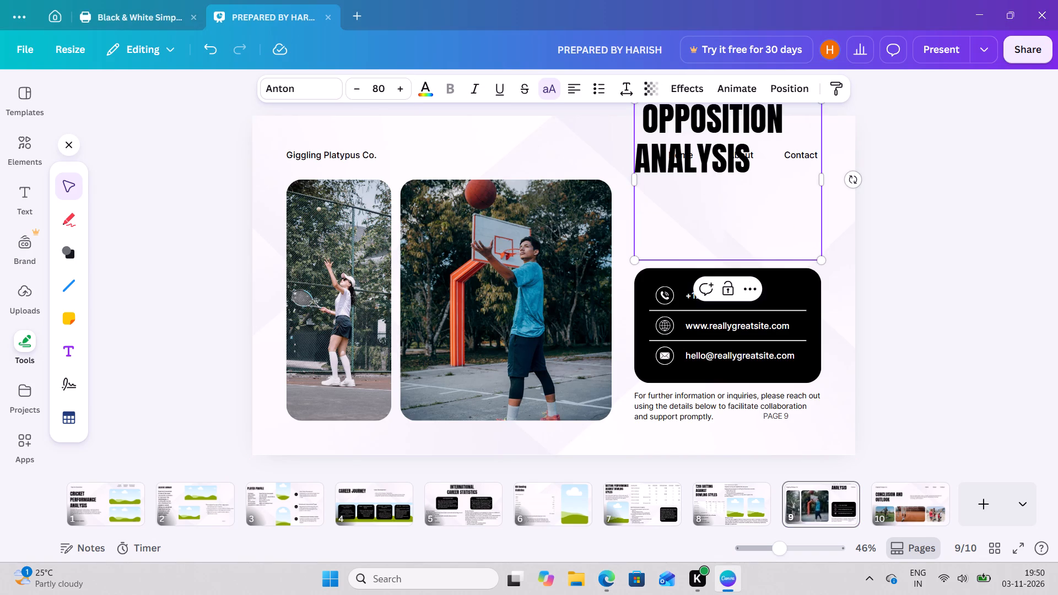
# Scale the Opposition Analysis title down to font size 69.1 and move it down to just above the black contact box.
pyautogui.moveTo(721, 194); pyautogui.dragTo(730, 239)
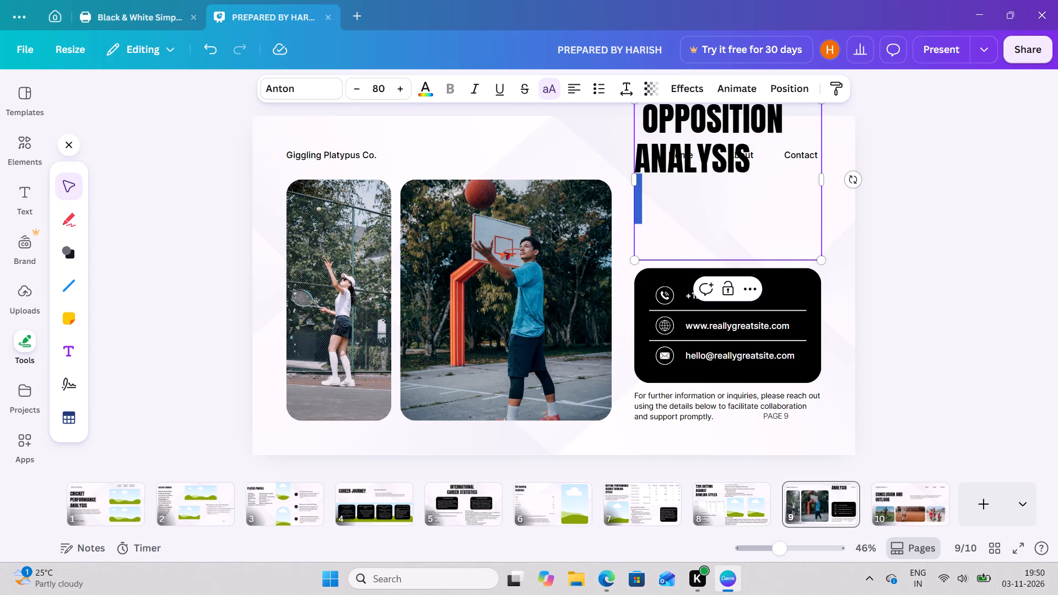
pyautogui.moveTo(730, 239); pyautogui.dragTo(733, 248)
pyautogui.click(836, 239)
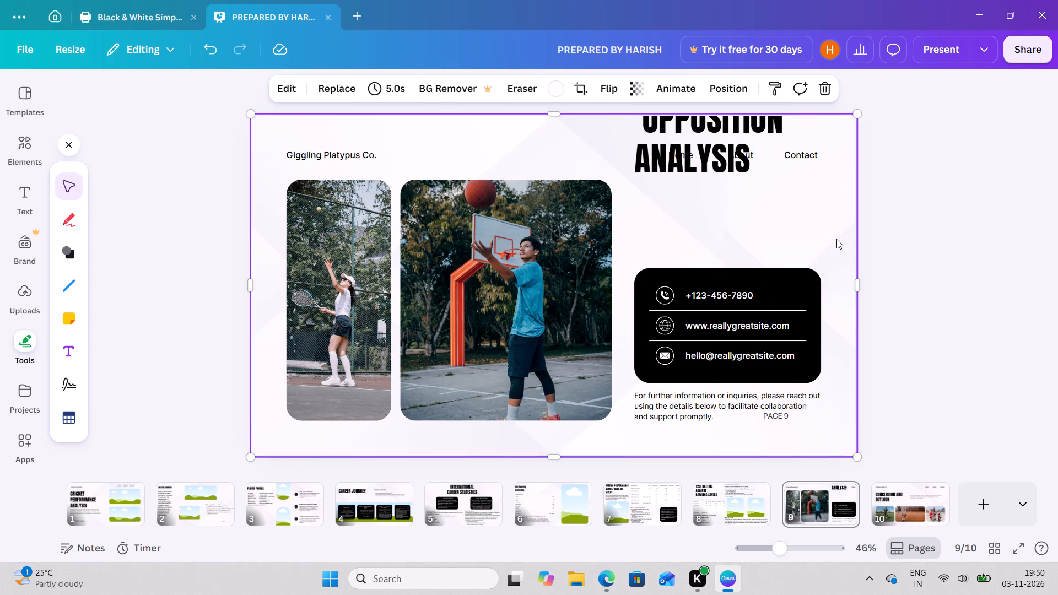
pyautogui.moveTo(789, 231); pyautogui.dragTo(803, 282)
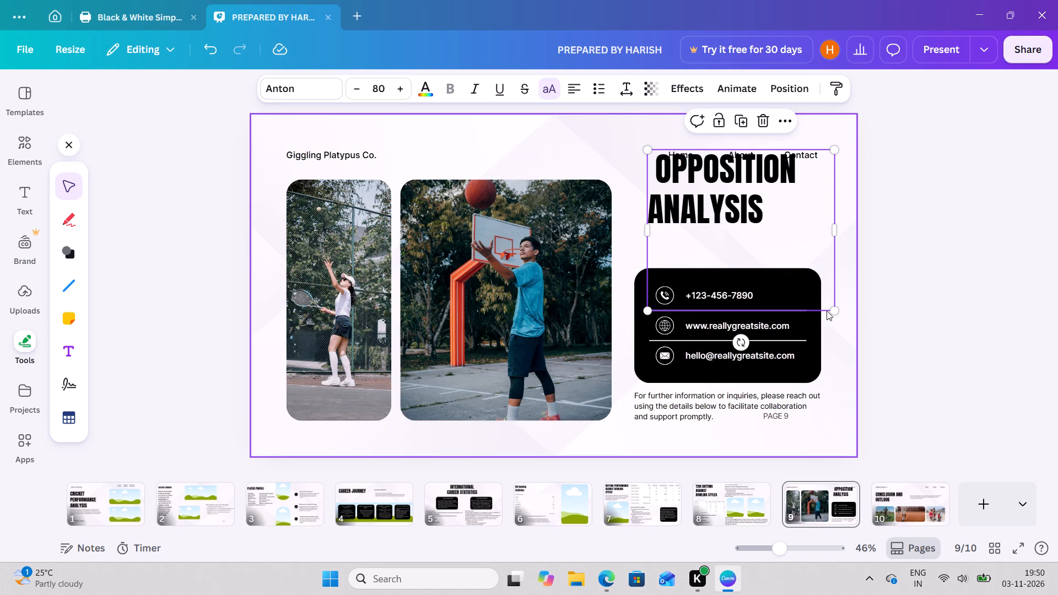
pyautogui.moveTo(838, 309); pyautogui.dragTo(819, 280)
pyautogui.click(818, 279)
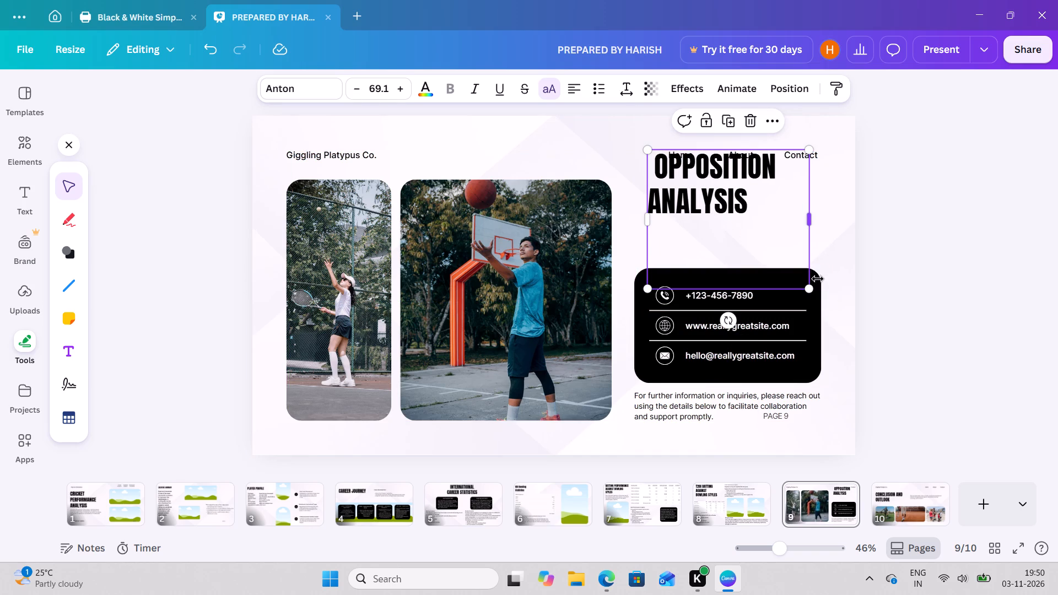
pyautogui.moveTo(724, 222); pyautogui.dragTo(757, 268)
pyautogui.moveTo(757, 268); pyautogui.dragTo(741, 250)
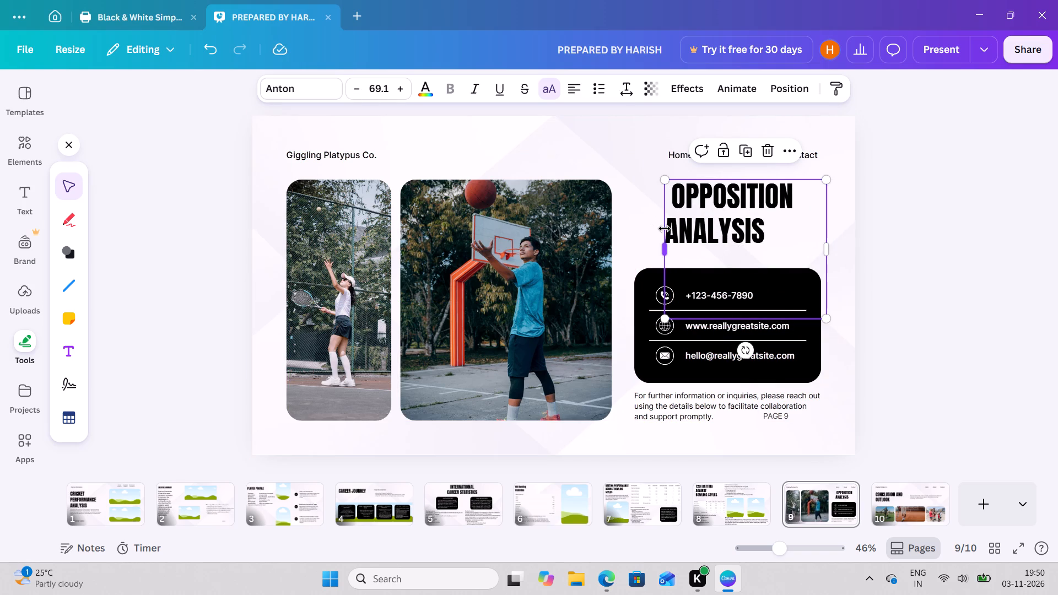
pyautogui.moveTo(668, 224); pyautogui.dragTo(671, 225)
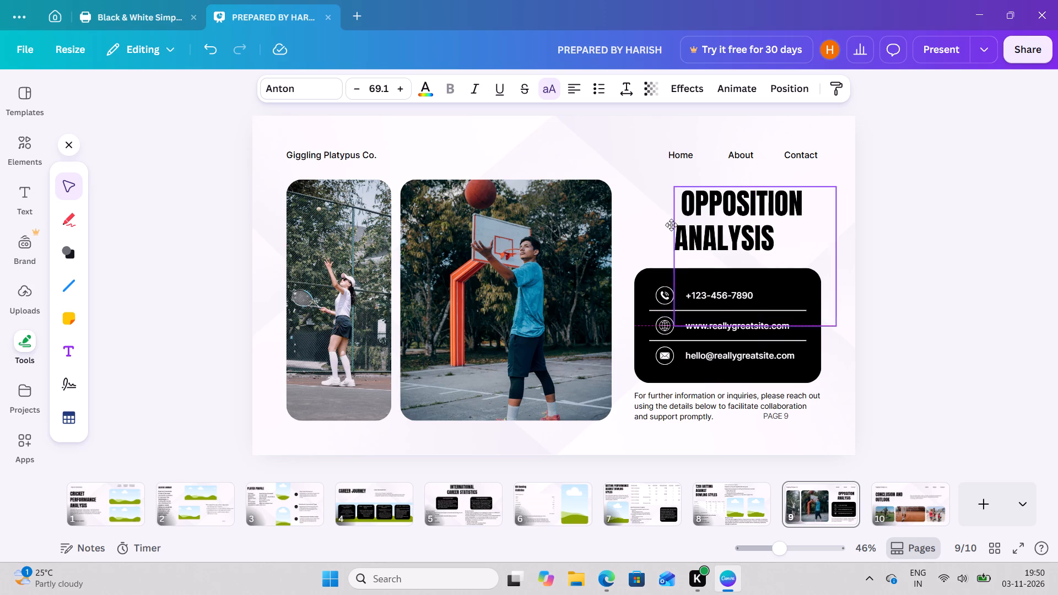
pyautogui.moveTo(671, 225); pyautogui.dragTo(640, 208)
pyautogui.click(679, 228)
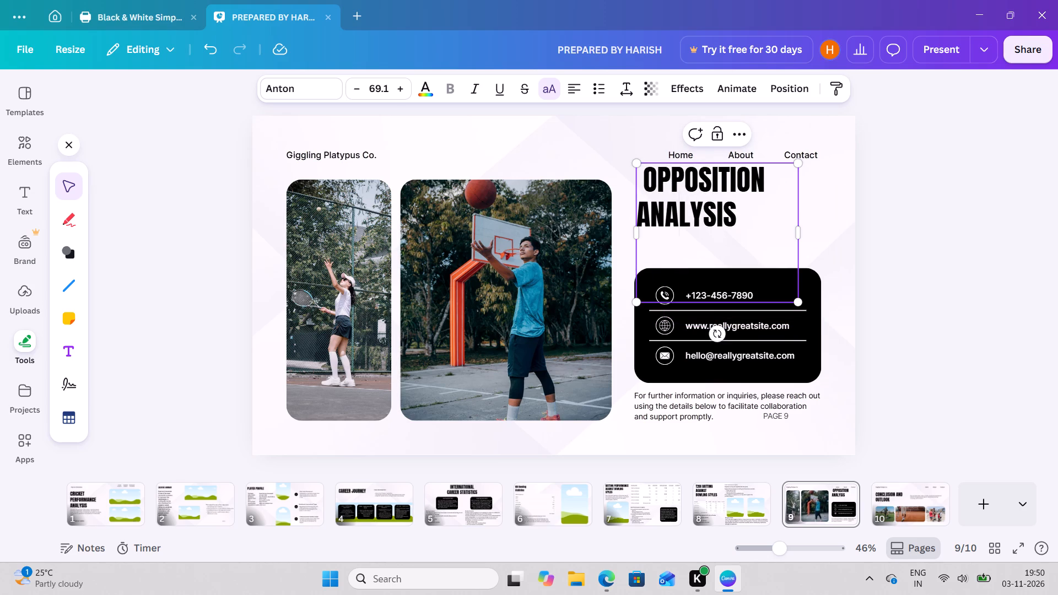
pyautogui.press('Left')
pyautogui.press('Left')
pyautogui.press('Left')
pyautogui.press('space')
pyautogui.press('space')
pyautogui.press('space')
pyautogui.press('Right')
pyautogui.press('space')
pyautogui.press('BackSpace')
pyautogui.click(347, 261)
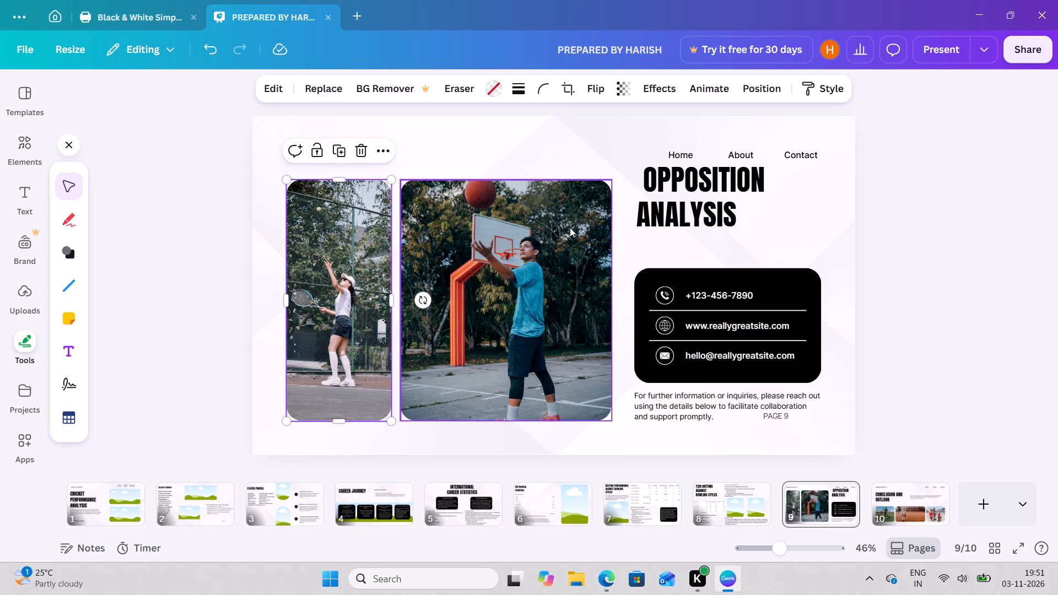
# Add two blank pages, 11 and 12, at the end of the presentation and return to page 9.
pyautogui.click(984, 502)
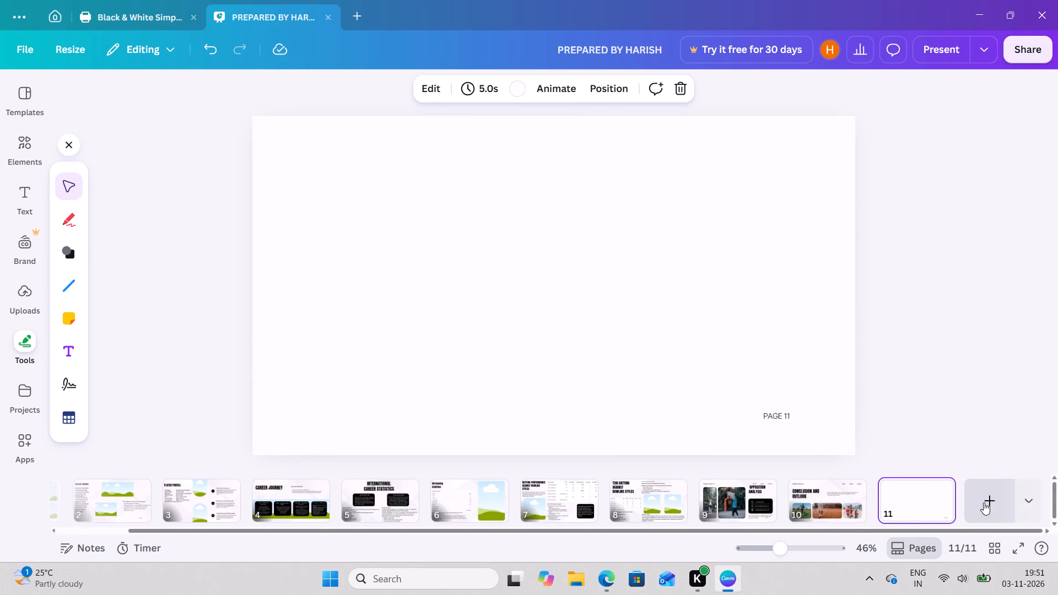
pyautogui.click(987, 500)
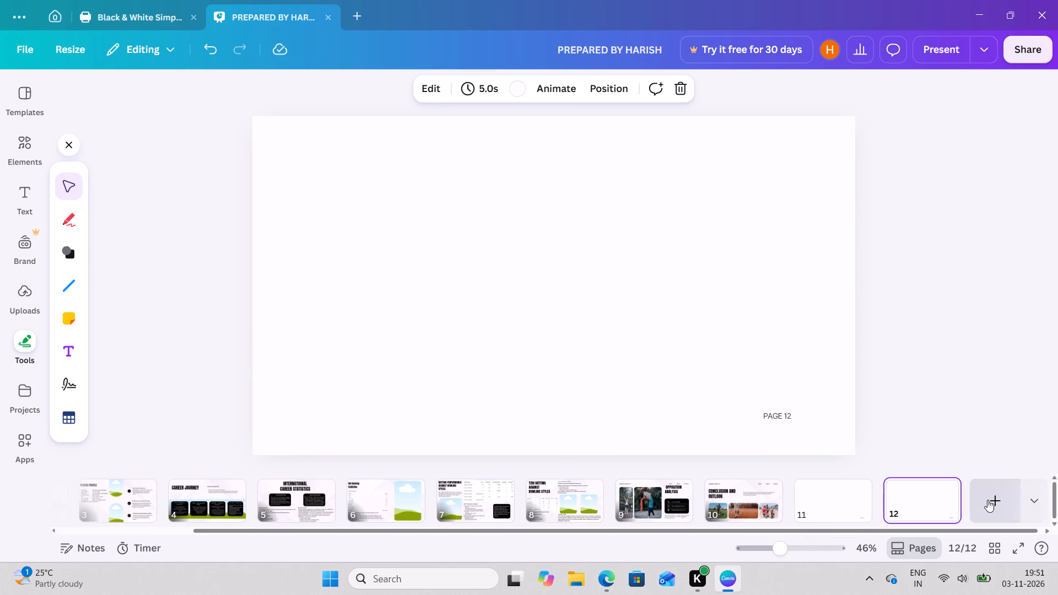
pyautogui.click(834, 505)
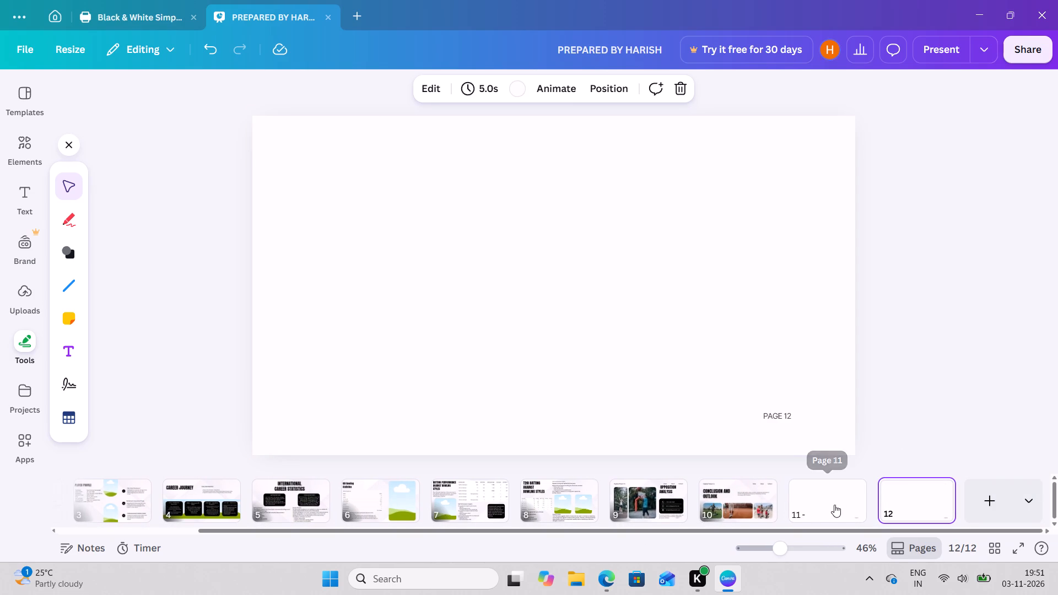
pyautogui.click(746, 495)
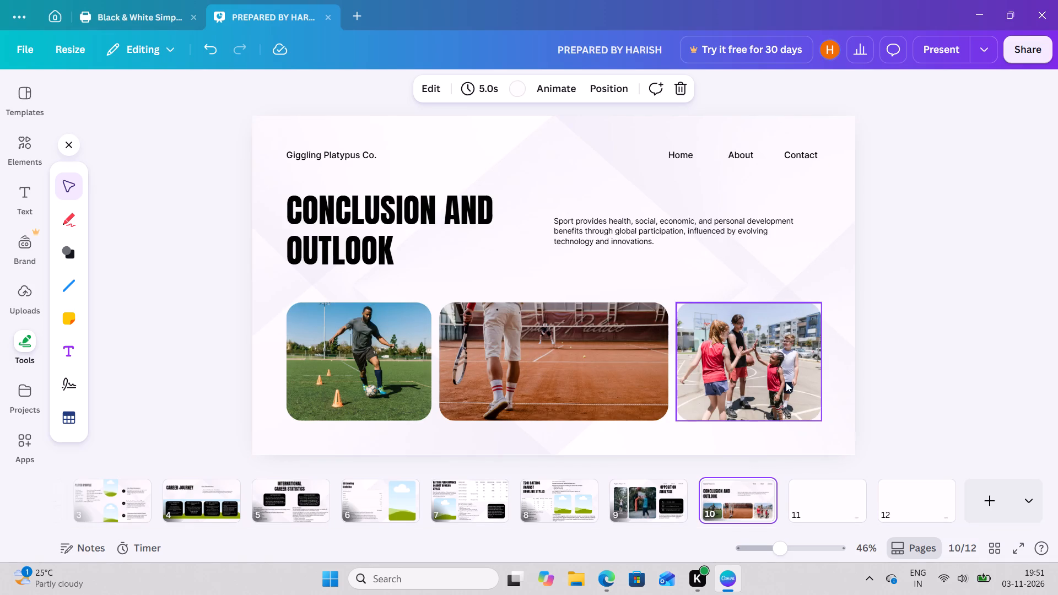
pyautogui.click(663, 495)
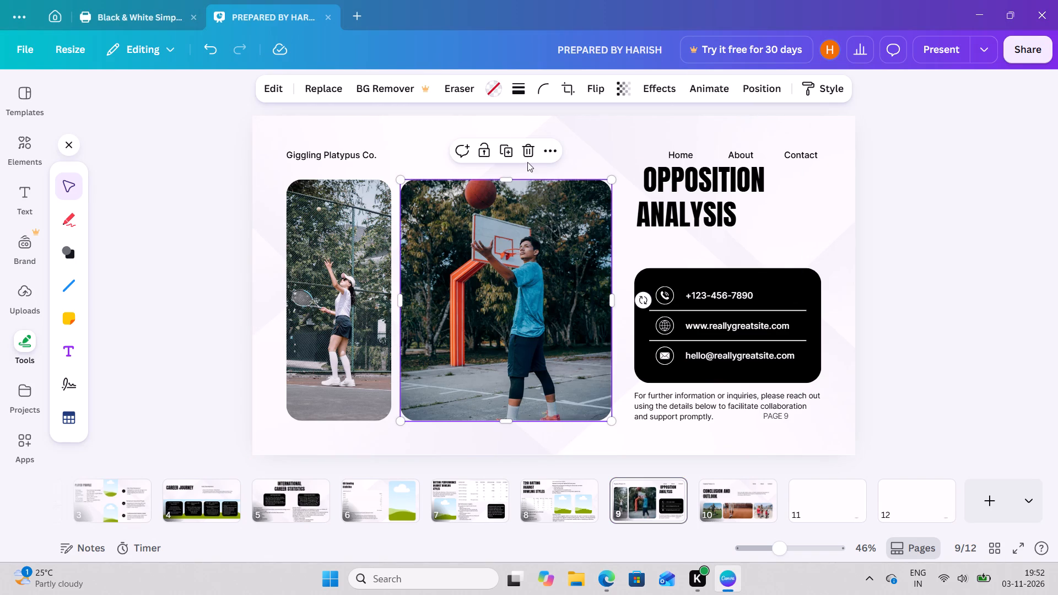
# Delete the basketball photo together with its frame, and the tennis player photo from its frame, on page 9.
pyautogui.click(527, 158)
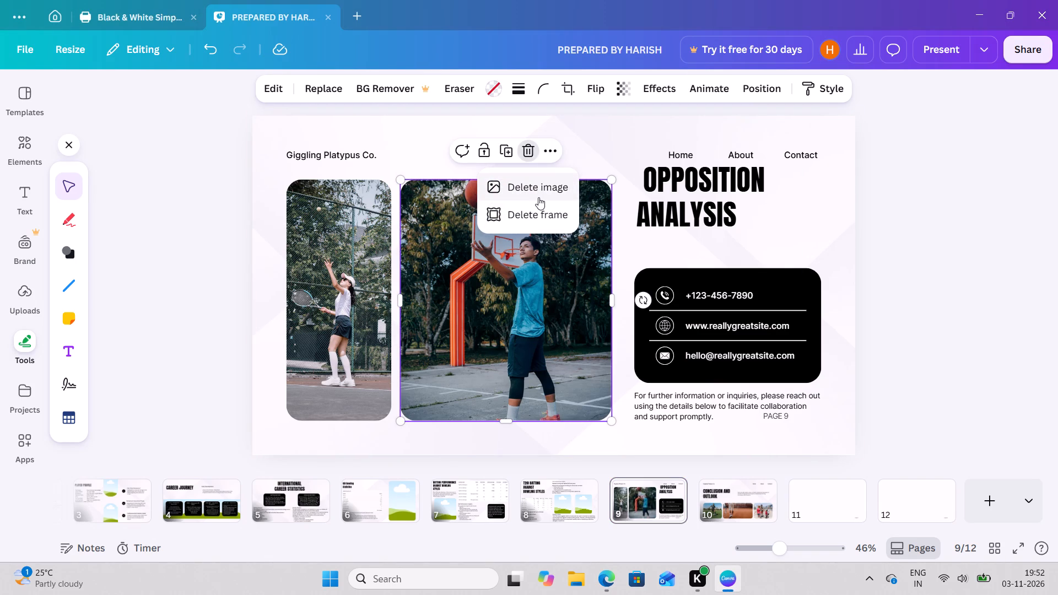
pyautogui.click(538, 198)
pyautogui.click(524, 154)
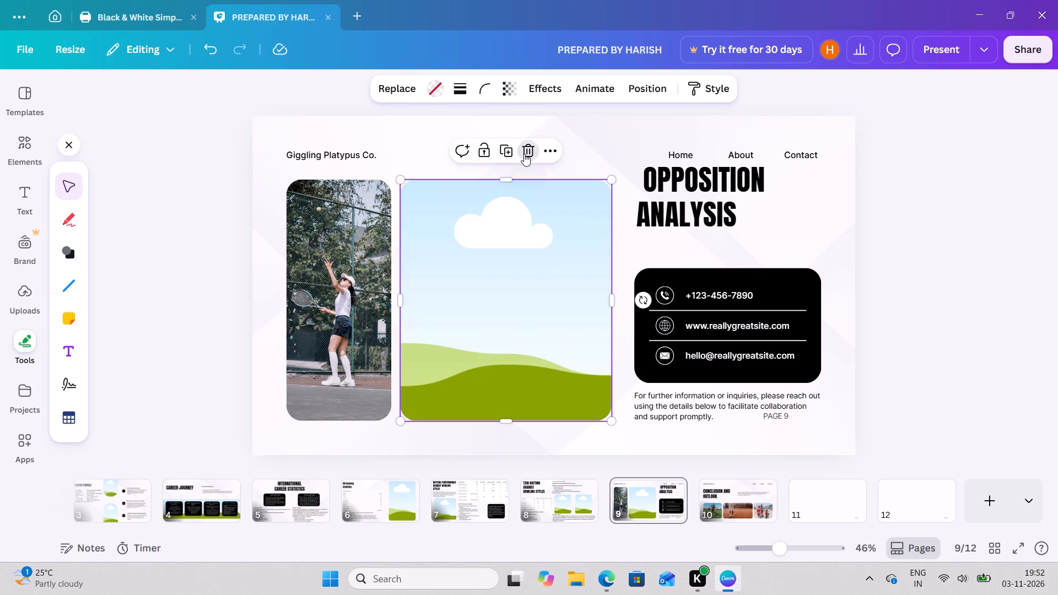
pyautogui.click(303, 257)
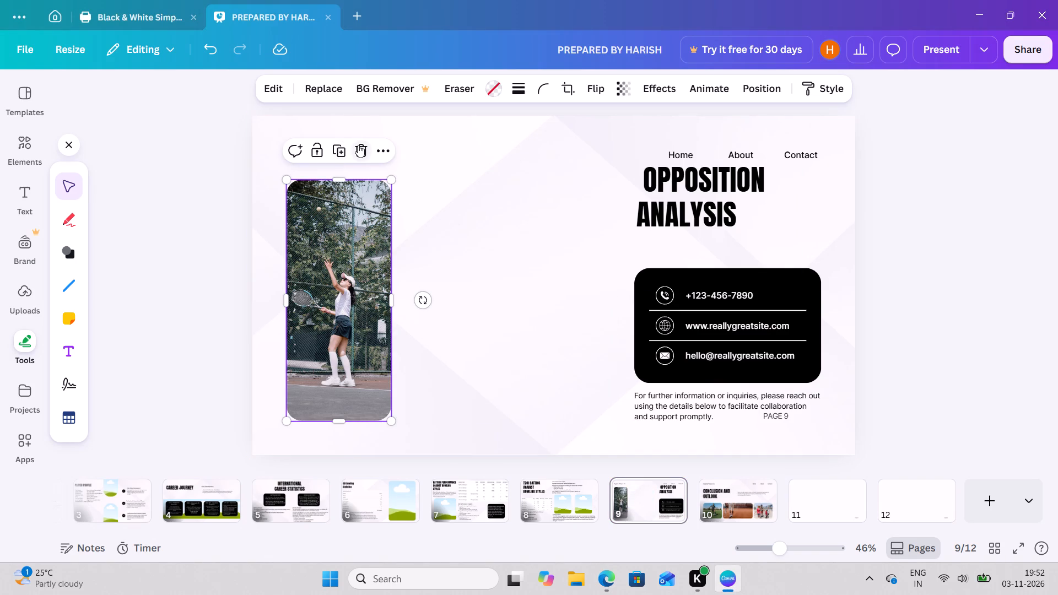
pyautogui.click(358, 145)
pyautogui.click(363, 178)
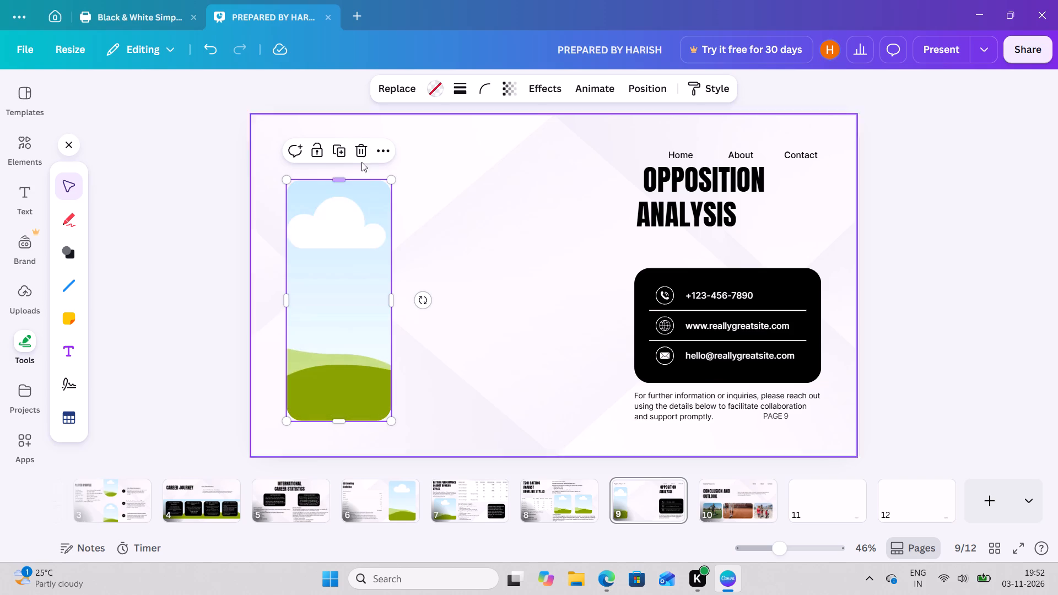
# Delete the tall empty image frame and the "Giggling Platypus Co." text from page 9 in Canva.
pyautogui.click(359, 145)
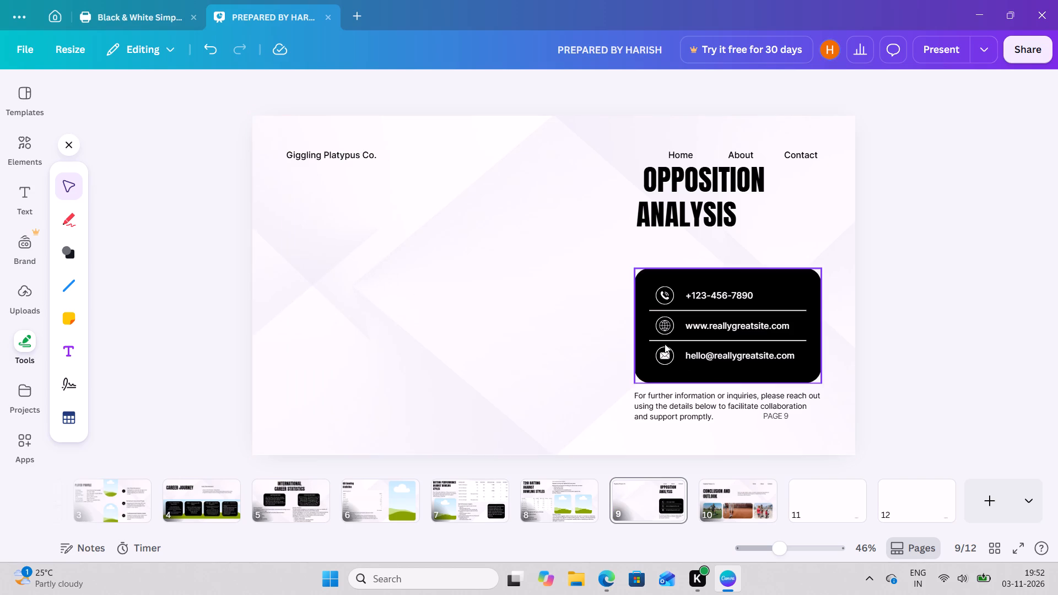
pyautogui.click(336, 156)
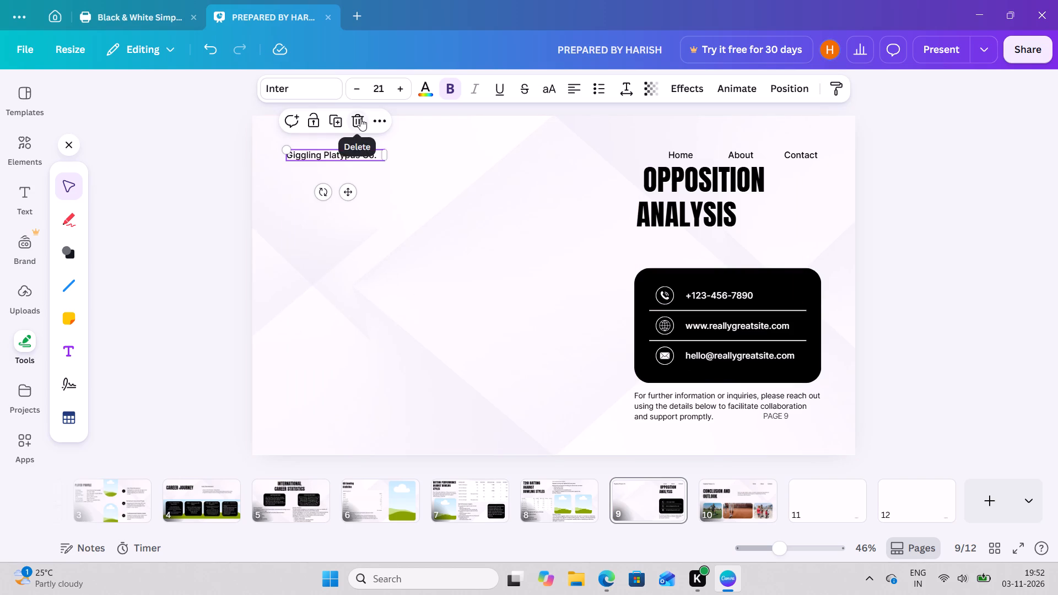
pyautogui.click(360, 118)
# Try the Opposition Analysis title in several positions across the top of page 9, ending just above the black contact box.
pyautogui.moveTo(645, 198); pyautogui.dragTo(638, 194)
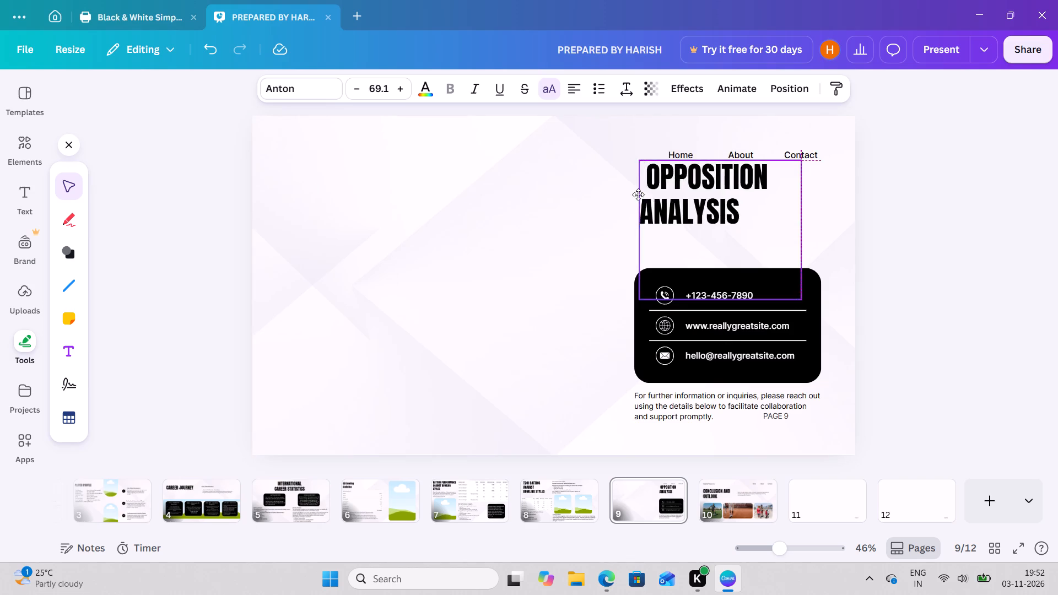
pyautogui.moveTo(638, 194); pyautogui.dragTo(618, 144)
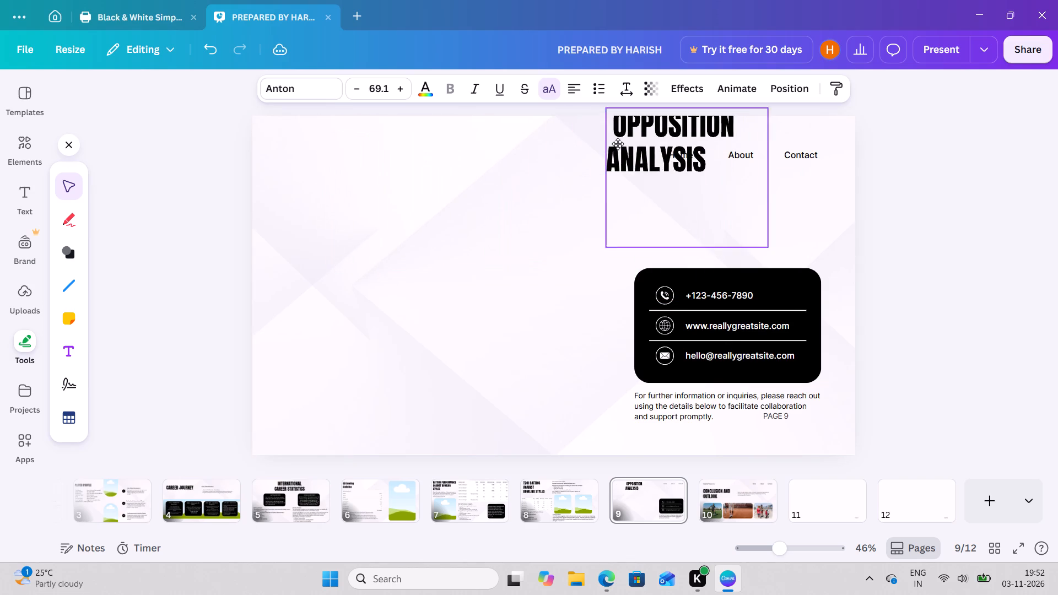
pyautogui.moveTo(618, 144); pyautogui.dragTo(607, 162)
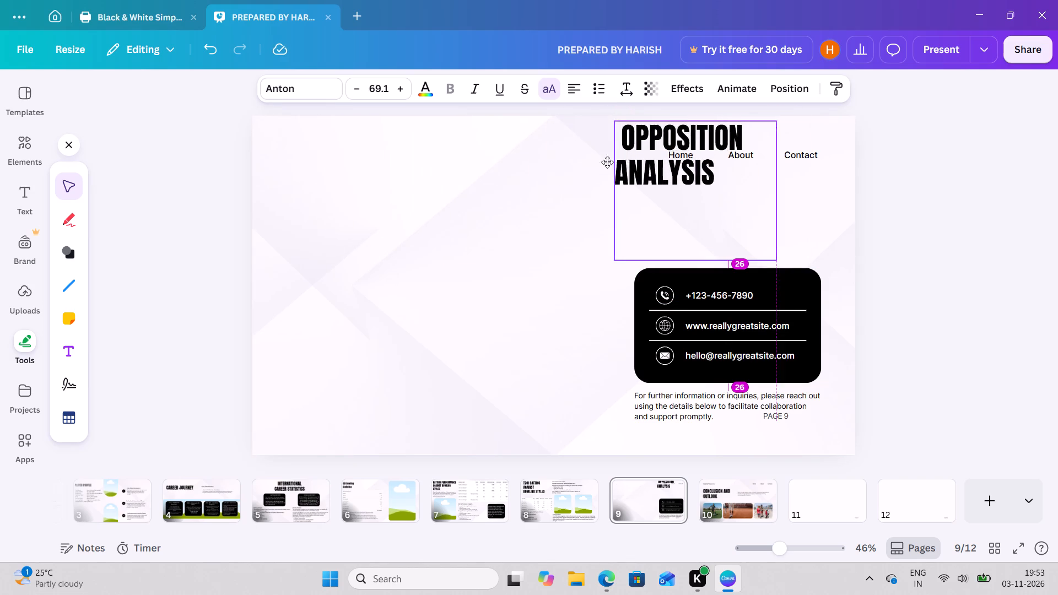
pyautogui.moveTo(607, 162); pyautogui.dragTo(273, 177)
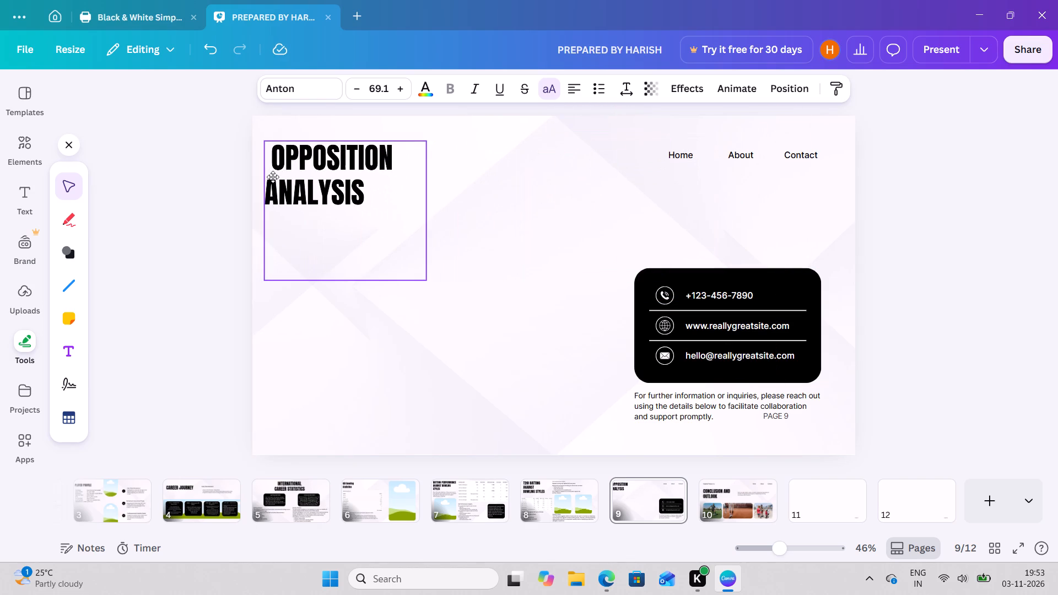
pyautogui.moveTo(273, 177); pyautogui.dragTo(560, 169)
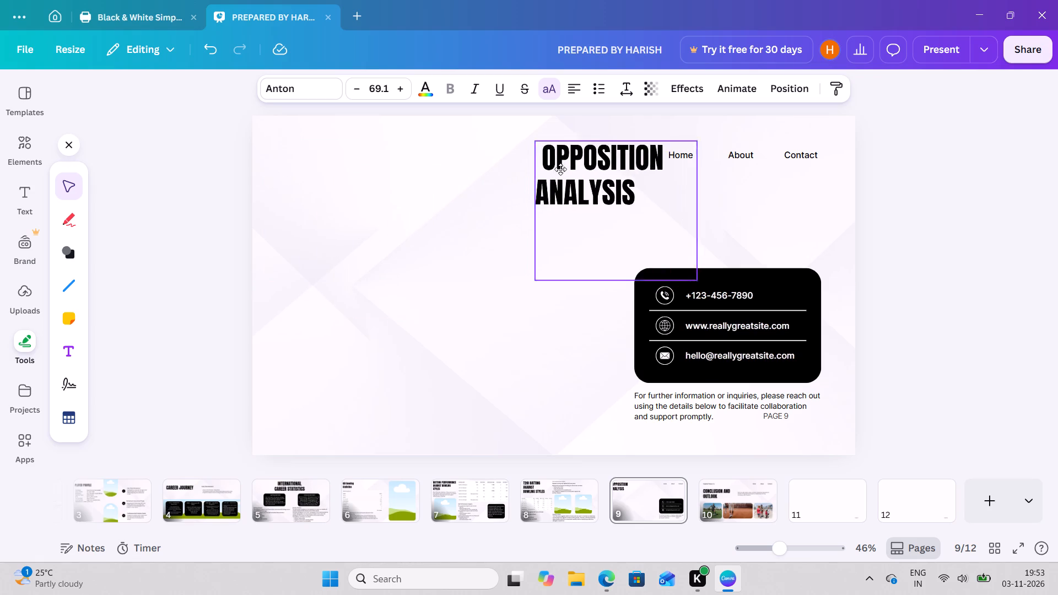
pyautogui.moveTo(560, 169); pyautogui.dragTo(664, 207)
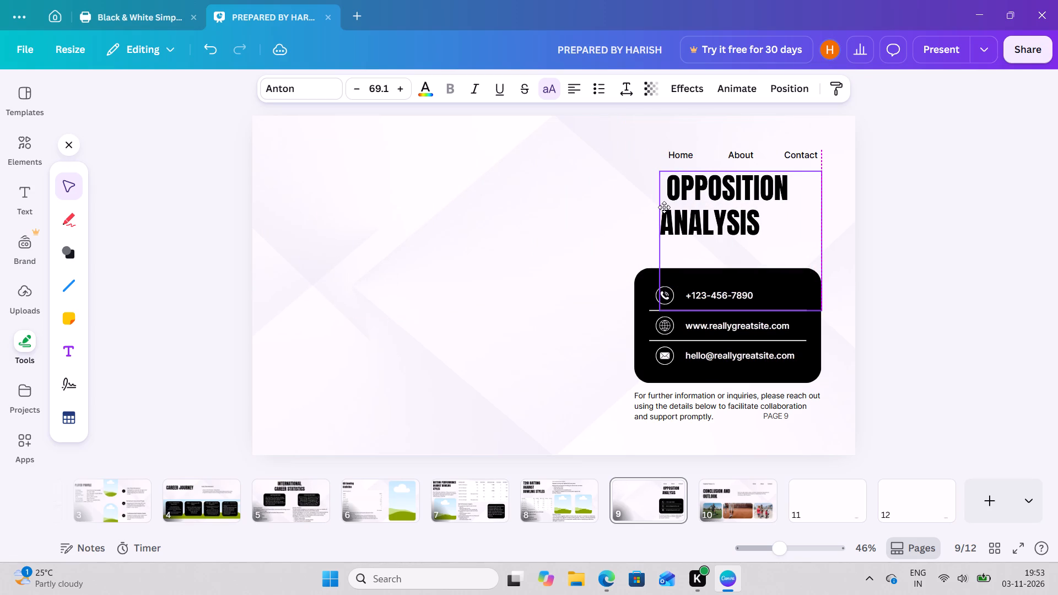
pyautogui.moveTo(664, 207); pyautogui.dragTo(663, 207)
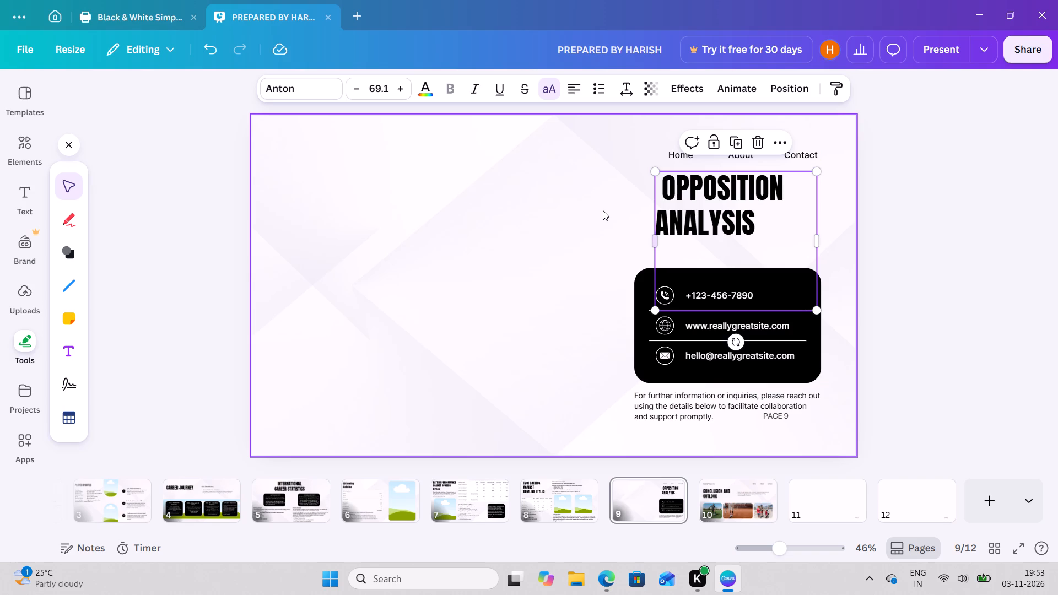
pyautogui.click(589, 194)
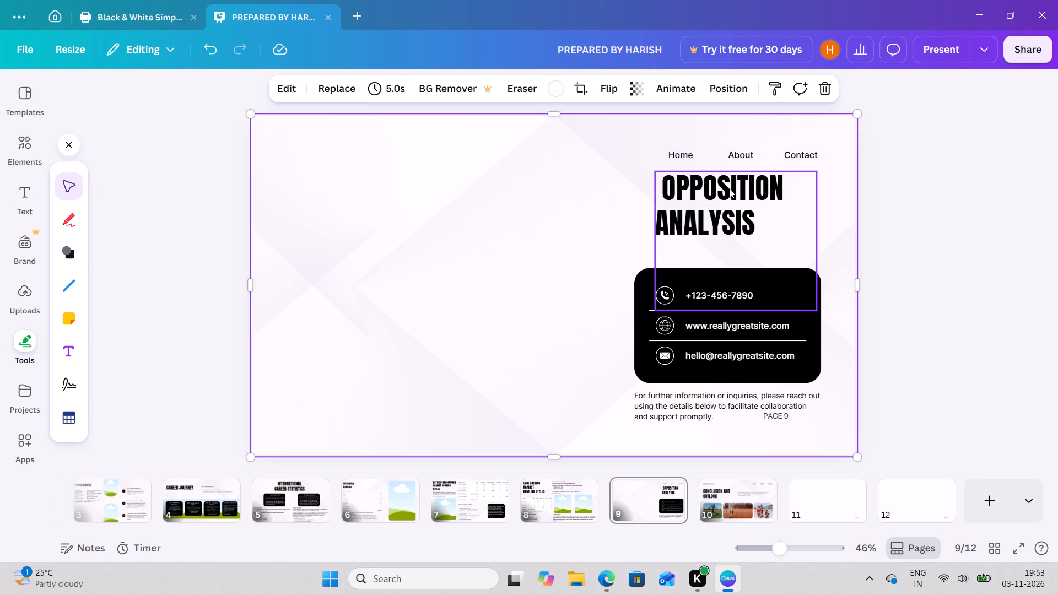
# Delete the Home, About and Contact navigation labels from the top of page 9.
pyautogui.click(684, 154)
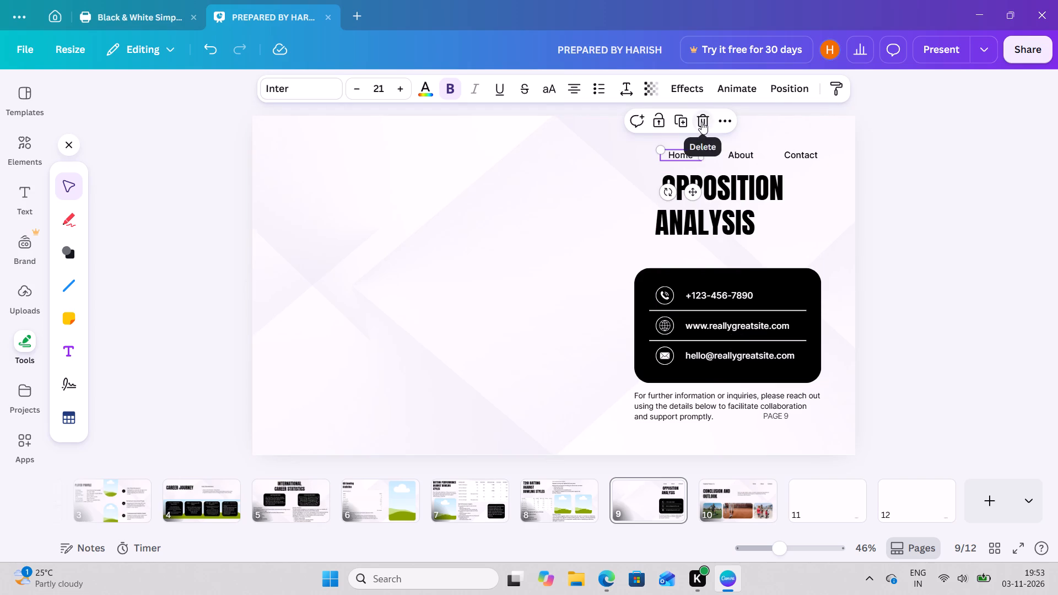
pyautogui.click(701, 122)
pyautogui.click(741, 152)
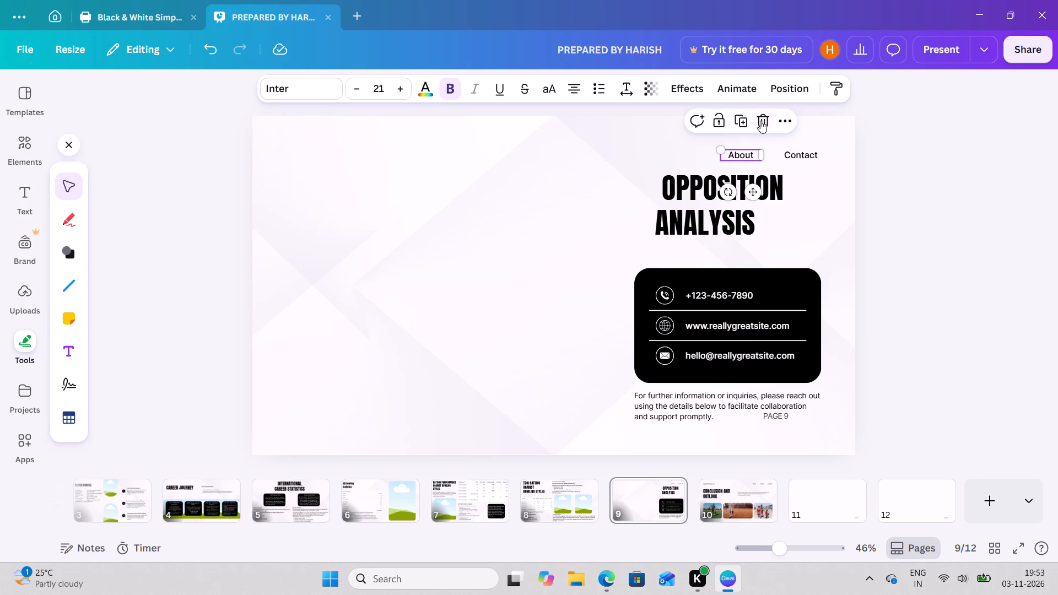
pyautogui.click(760, 120)
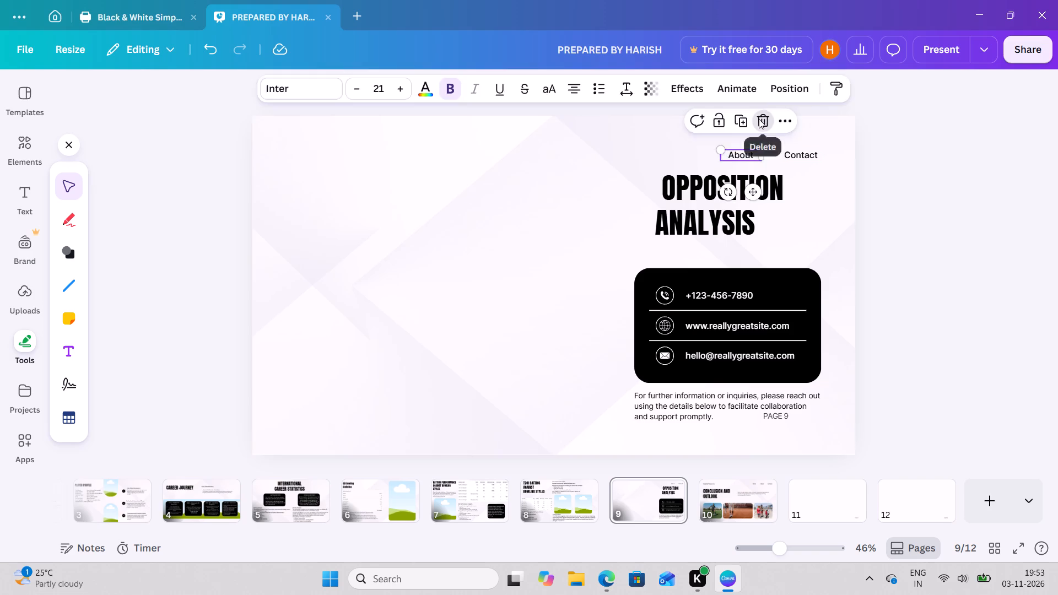
pyautogui.click(759, 119)
pyautogui.click(798, 148)
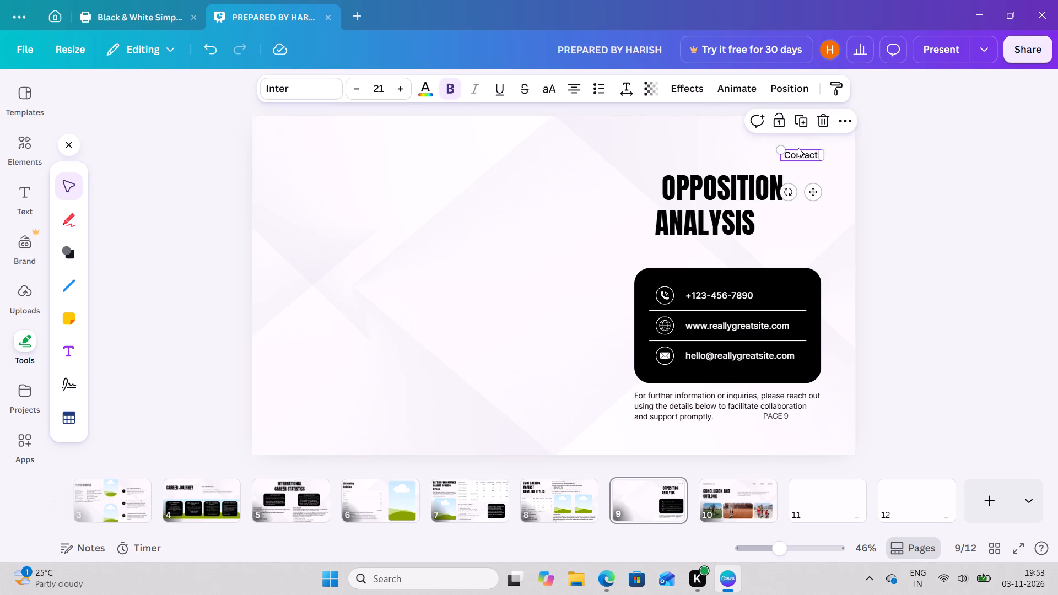
pyautogui.click(821, 111)
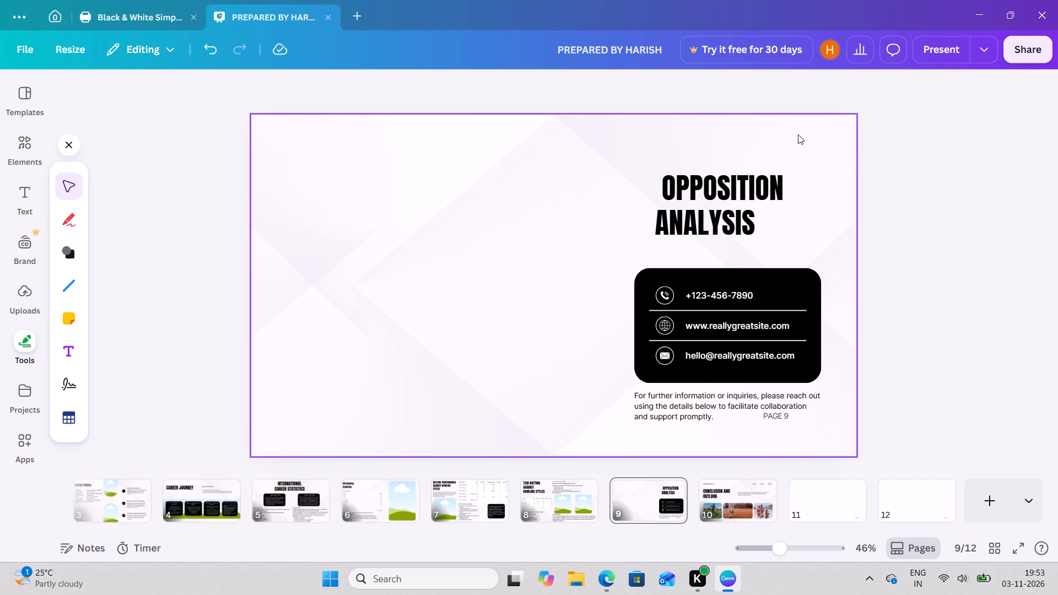
# Move the Opposition Analysis title up clear of the black contact box, and delete the box and the further-information paragraph below it.
pyautogui.moveTo(730, 219); pyautogui.dragTo(674, 172)
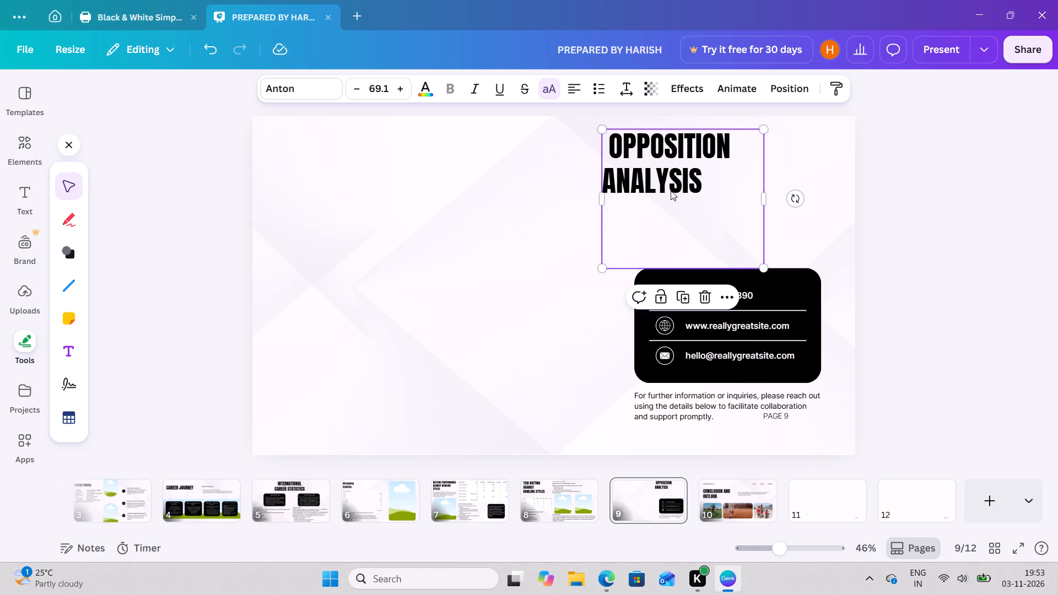
pyautogui.click(796, 283)
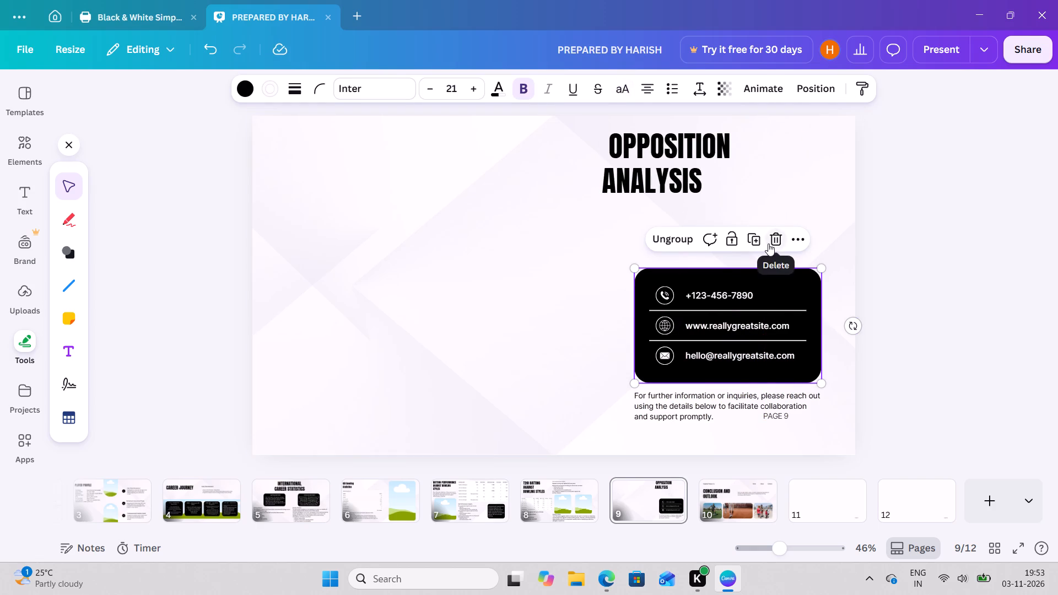
pyautogui.click(768, 244)
pyautogui.click(754, 411)
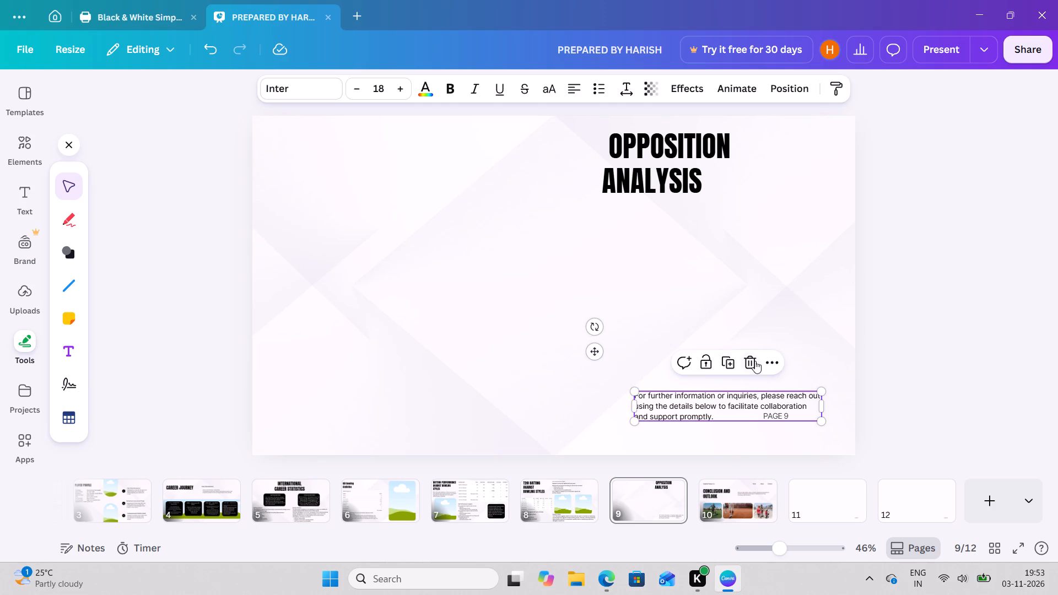
pyautogui.click(747, 360)
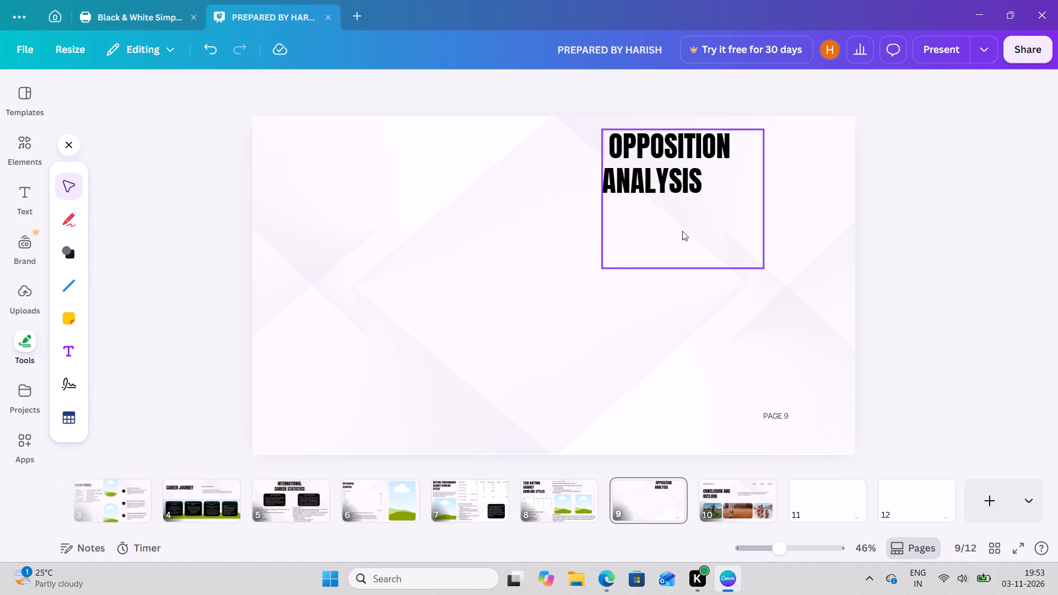
# Scale the Opposition Analysis title down to font size 56.4 and widen its text box so both words fit on one line.
pyautogui.click(760, 262)
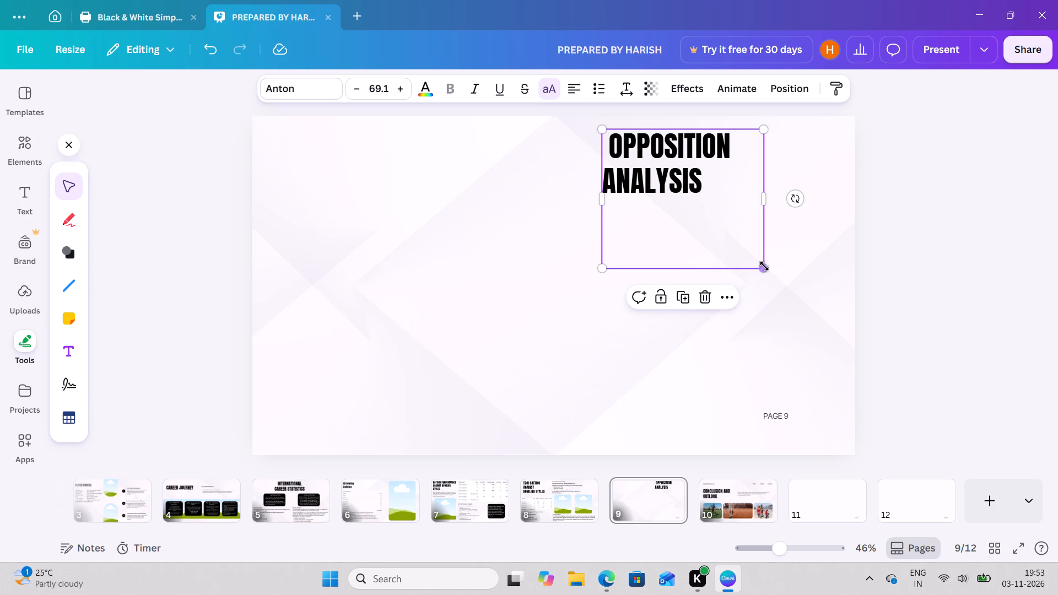
pyautogui.moveTo(765, 267); pyautogui.dragTo(784, 239)
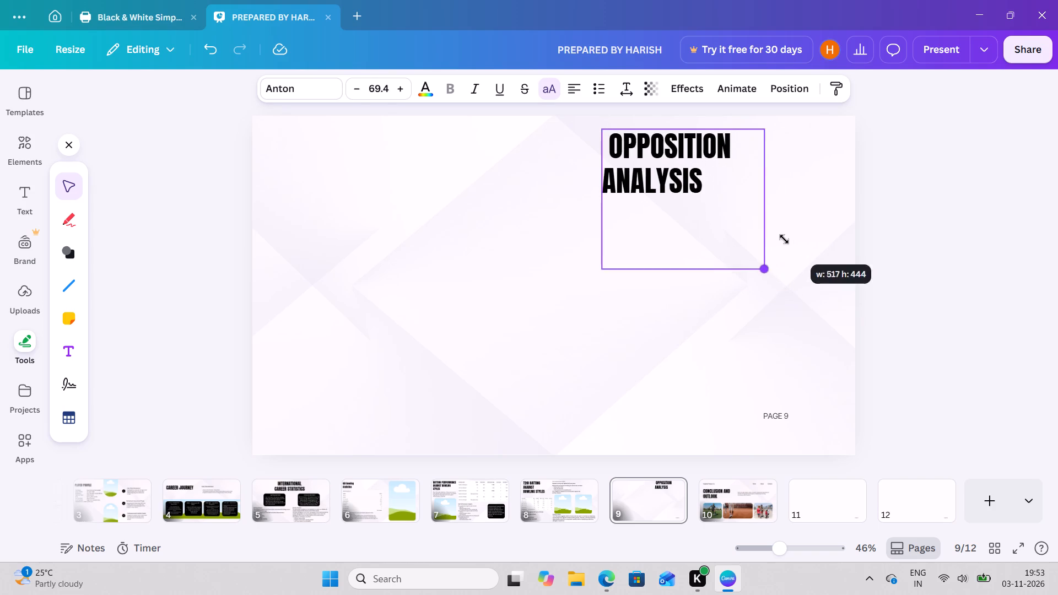
pyautogui.moveTo(784, 239); pyautogui.dragTo(739, 237)
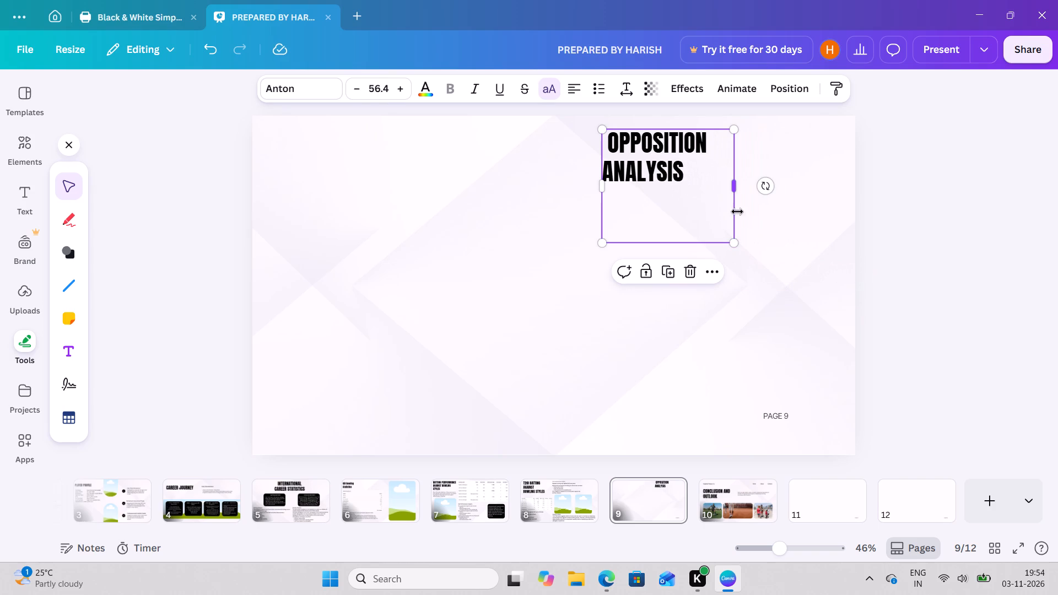
pyautogui.moveTo(742, 185); pyautogui.dragTo(831, 164)
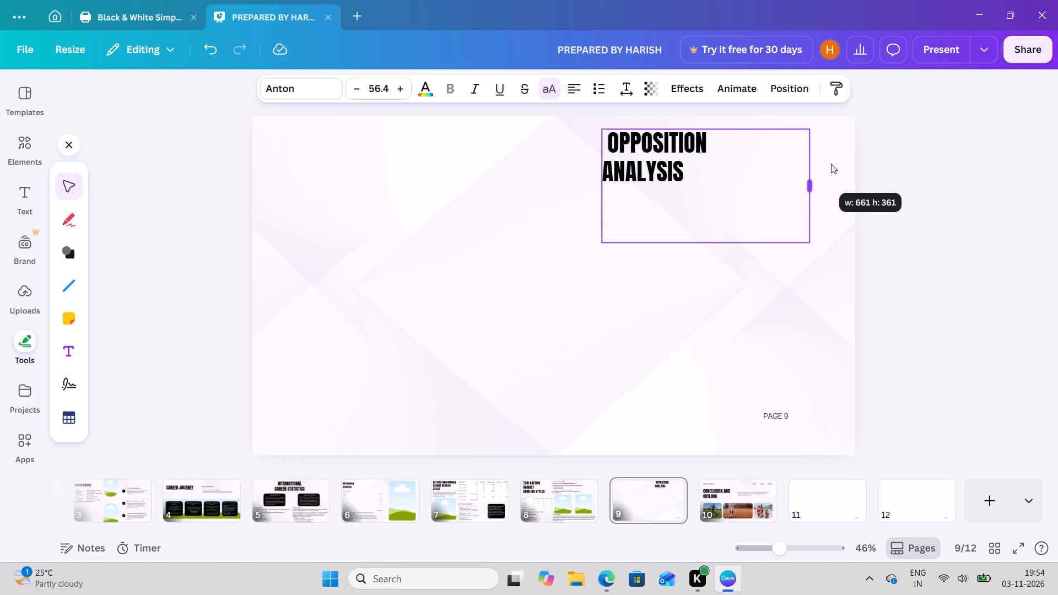
pyautogui.moveTo(831, 164); pyautogui.dragTo(862, 156)
pyautogui.click(862, 156)
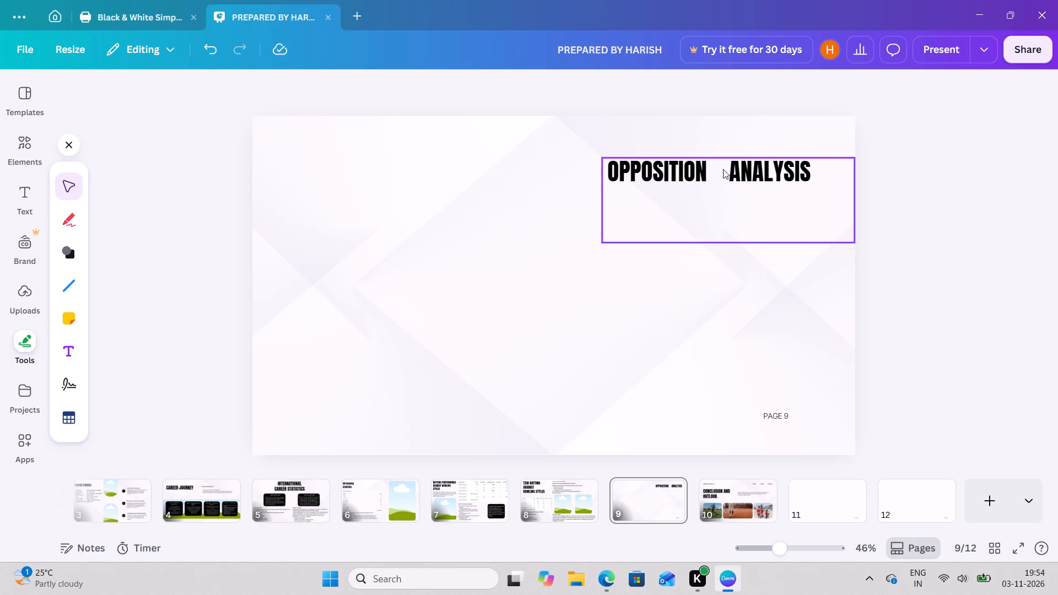
pyautogui.click(722, 169)
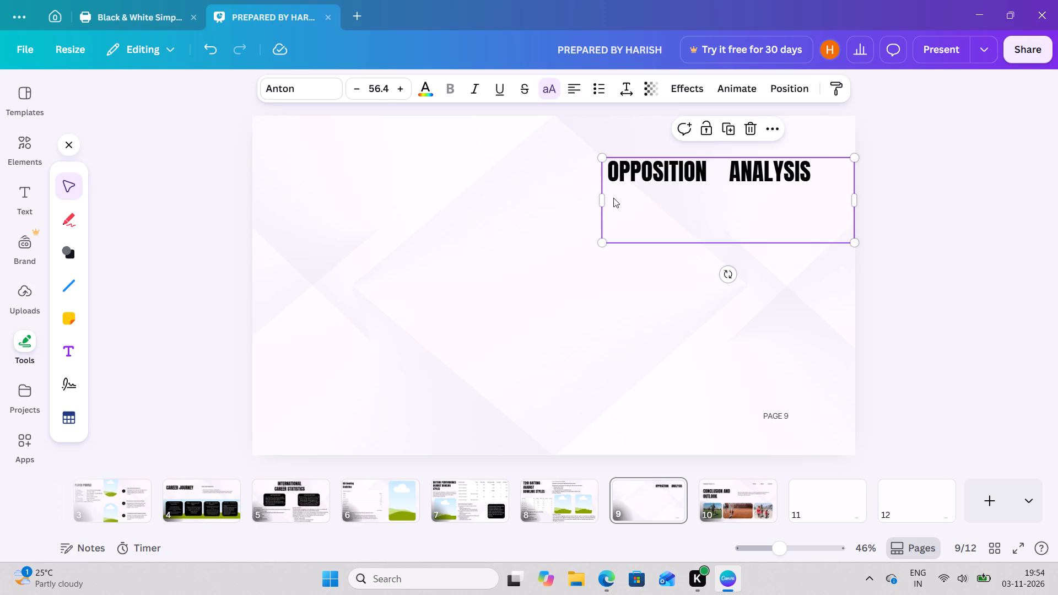
pyautogui.scroll(1, 622, 209)
pyautogui.click(674, 280)
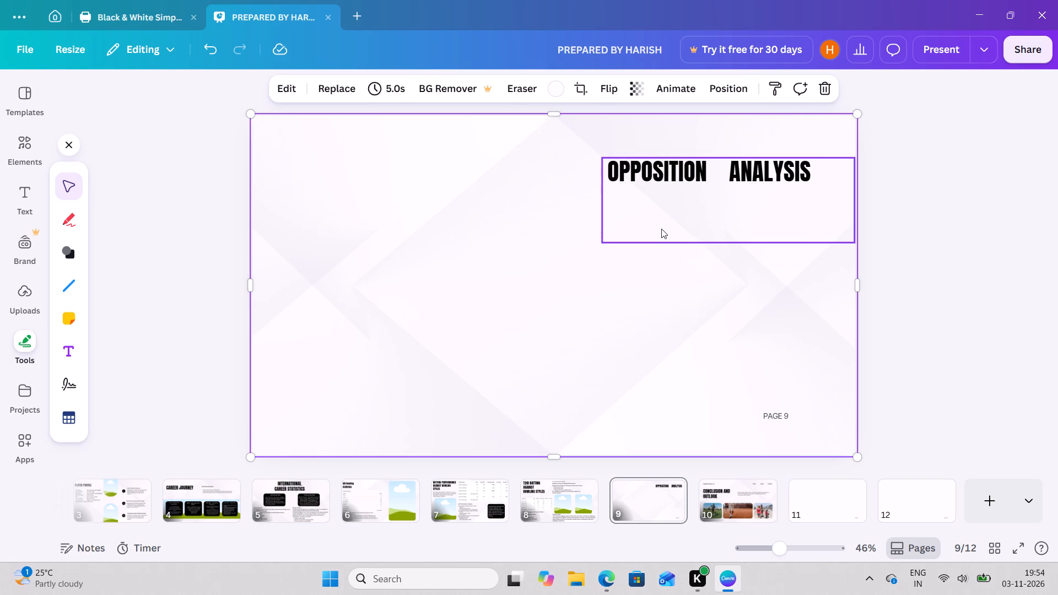
# Move the Opposition Analysis title to the top centre of page 9 and narrow its text box slightly, keeping the title on one line.
pyautogui.moveTo(661, 229); pyautogui.dragTo(500, 200)
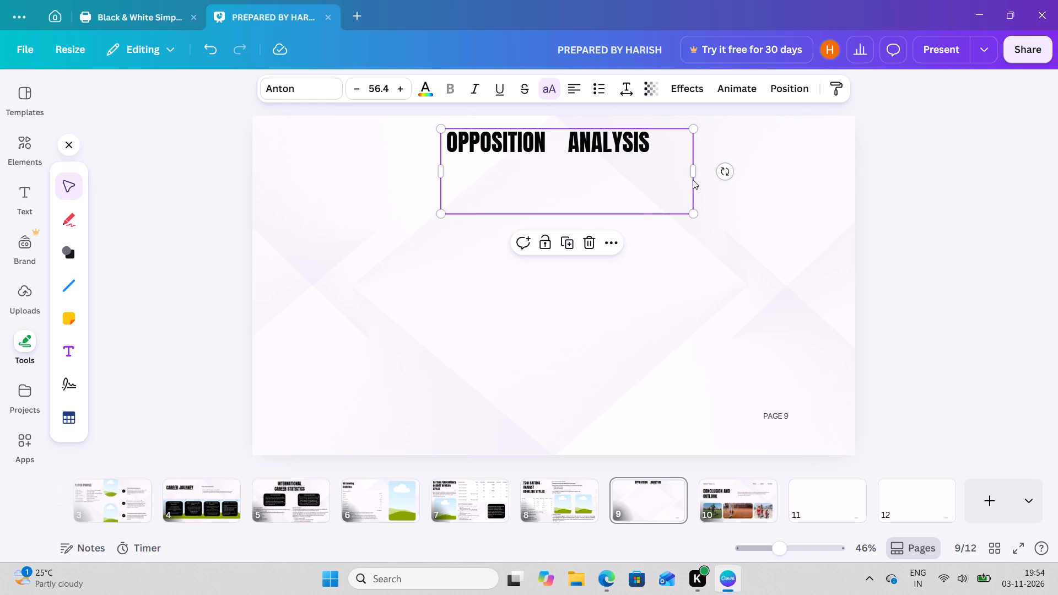
pyautogui.click(691, 176)
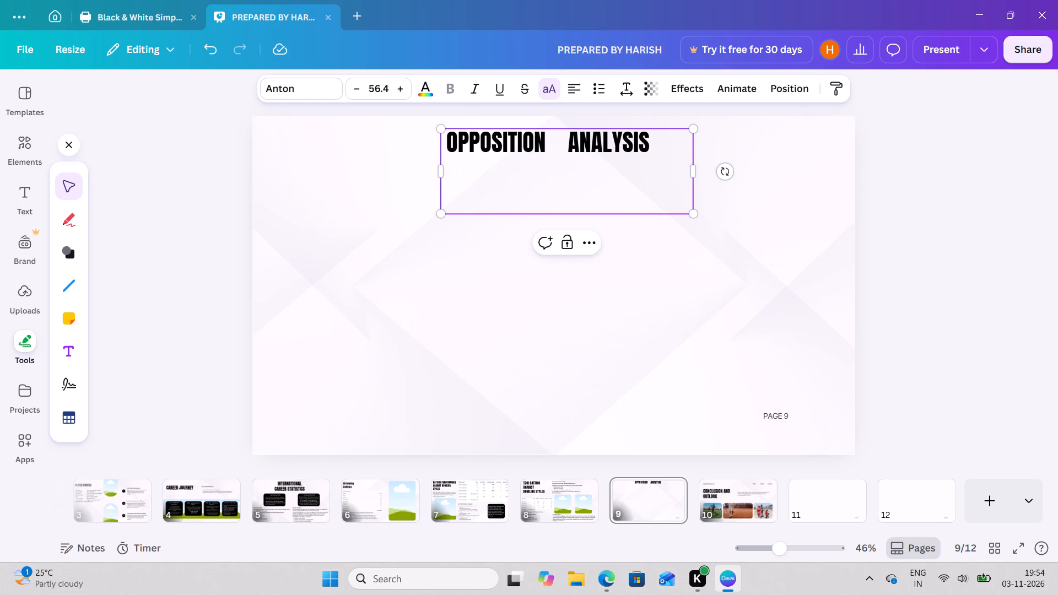
pyautogui.moveTo(697, 172); pyautogui.dragTo(684, 172)
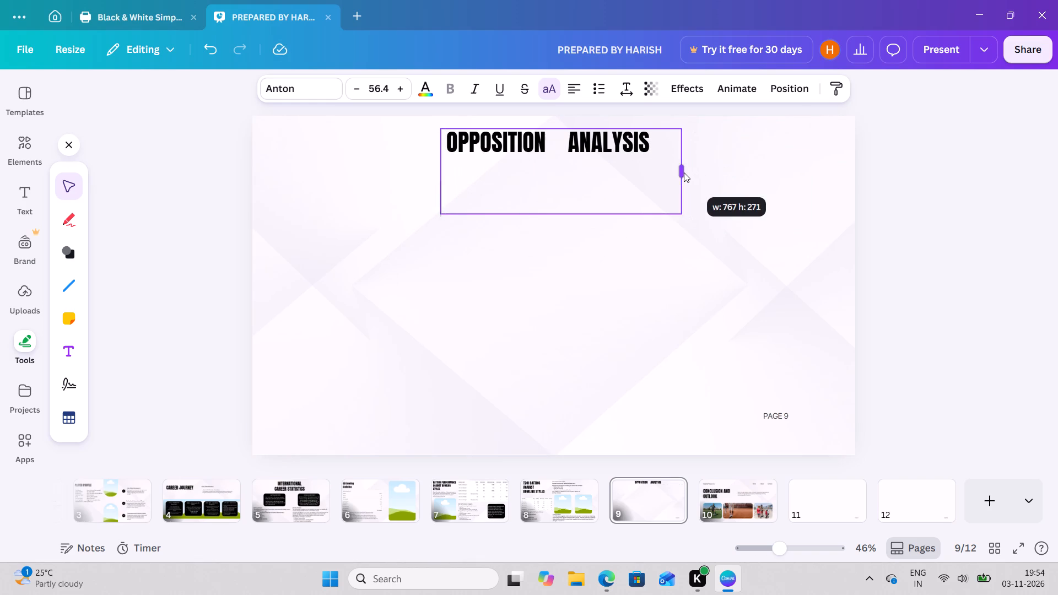
pyautogui.moveTo(684, 172); pyautogui.dragTo(640, 177)
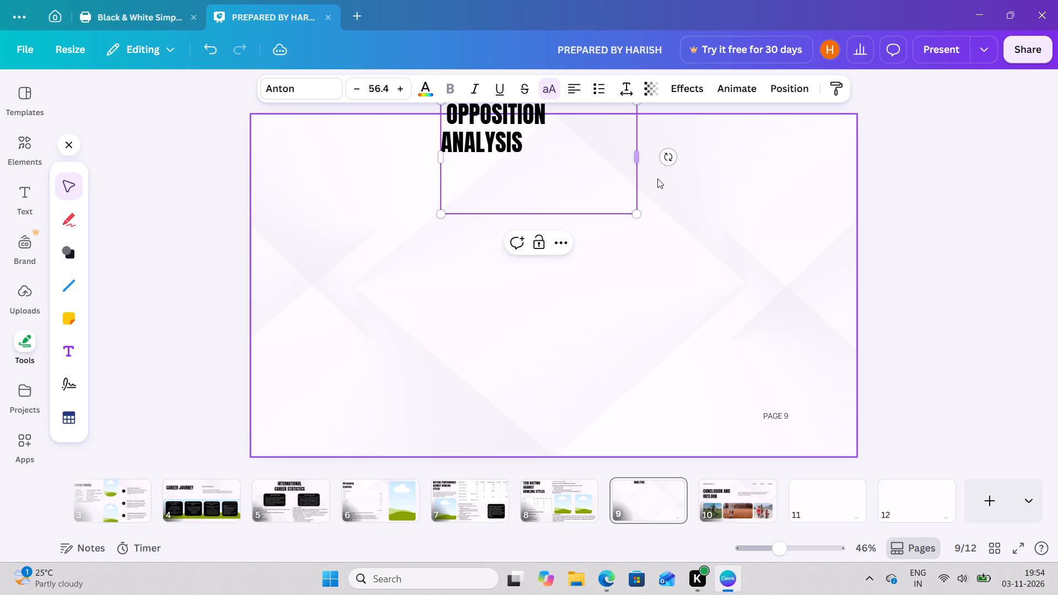
pyautogui.click(661, 179)
pyautogui.moveTo(645, 163); pyautogui.dragTo(695, 187)
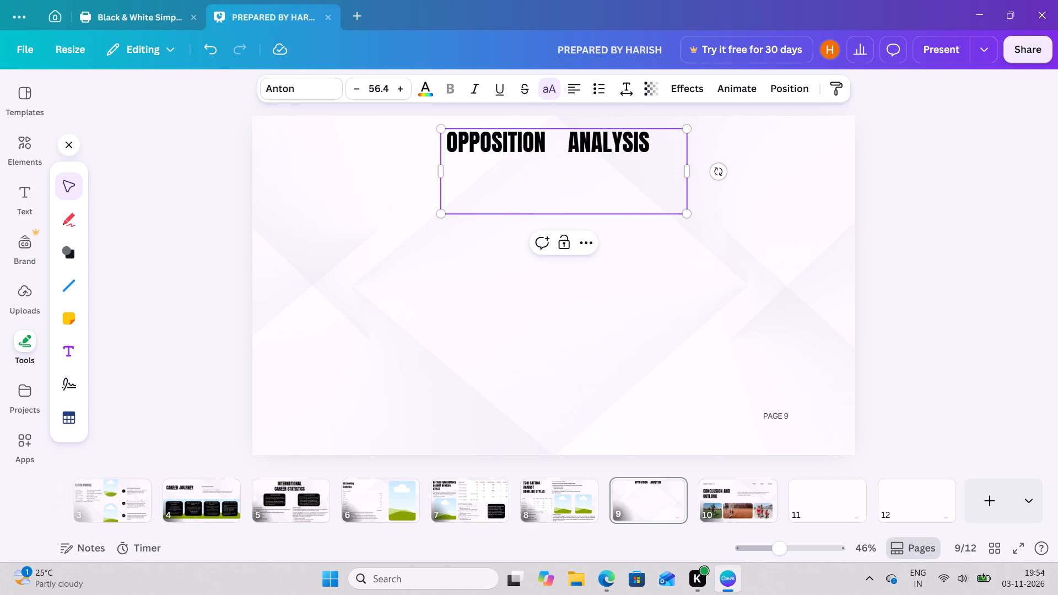
# Reduce the gap between OPPOSITION and ANALYSIS in the title to two spaces.
pyautogui.click(568, 145)
pyautogui.press('BackSpace')
pyautogui.press('BackSpace')
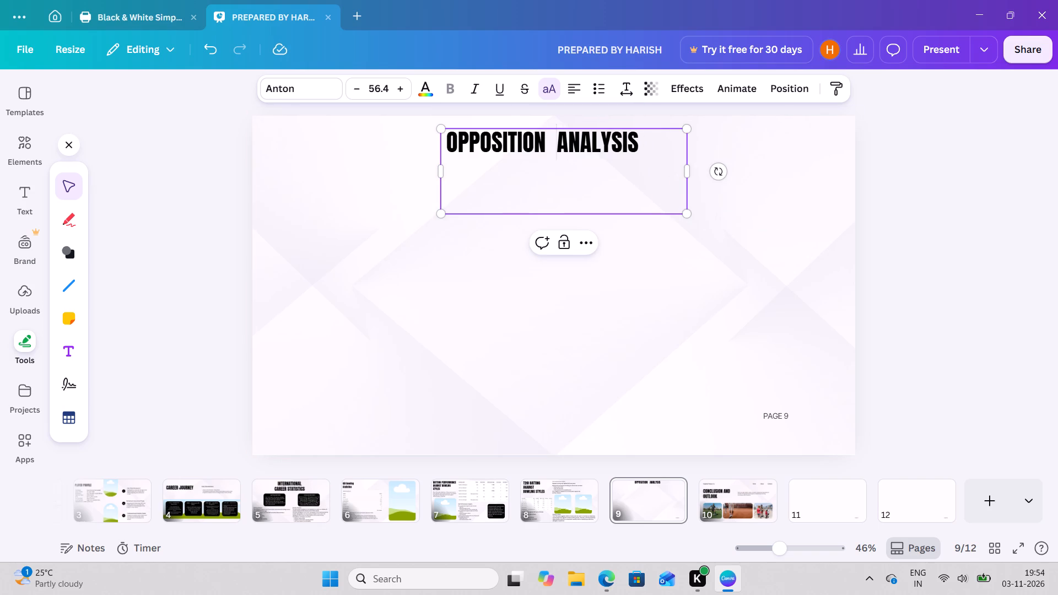
pyautogui.press('BackSpace')
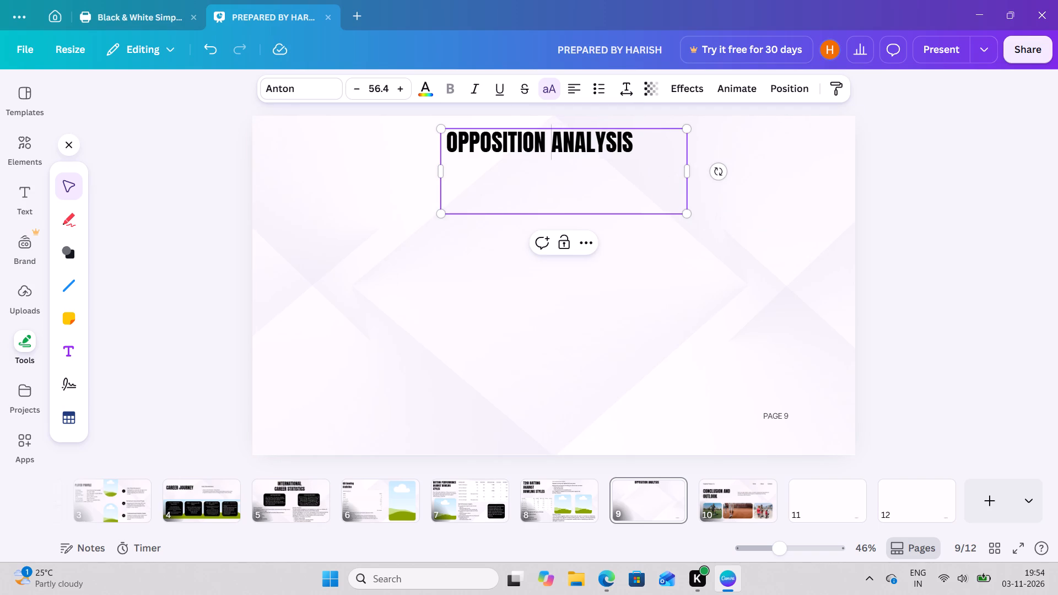
pyautogui.press('space')
pyautogui.press('space')
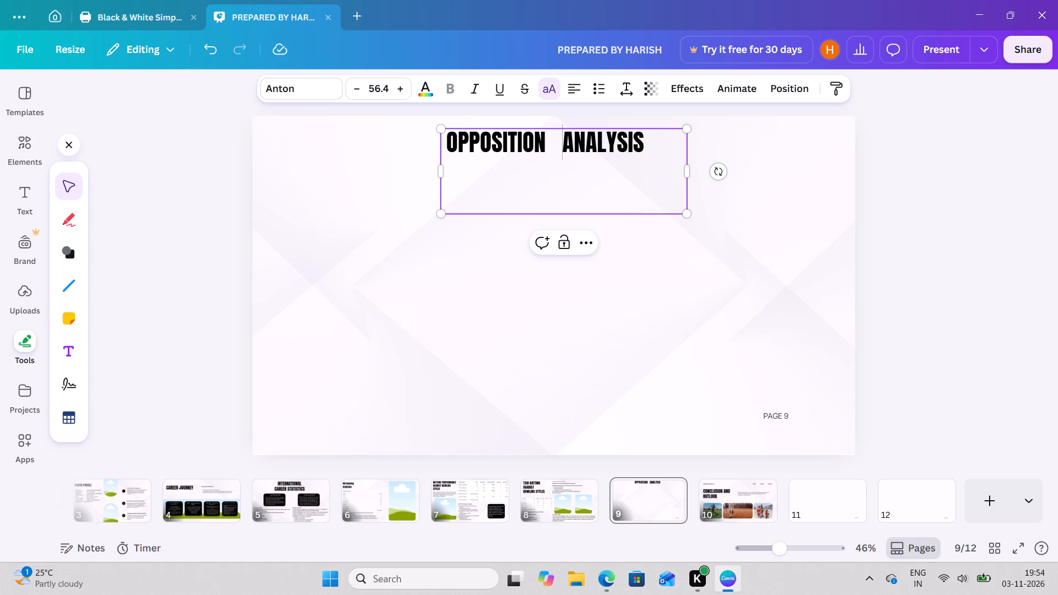
pyautogui.press('BackSpace')
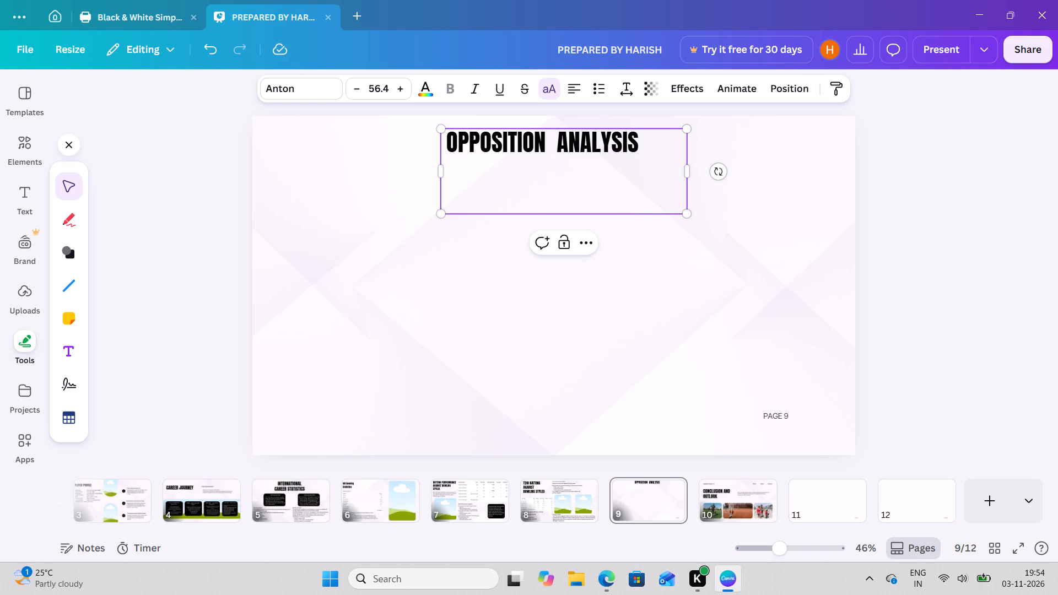
pyautogui.click(684, 318)
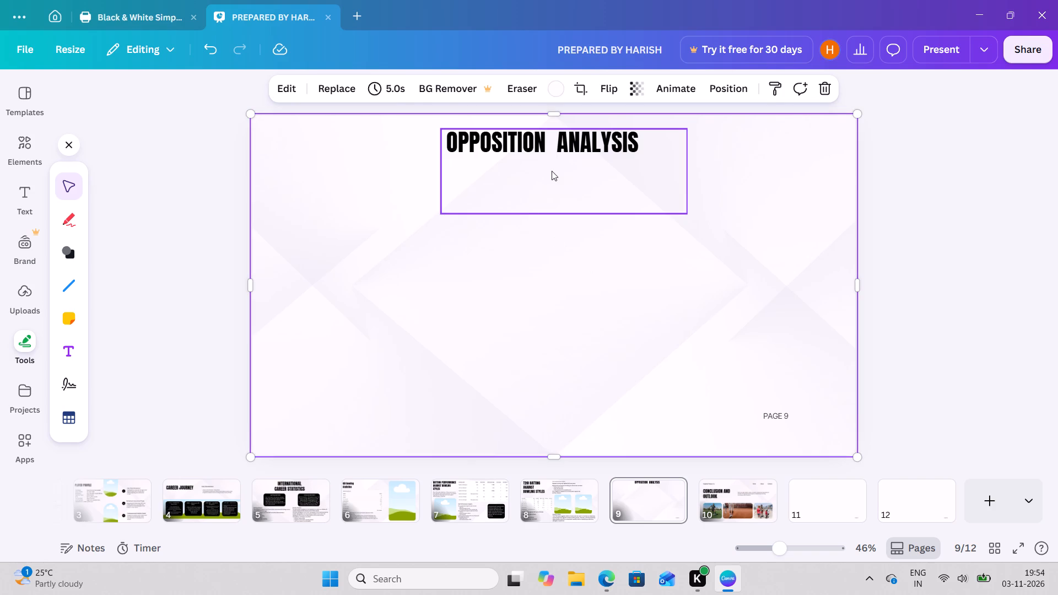
# Nudge the Opposition Analysis title near the top of page 9 and align it to the page's horizontal centre.
pyautogui.moveTo(552, 171); pyautogui.dragTo(552, 178)
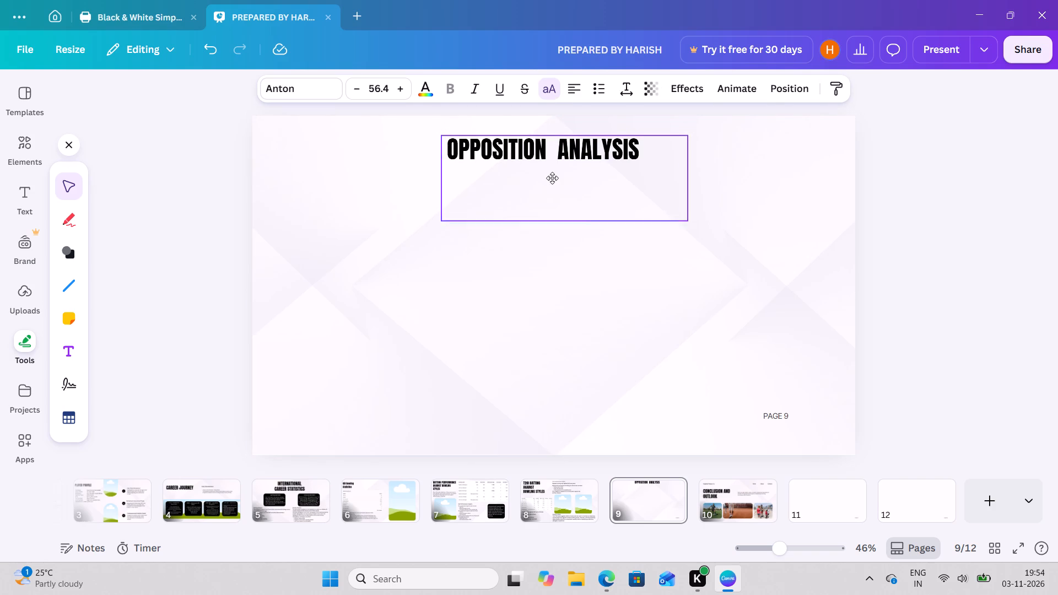
pyautogui.moveTo(552, 178); pyautogui.dragTo(550, 170)
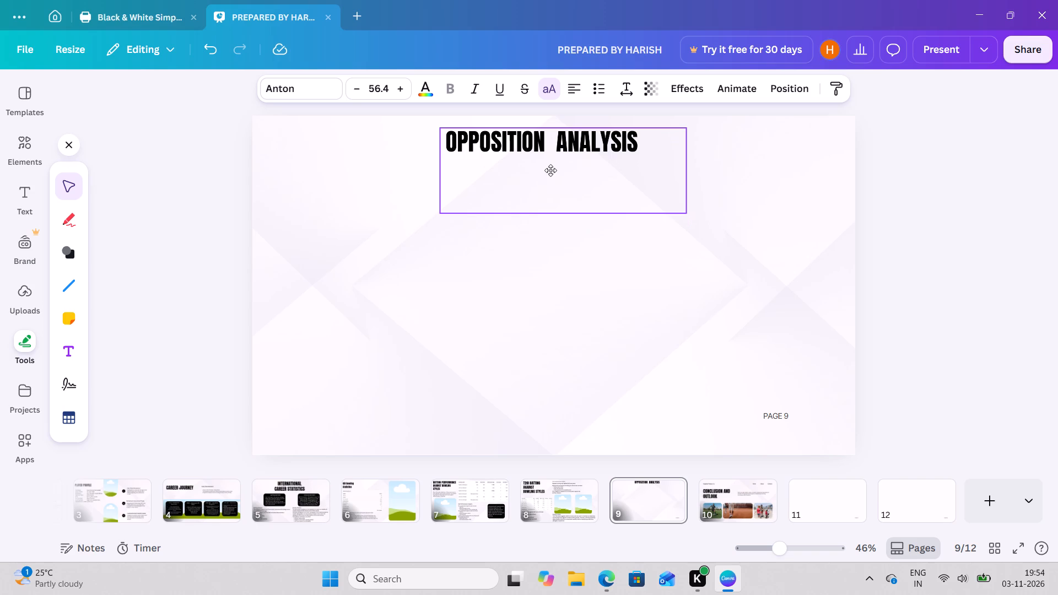
pyautogui.moveTo(550, 170); pyautogui.dragTo(548, 170)
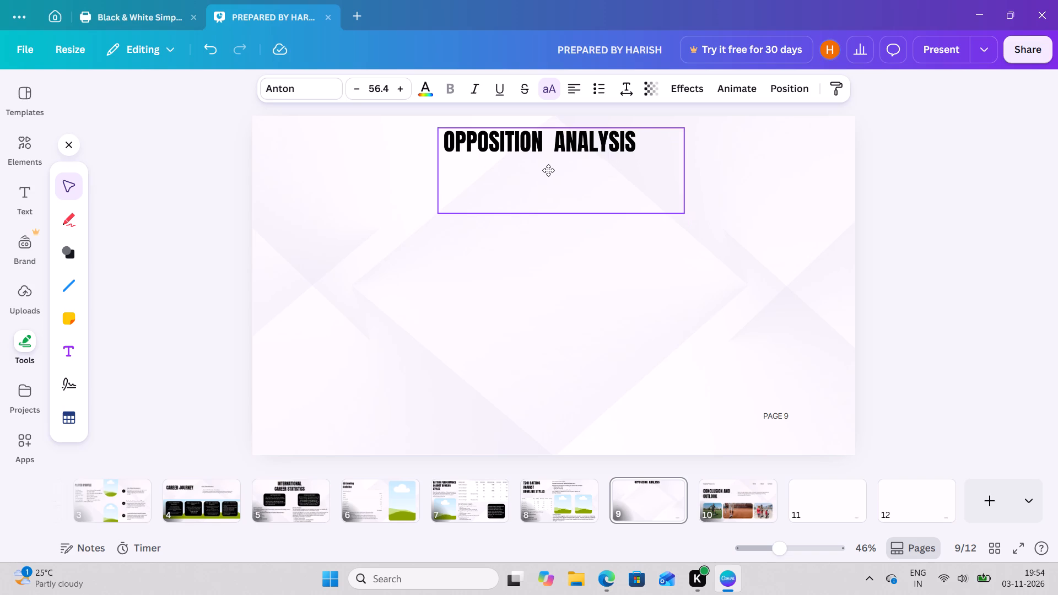
pyautogui.moveTo(548, 170); pyautogui.dragTo(548, 171)
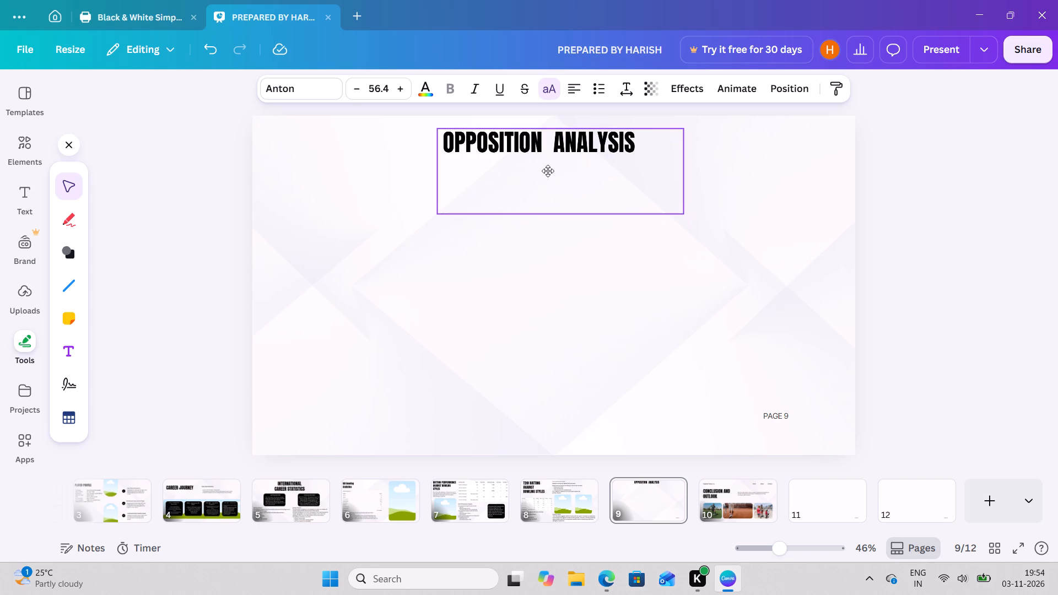
pyautogui.moveTo(548, 171); pyautogui.dragTo(549, 171)
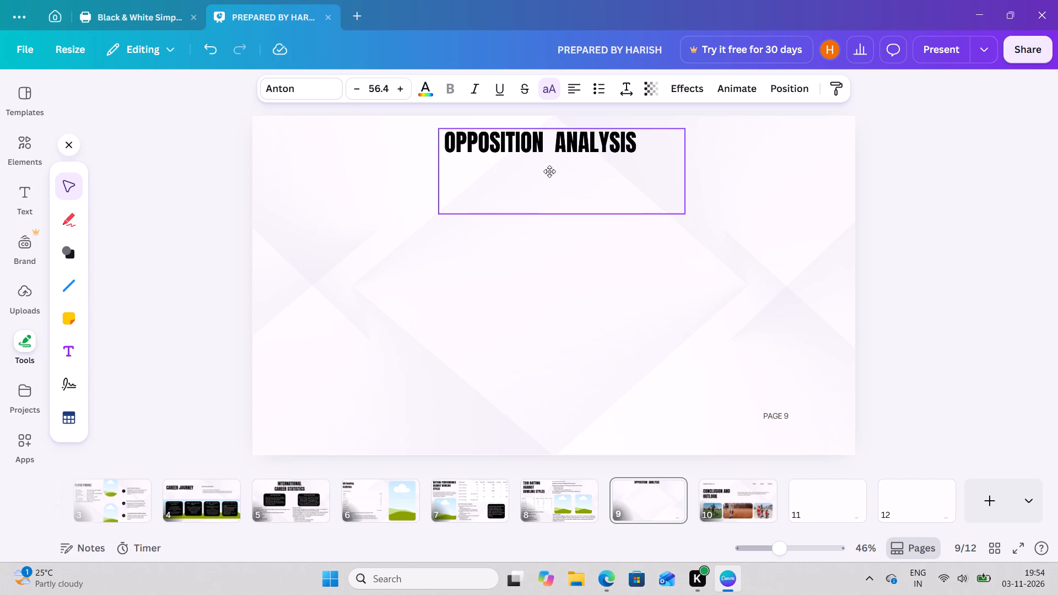
pyautogui.moveTo(549, 171); pyautogui.dragTo(554, 171)
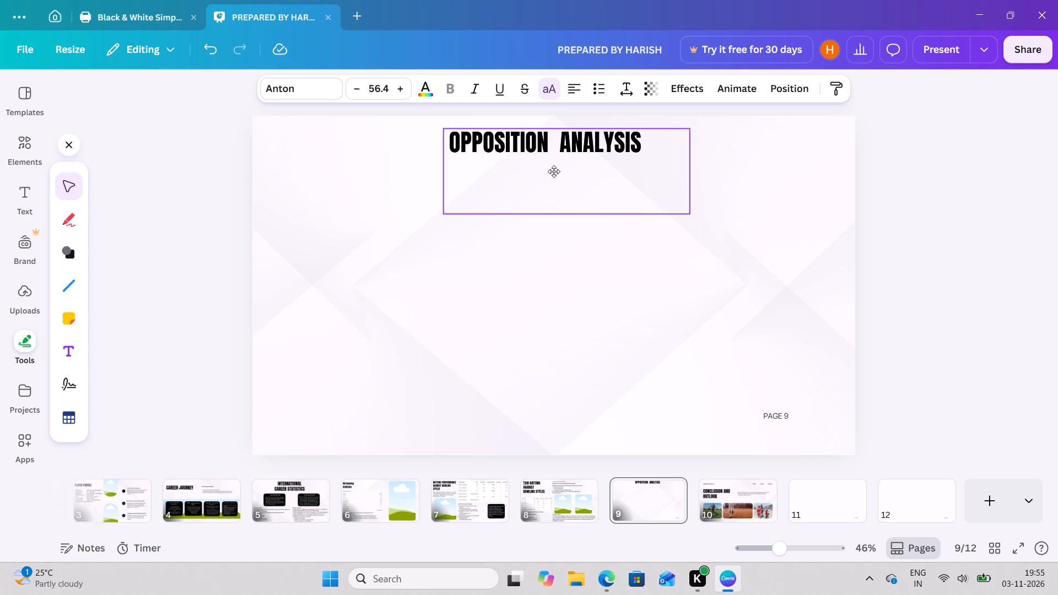
pyautogui.moveTo(554, 171); pyautogui.dragTo(561, 171)
pyautogui.click(622, 242)
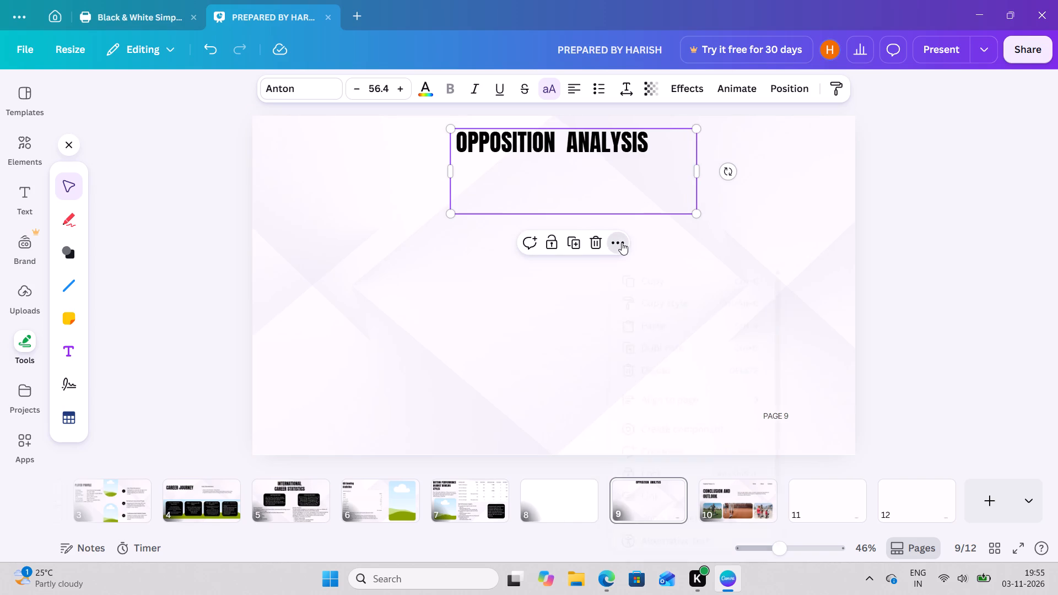
pyautogui.click(708, 408)
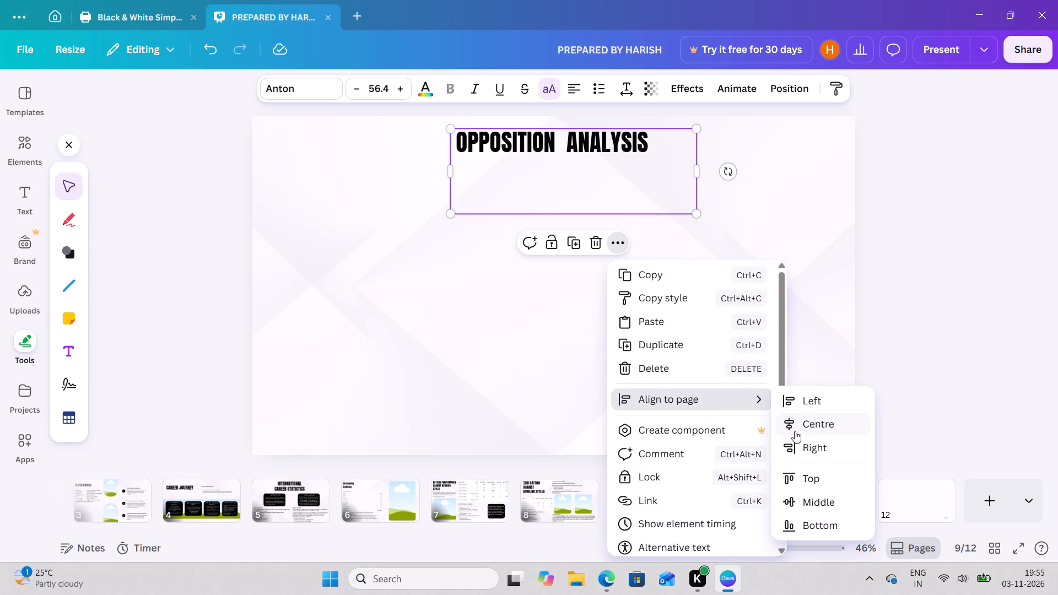
pyautogui.click(813, 423)
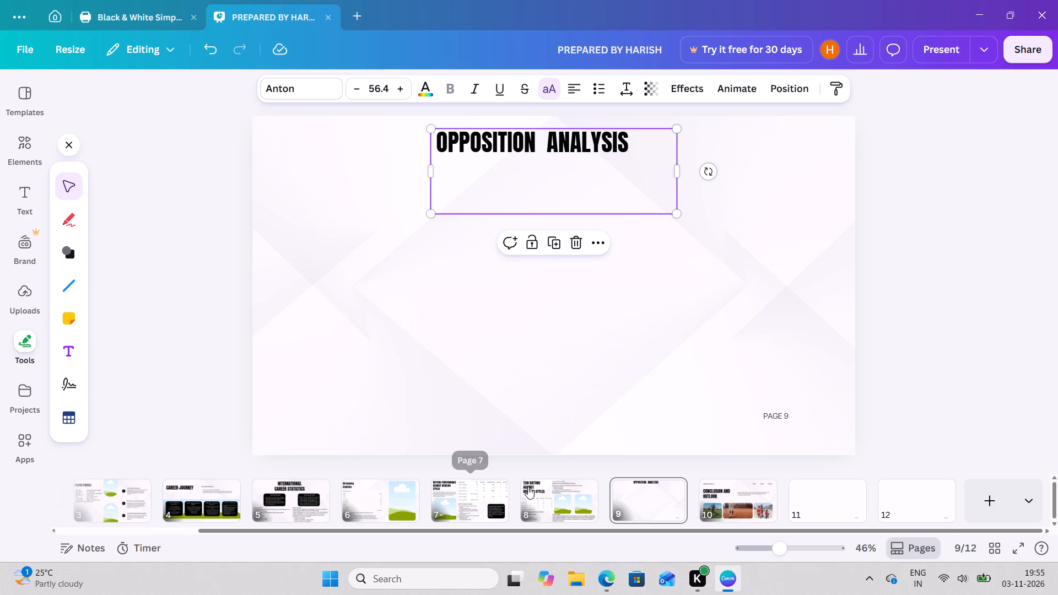
pyautogui.click(620, 443)
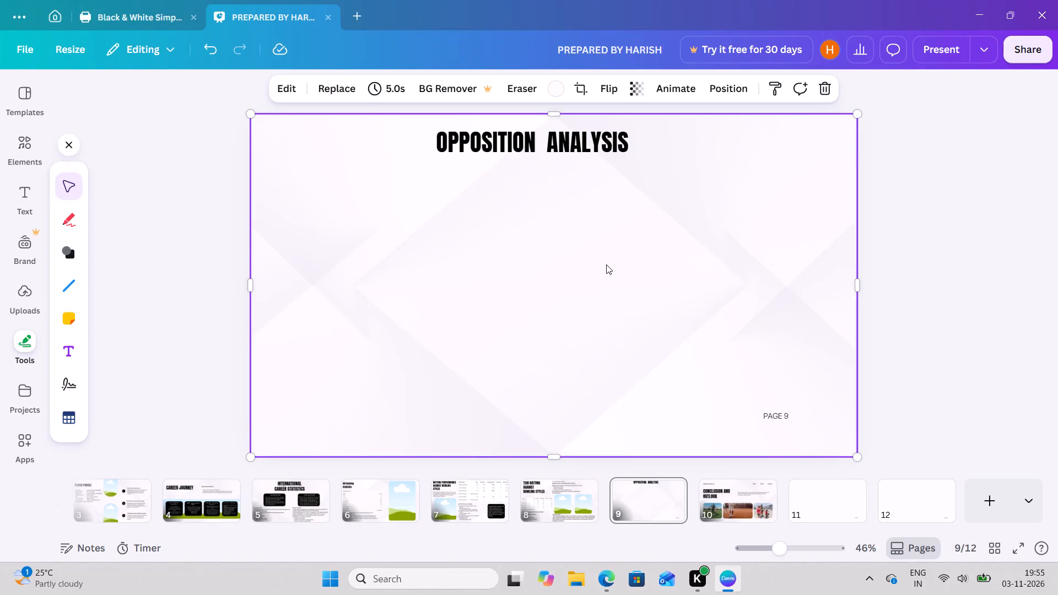
# Delete the PAGE 9 number label near the lower-right corner of the slide.
pyautogui.click(786, 418)
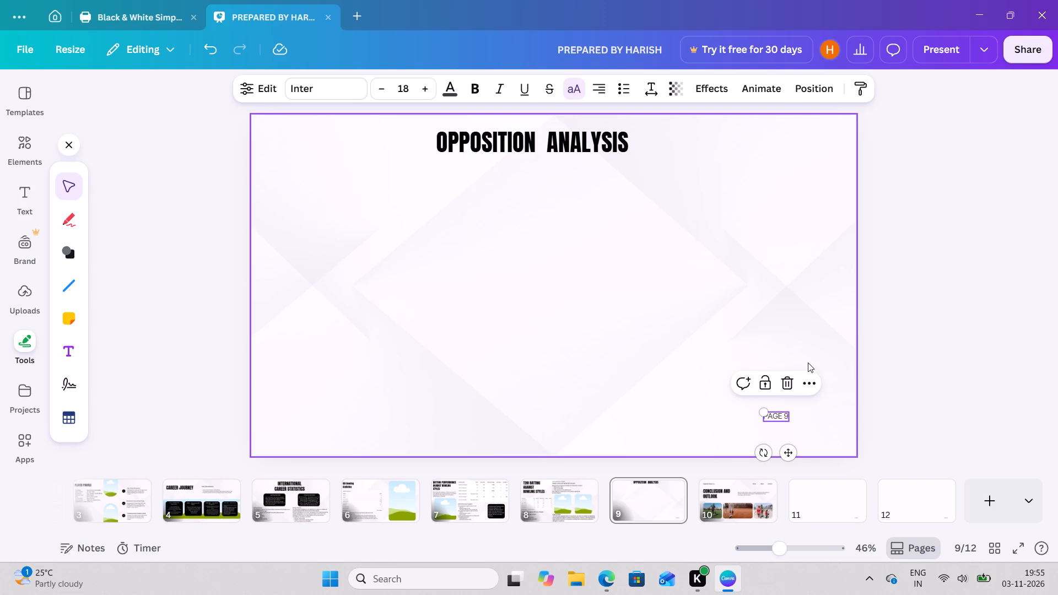
pyautogui.click(786, 377)
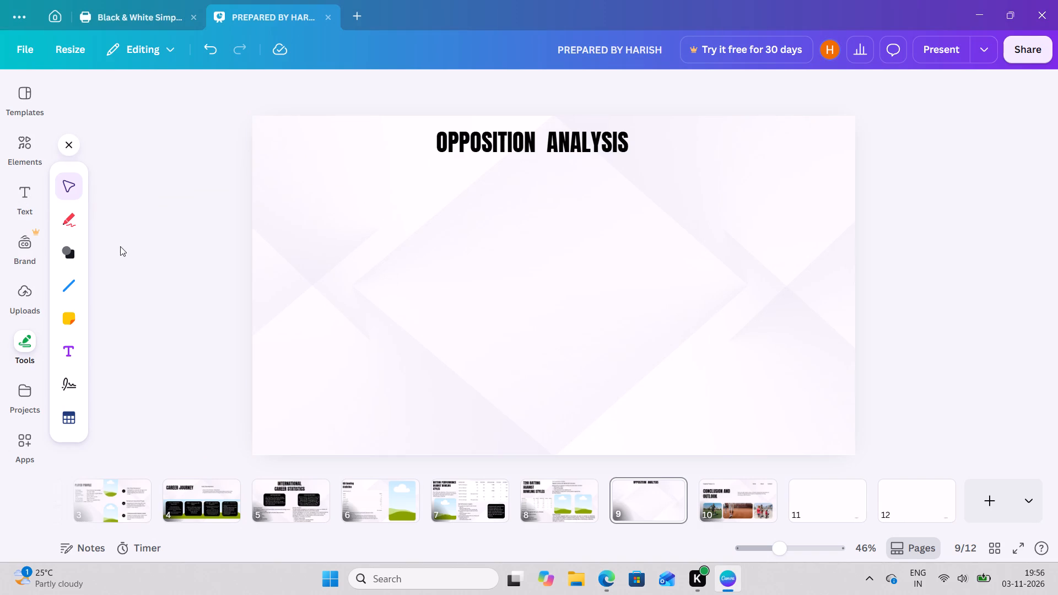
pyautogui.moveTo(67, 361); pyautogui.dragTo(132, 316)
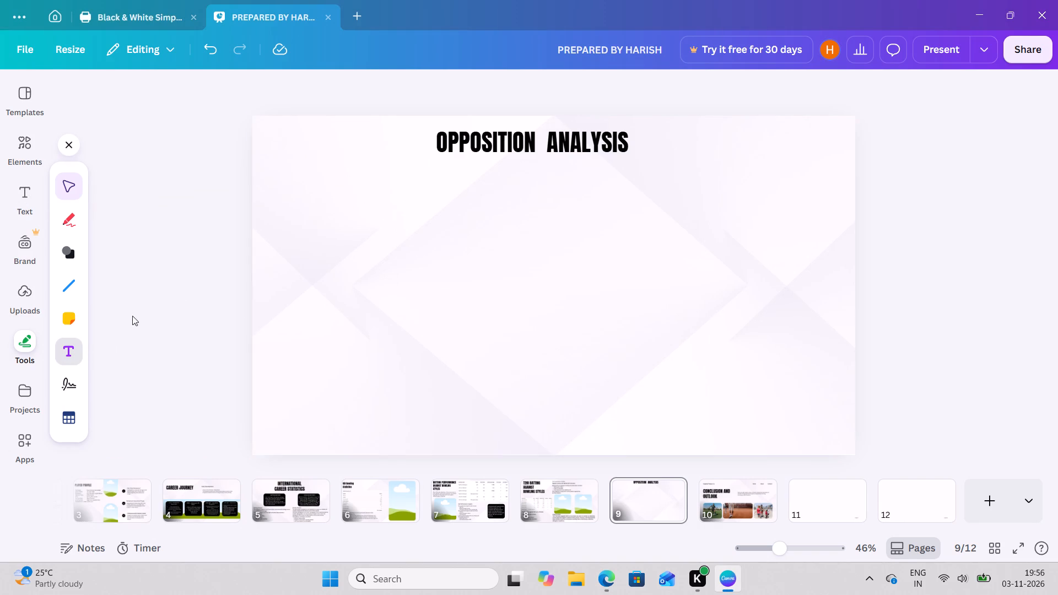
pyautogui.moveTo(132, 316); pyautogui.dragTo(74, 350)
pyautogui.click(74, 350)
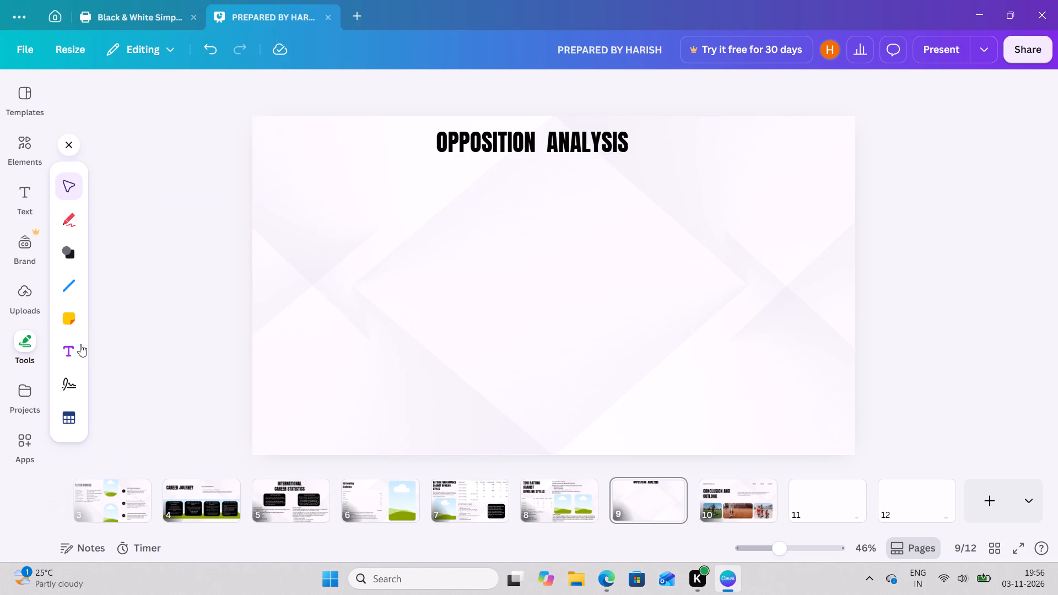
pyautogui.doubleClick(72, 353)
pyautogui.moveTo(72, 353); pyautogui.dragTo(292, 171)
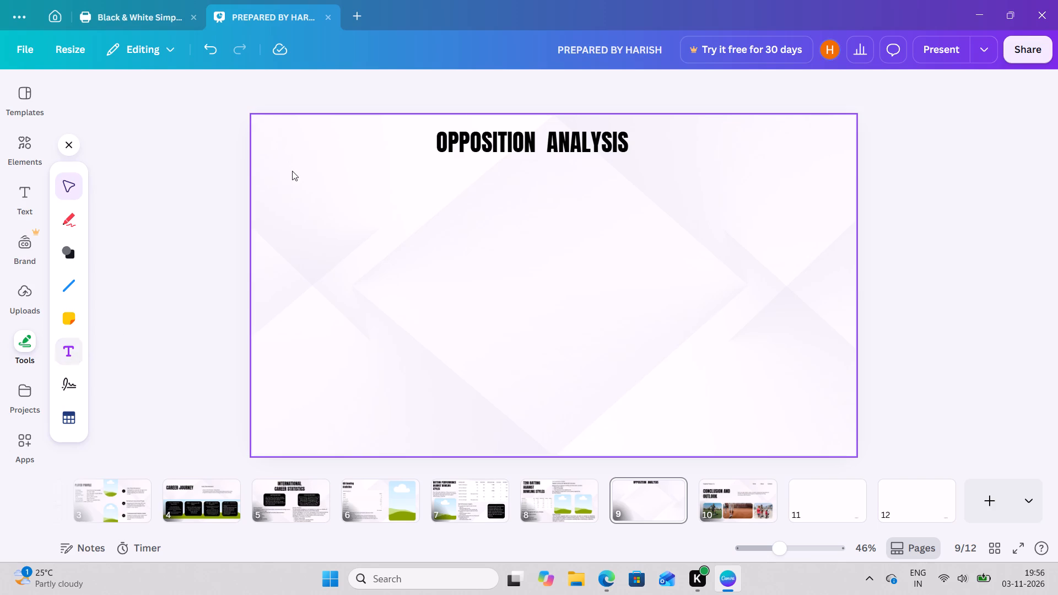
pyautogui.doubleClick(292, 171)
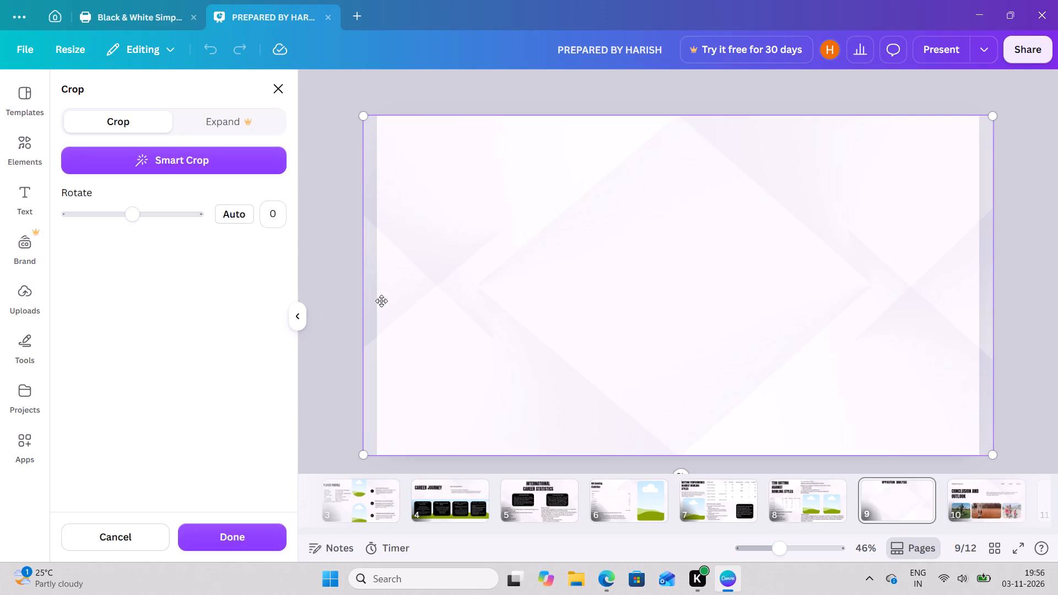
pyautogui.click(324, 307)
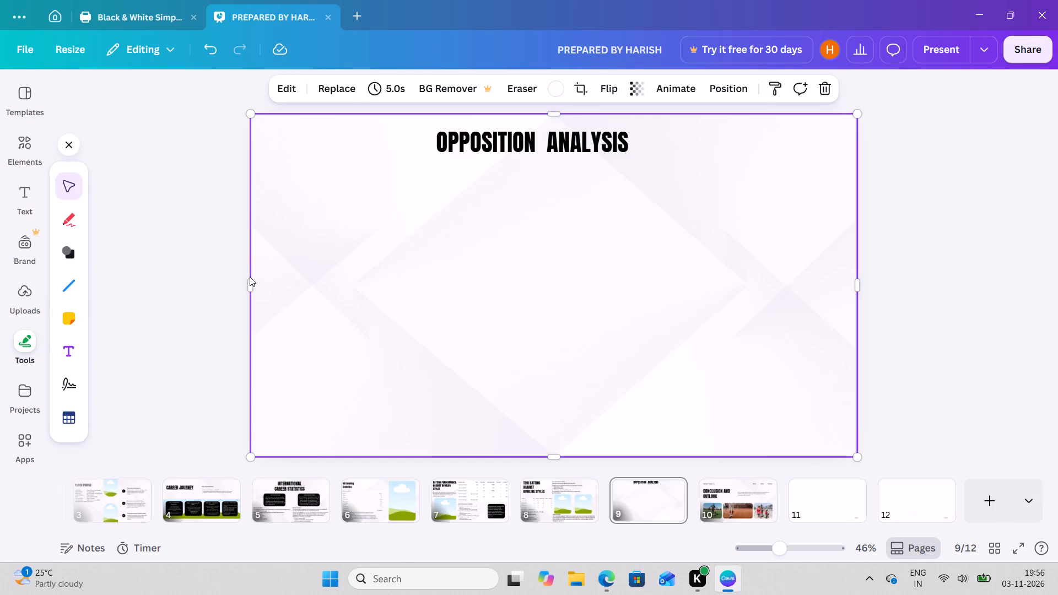
# Add a text box on the left side of page 9, below the Opposition Analysis title, for the copied introductory sentence.
pyautogui.click(72, 345)
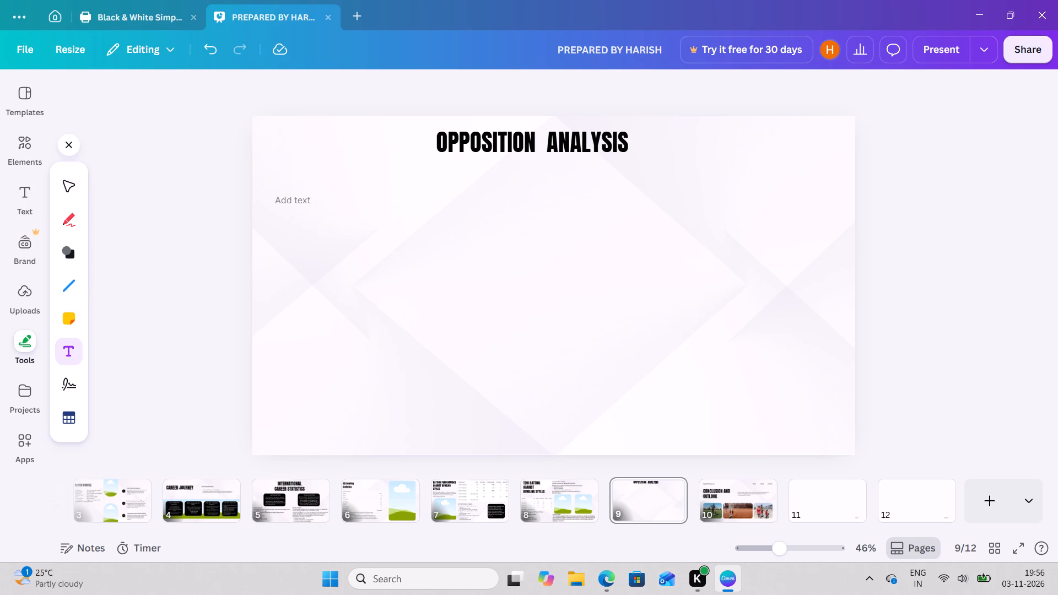
pyautogui.click(275, 190)
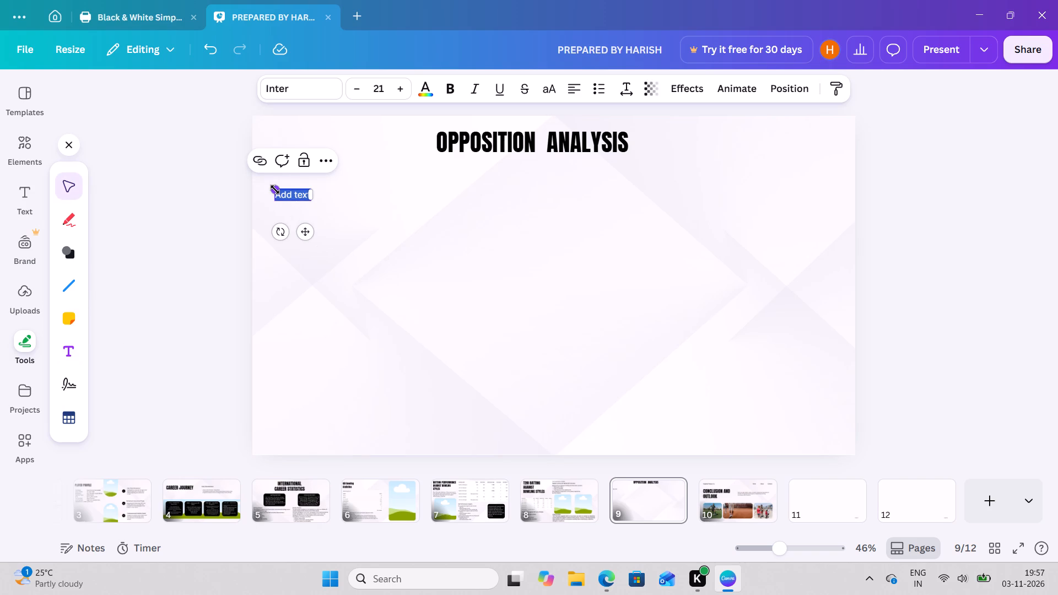
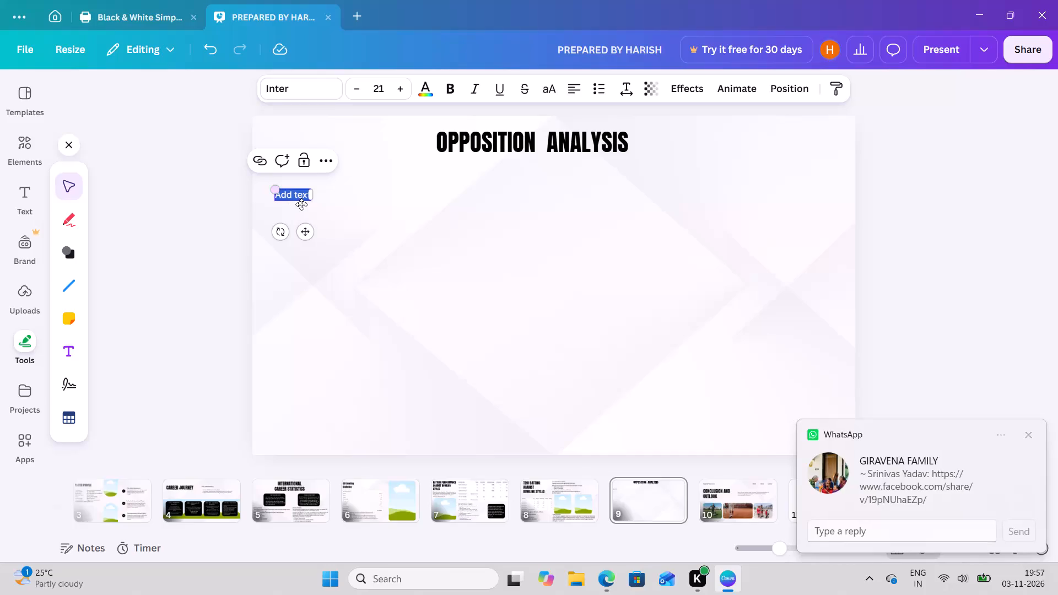
# Replace the placeholder text with the copied introductory sentence and widen the text box until the sentence fits on one line.
pyautogui.press('BackSpace')
pyautogui.hotkey('ctrl', 'v')
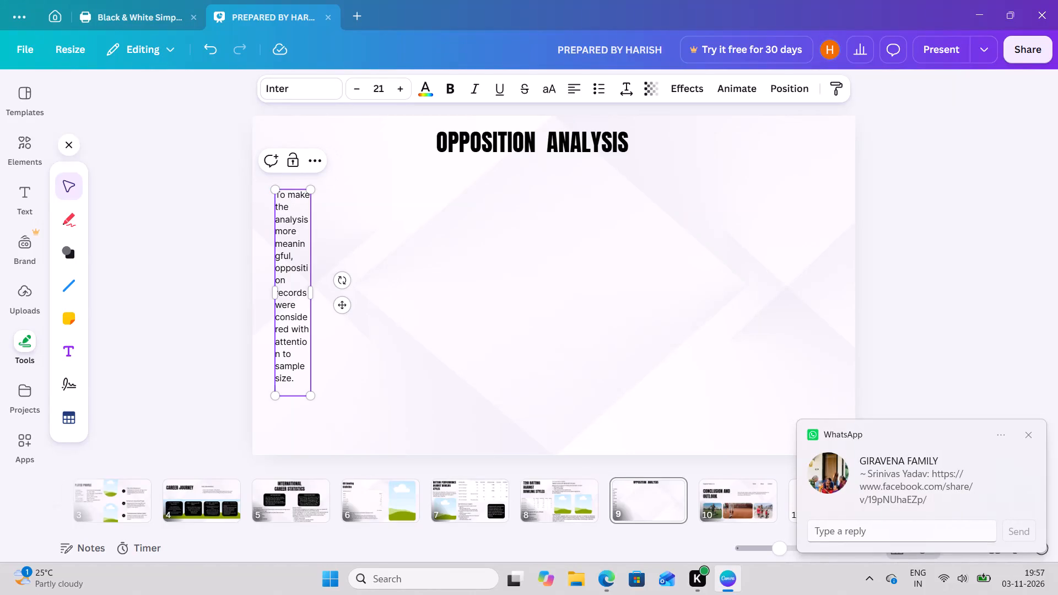
pyautogui.moveTo(314, 291); pyautogui.dragTo(711, 172)
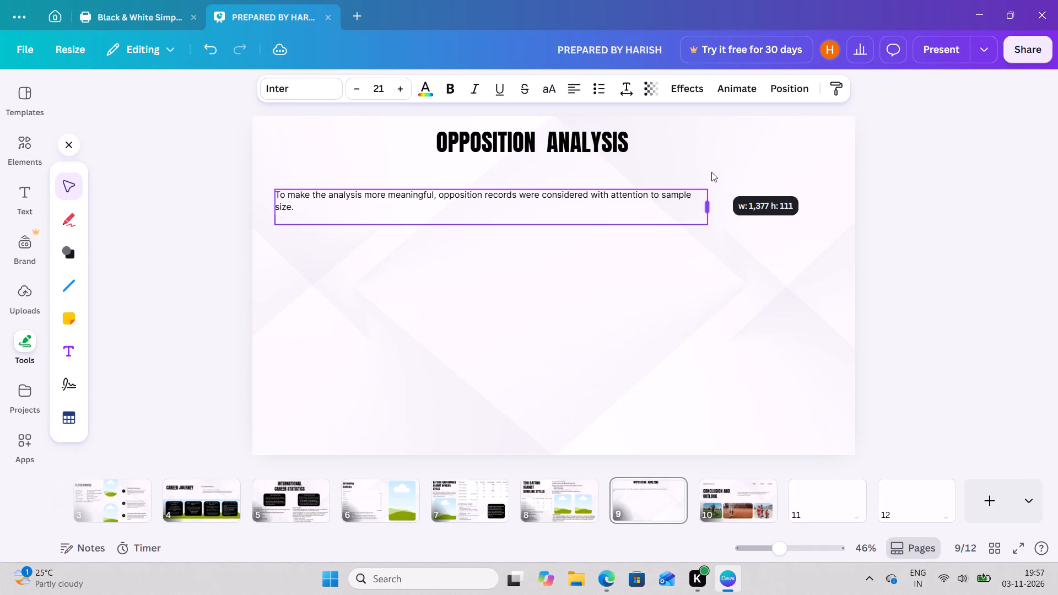
pyautogui.moveTo(711, 172); pyautogui.dragTo(740, 164)
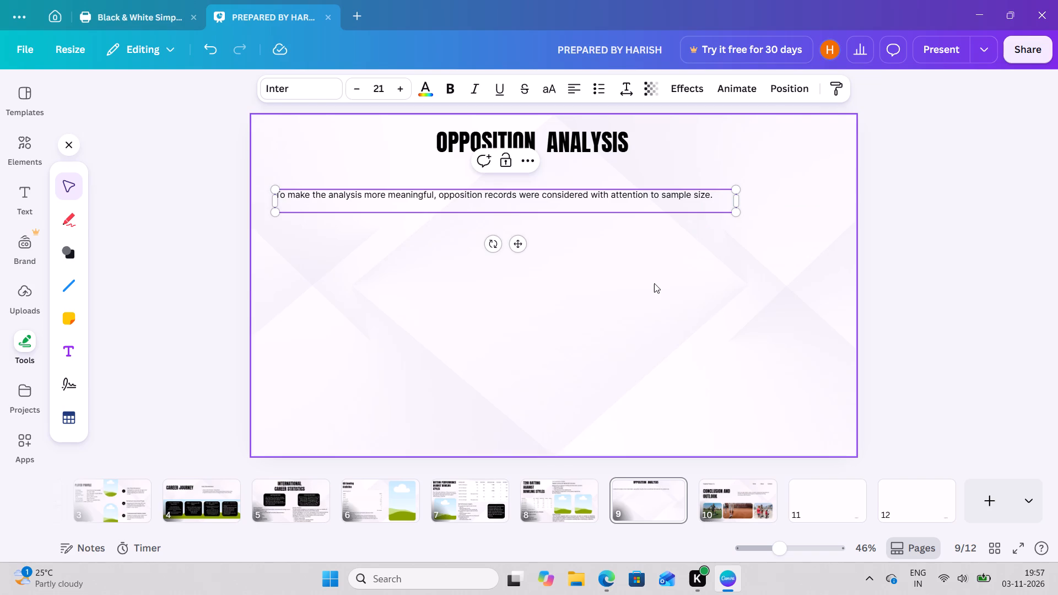
pyautogui.click(654, 283)
# Move the introductory sentence up and toward the page's centre, directly beneath the Opposition Analysis title.
pyautogui.moveTo(587, 197); pyautogui.dragTo(598, 183)
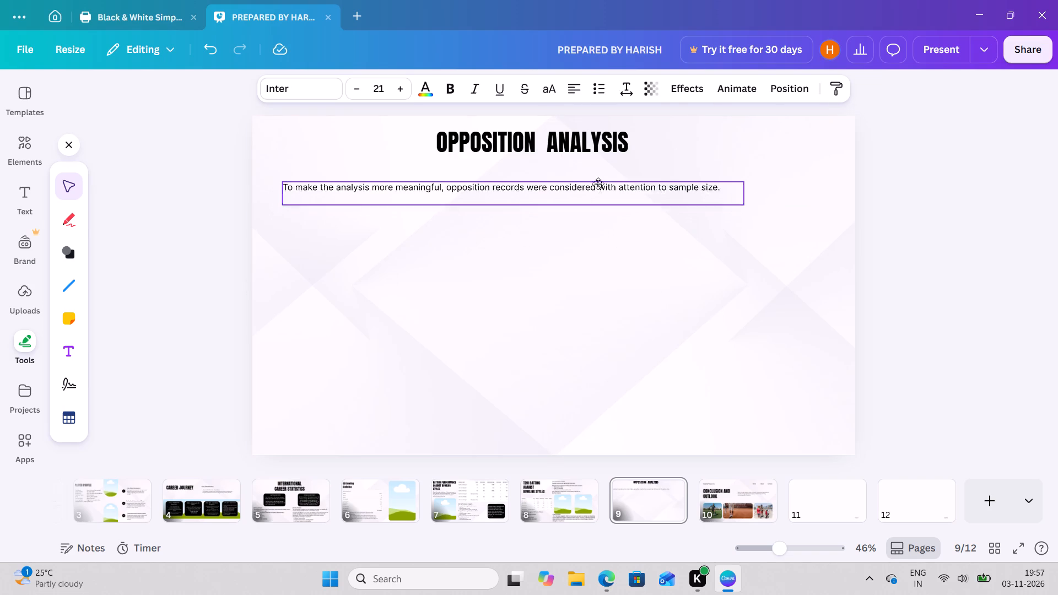
pyautogui.moveTo(598, 183); pyautogui.dragTo(614, 167)
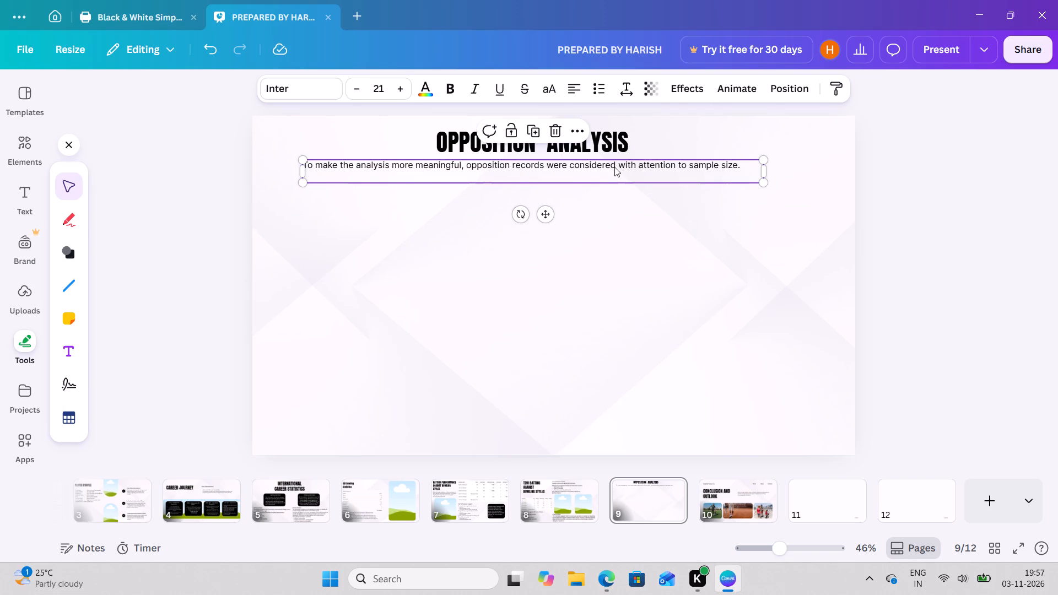
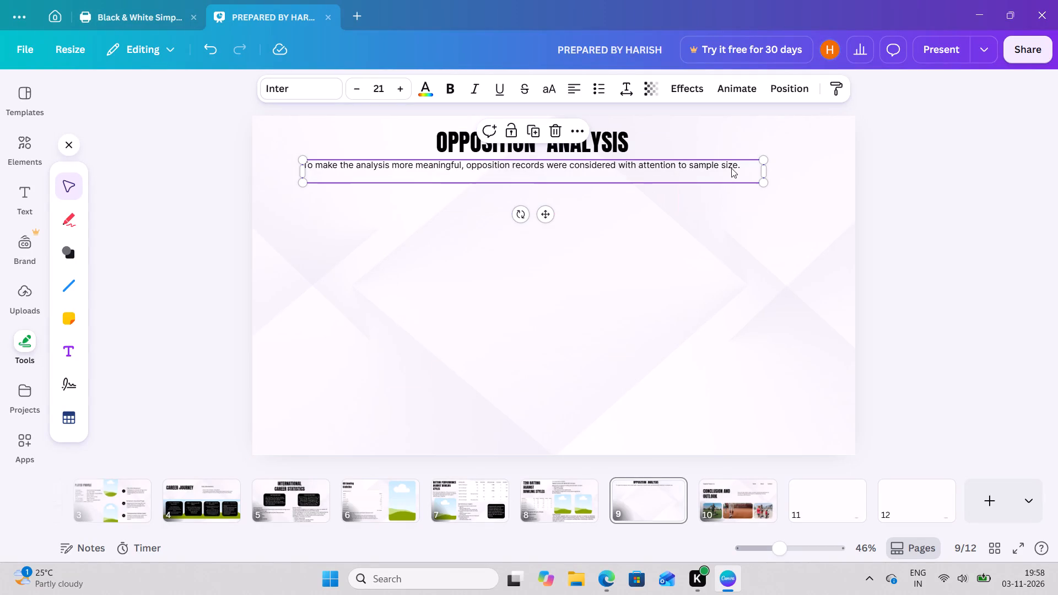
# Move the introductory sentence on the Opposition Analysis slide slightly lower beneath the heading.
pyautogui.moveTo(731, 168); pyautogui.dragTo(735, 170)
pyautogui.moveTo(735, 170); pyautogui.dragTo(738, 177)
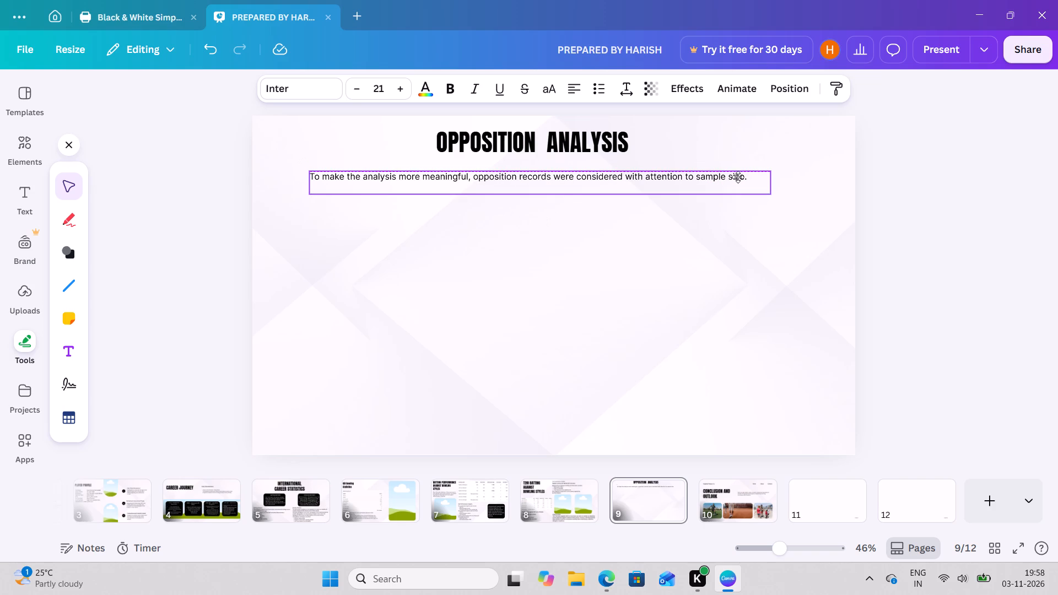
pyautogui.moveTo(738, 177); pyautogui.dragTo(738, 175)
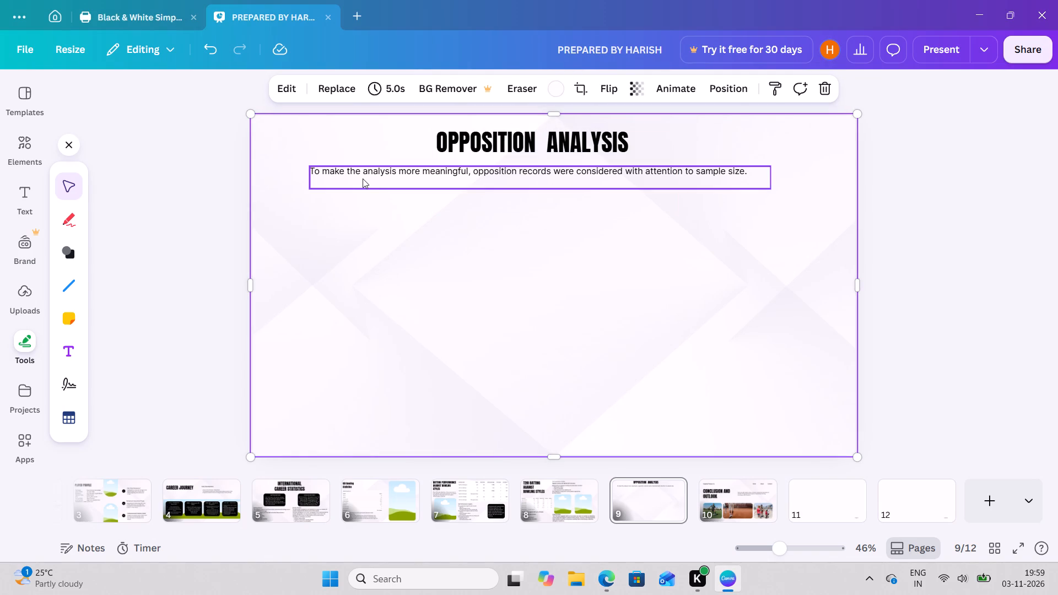
pyautogui.click(455, 138)
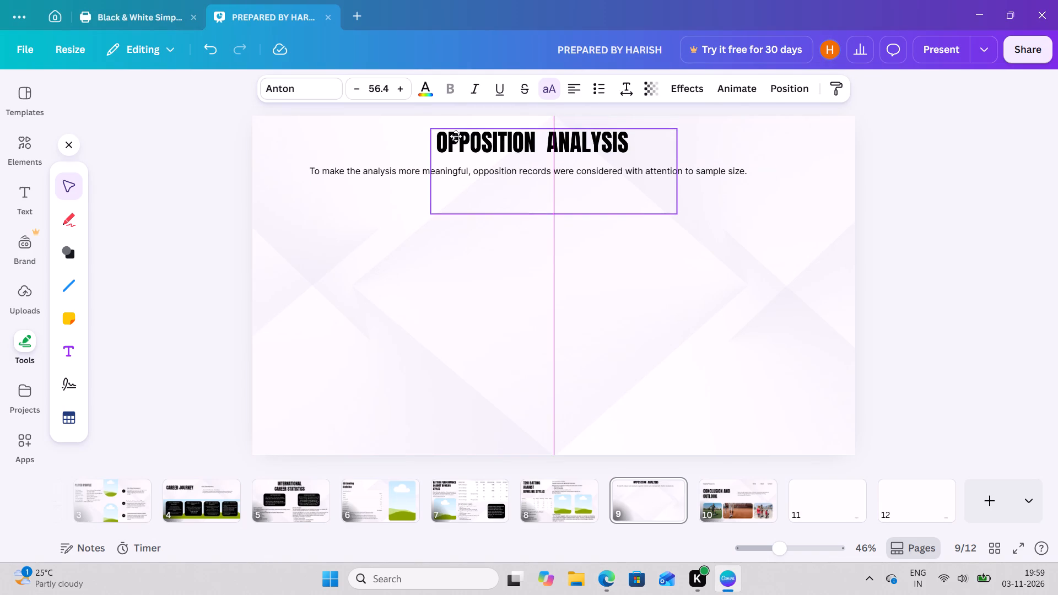
# Move the introductory sentence up so that it sits directly beneath the "OPPOSITION ANALYSIS" heading.
pyautogui.click(396, 181)
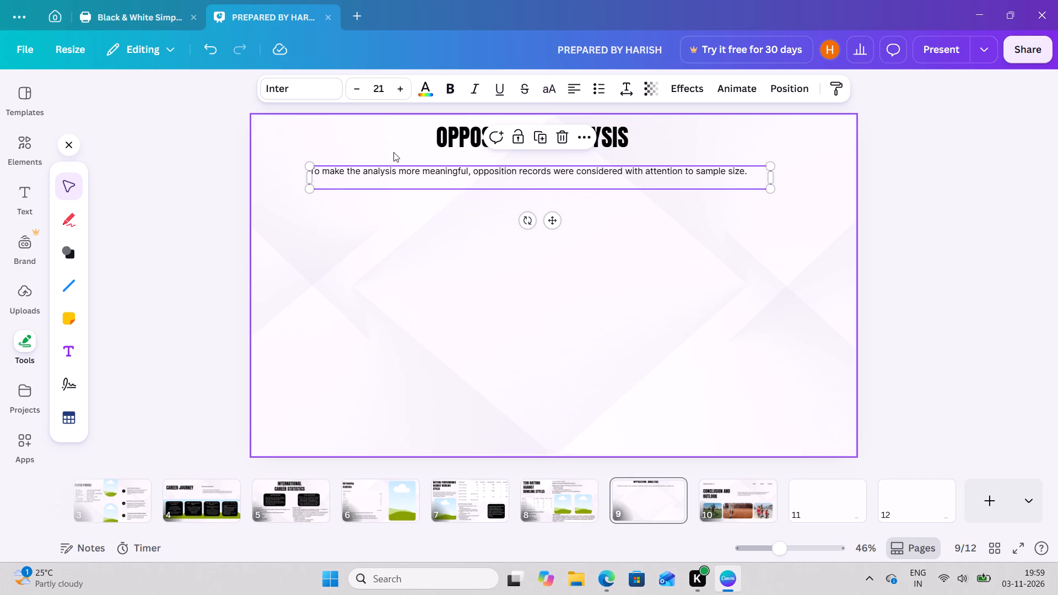
pyautogui.click(381, 237)
pyautogui.moveTo(381, 232); pyautogui.dragTo(376, 182)
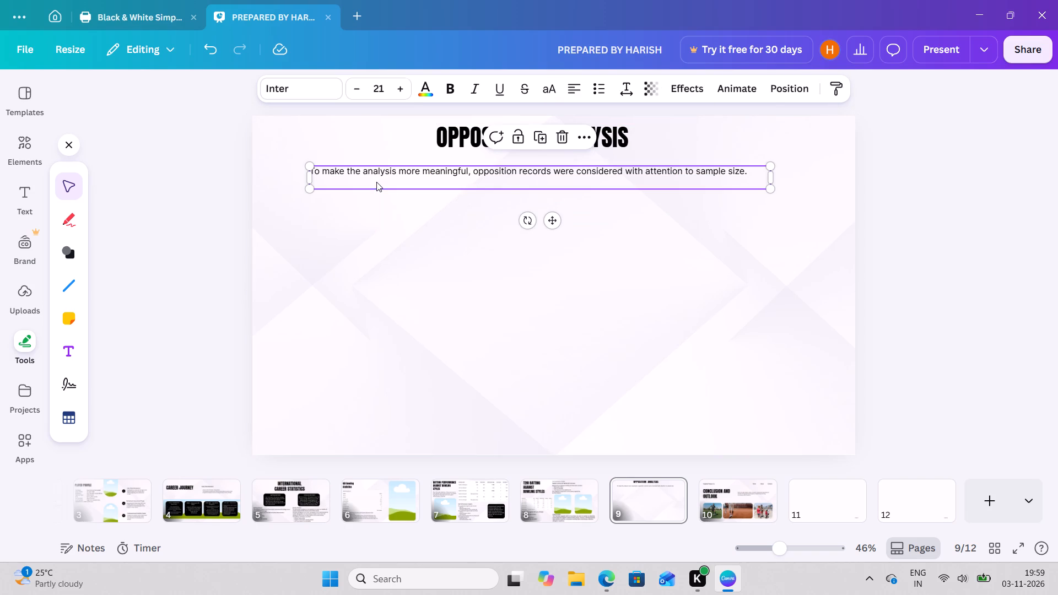
pyautogui.moveTo(364, 162); pyautogui.dragTo(364, 150)
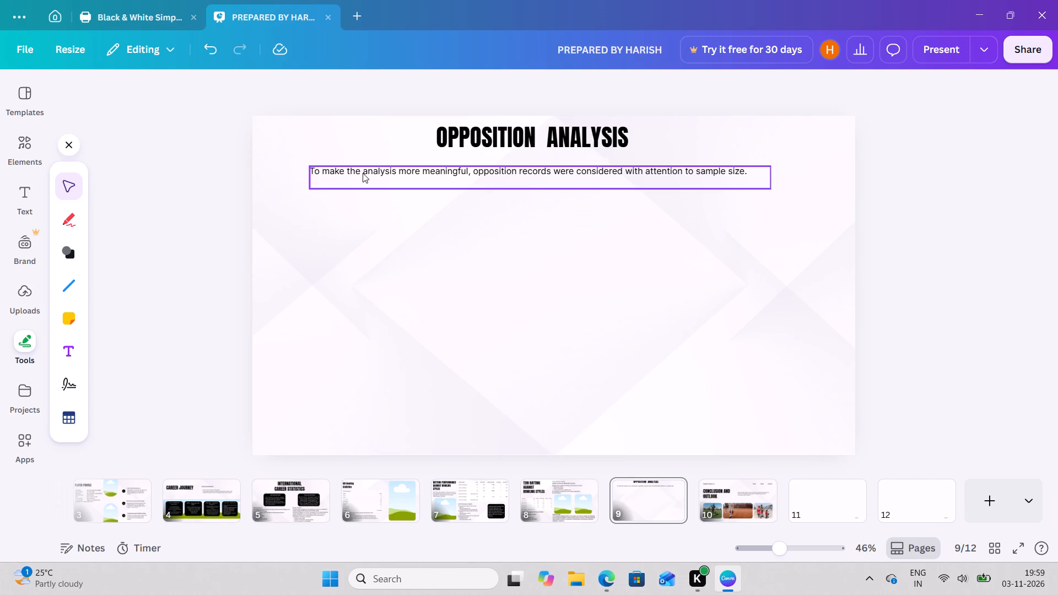
pyautogui.moveTo(363, 173); pyautogui.dragTo(360, 166)
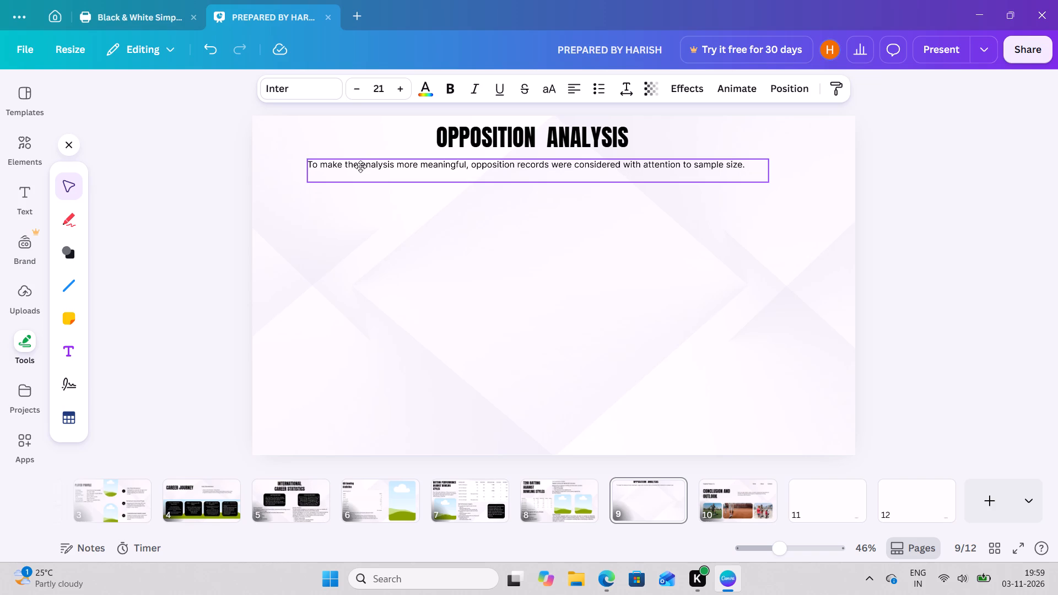
pyautogui.moveTo(360, 166); pyautogui.dragTo(360, 163)
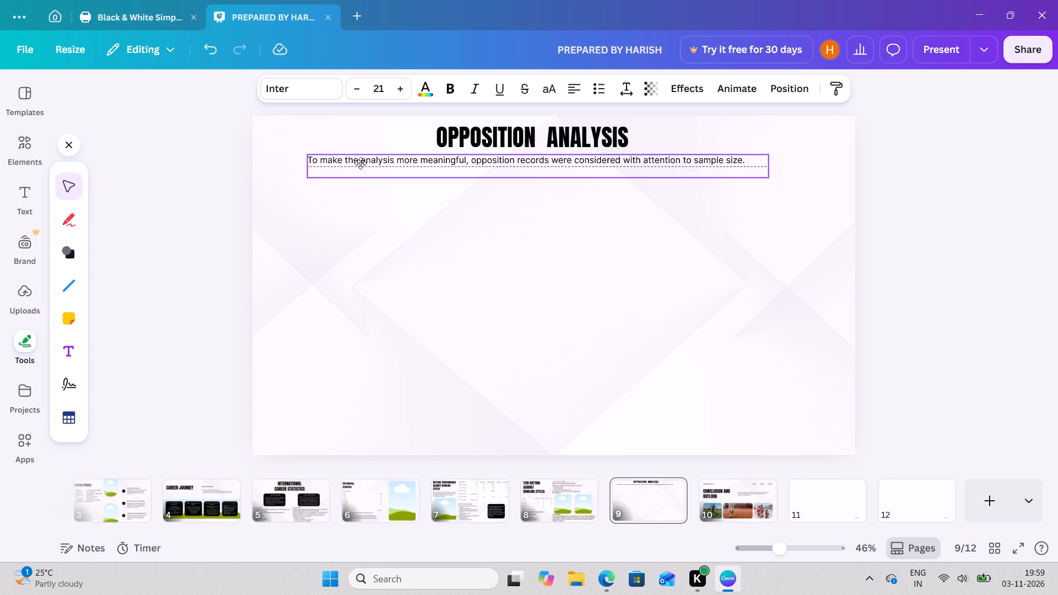
pyautogui.moveTo(360, 163); pyautogui.dragTo(360, 170)
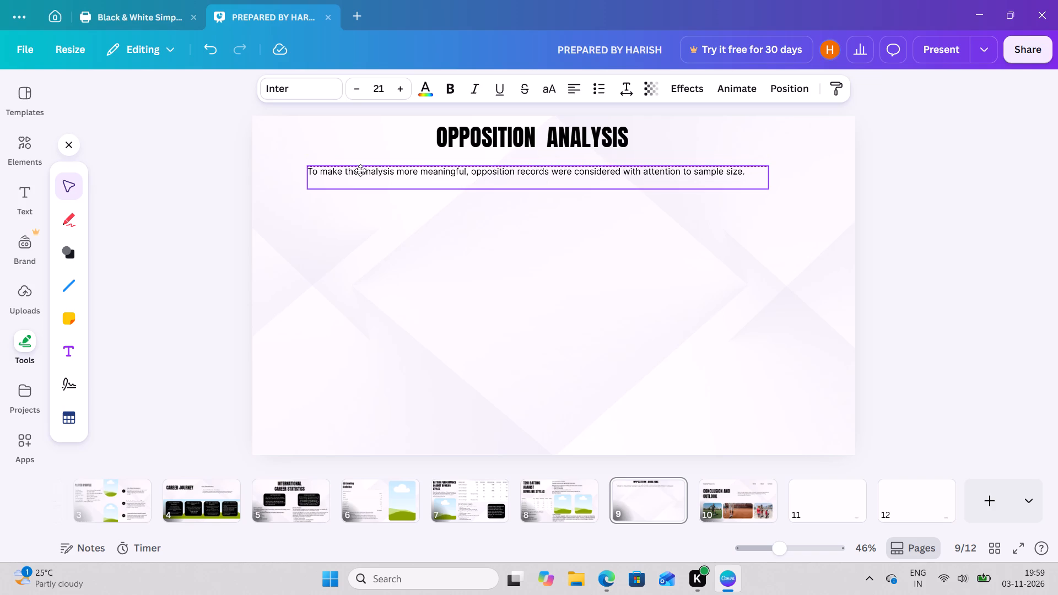
pyautogui.moveTo(360, 170); pyautogui.dragTo(360, 166)
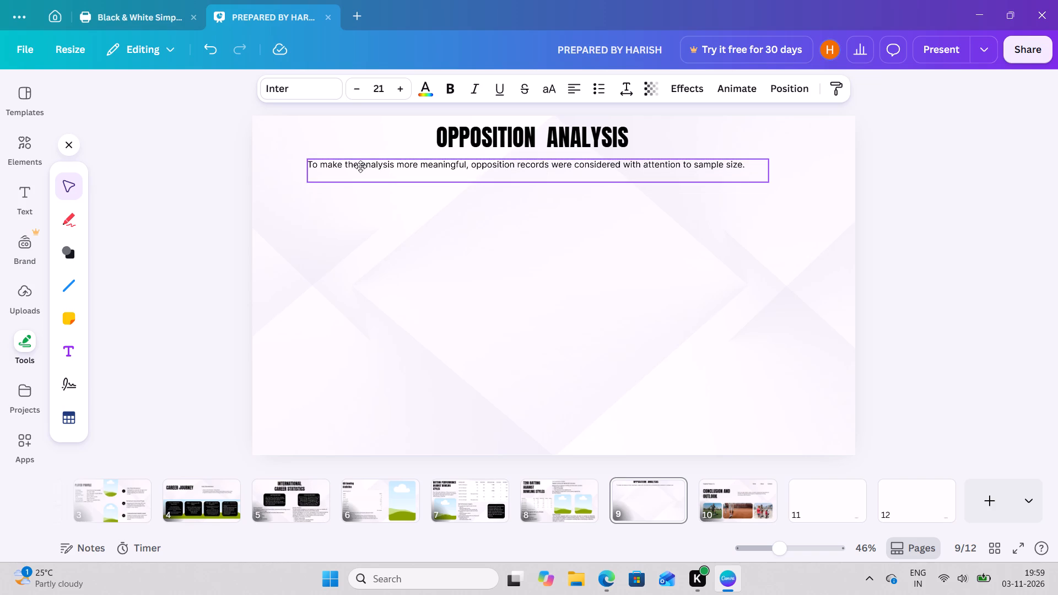
pyautogui.moveTo(360, 166); pyautogui.dragTo(359, 163)
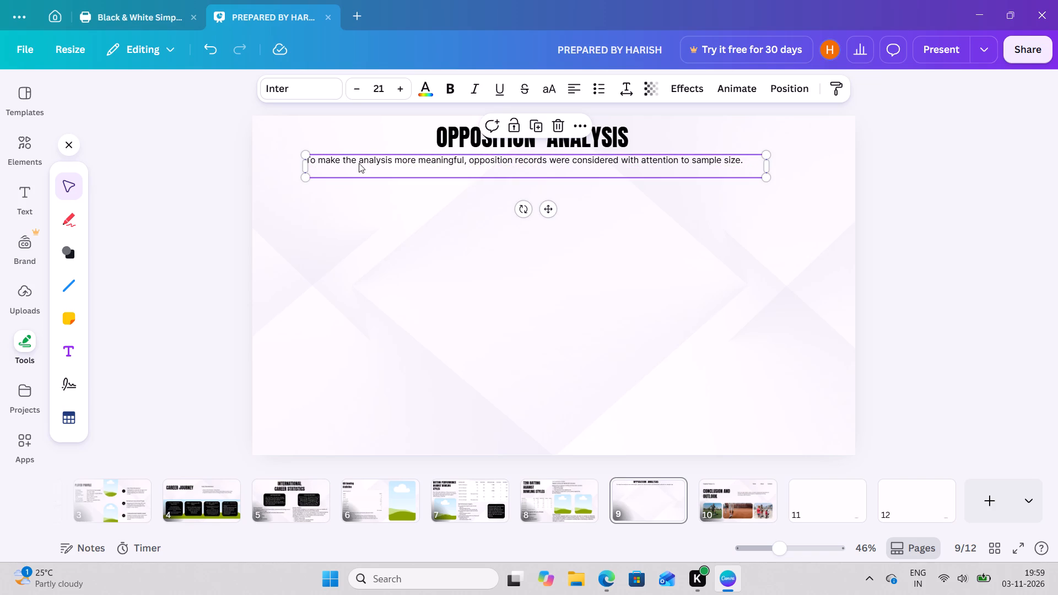
# Align the introductory sentence to the horizontal centre of the page.
pyautogui.click(359, 163)
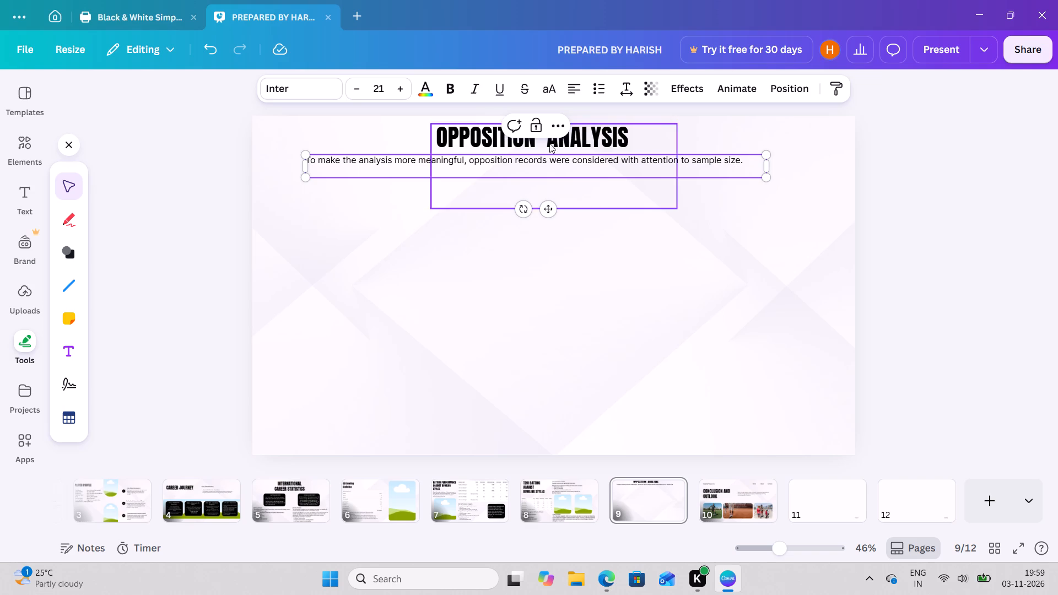
pyautogui.click(552, 131)
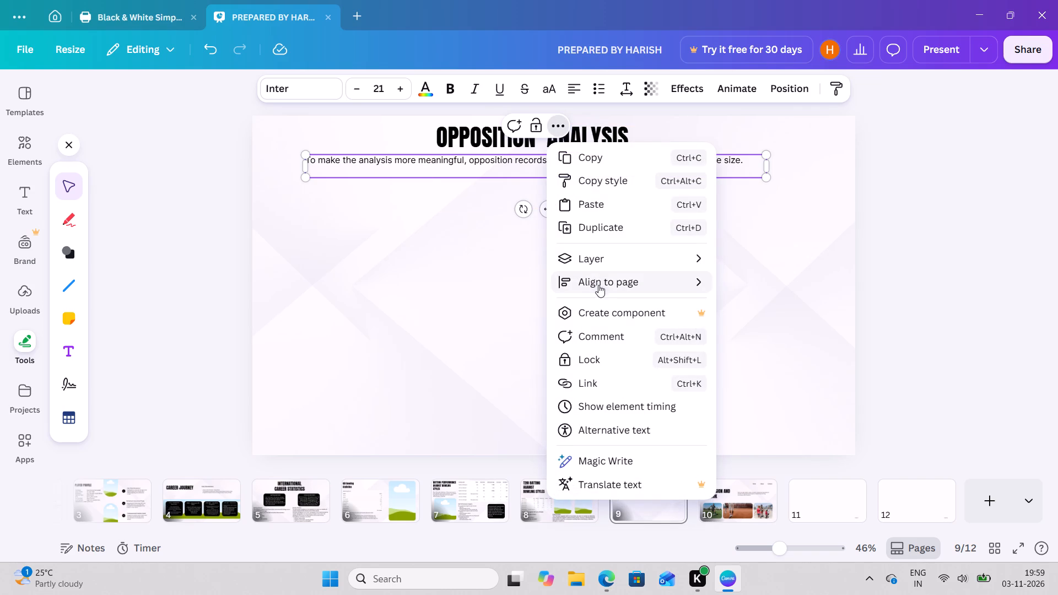
pyautogui.click(601, 285)
pyautogui.click(743, 312)
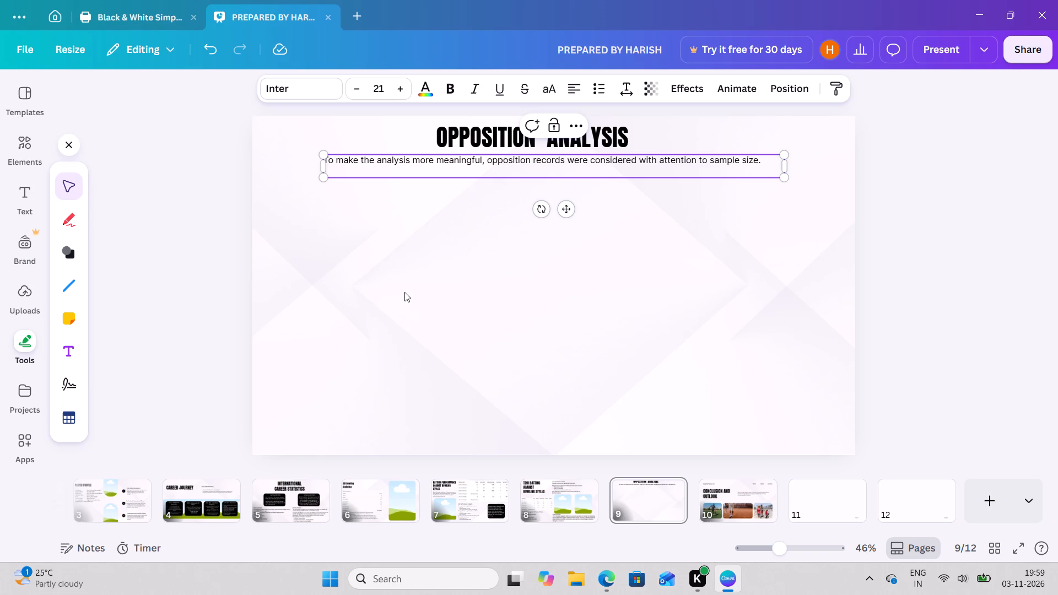
# In the ChatGPT page in Edge, frame the Bermuda and Scotland all-round record table, including its header row, as a screenshot area.
pyautogui.hotkey('alt', 'Tab')
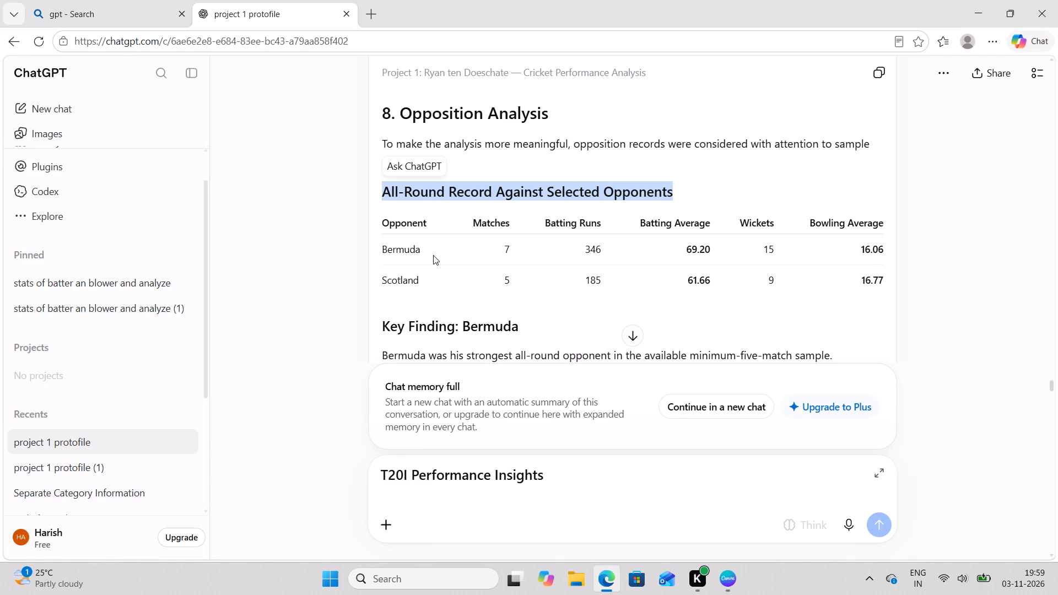
pyautogui.scroll(-1, 627, 258)
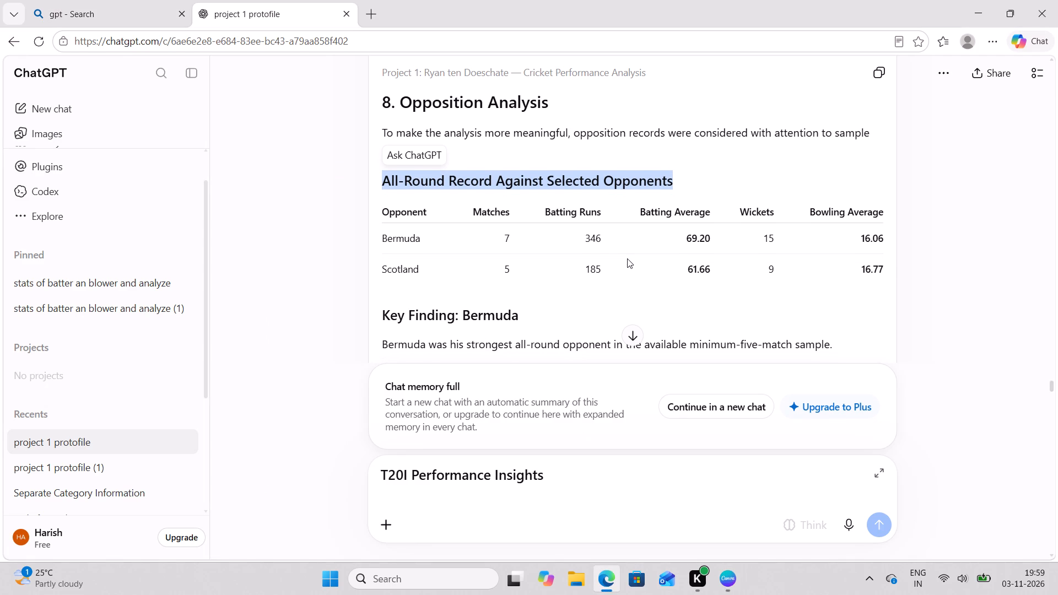
pyautogui.scroll(-1, 627, 258)
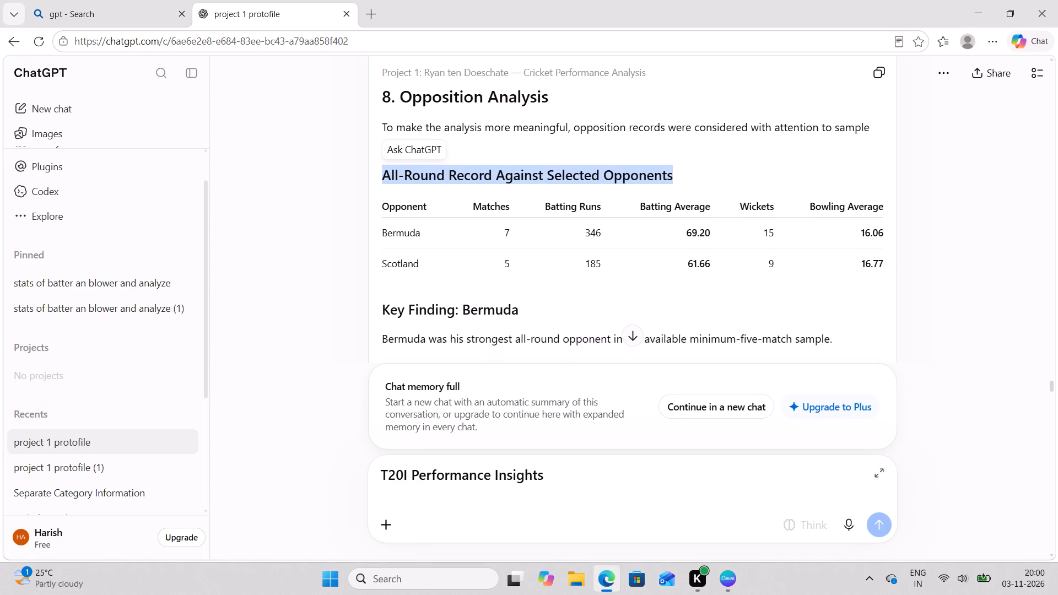
pyautogui.hotkey('ctrl', 'shift', 's')
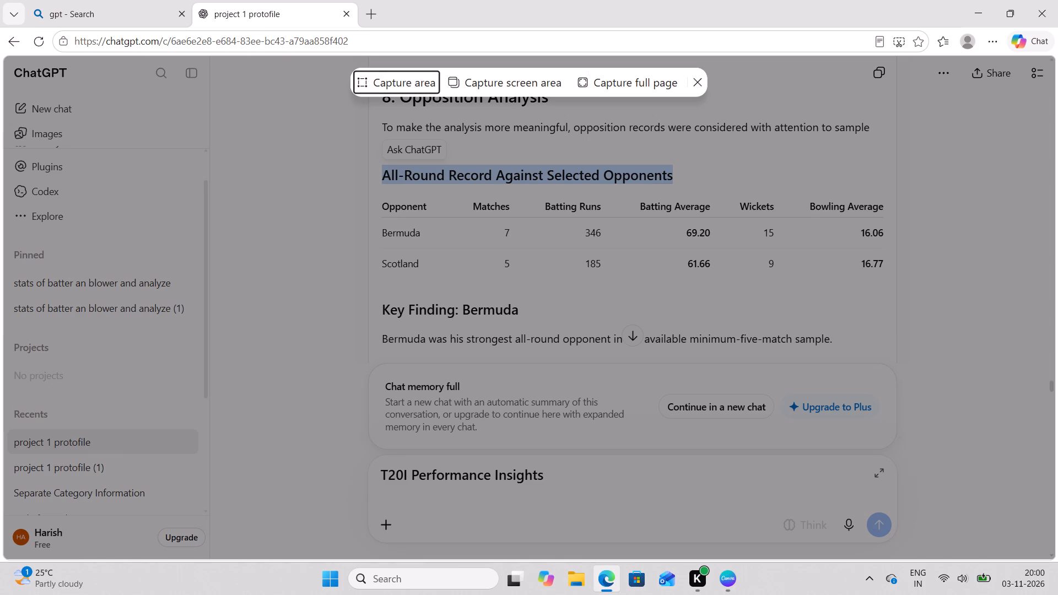
pyautogui.moveTo(381, 194); pyautogui.dragTo(573, 238)
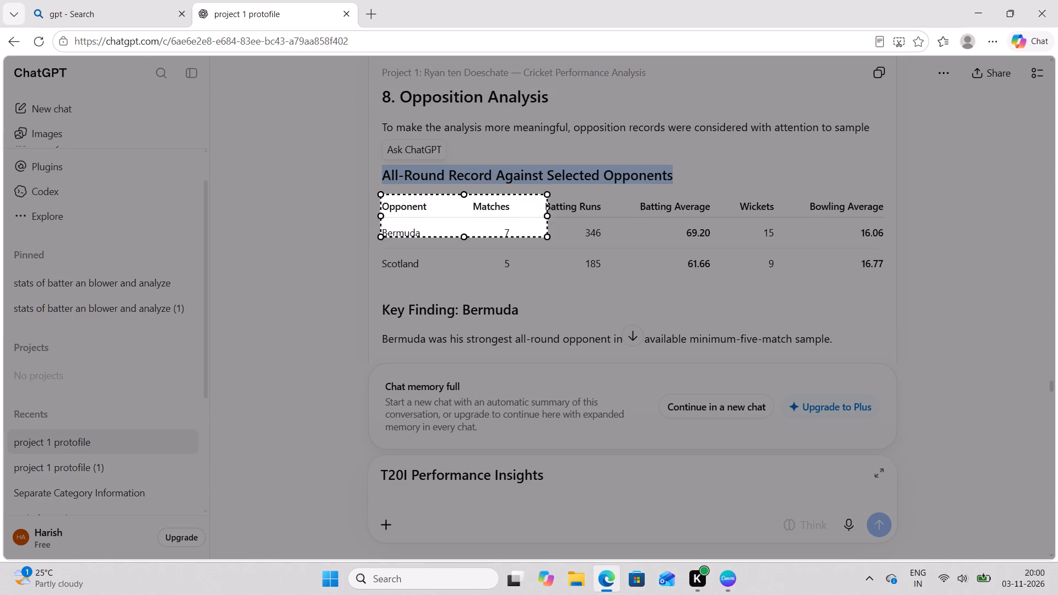
pyautogui.moveTo(573, 238); pyautogui.dragTo(902, 283)
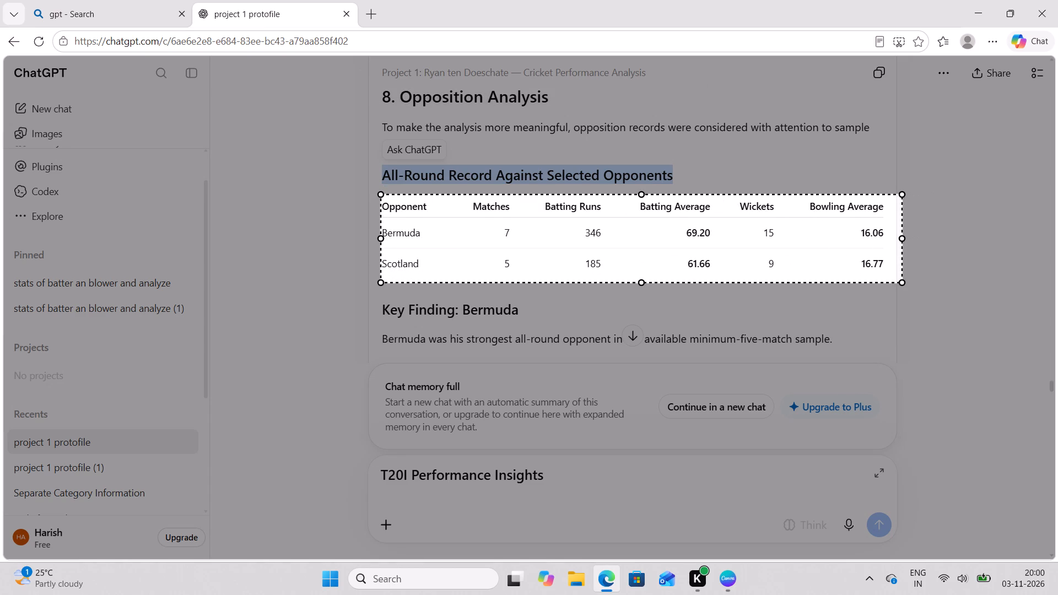
pyautogui.moveTo(902, 283); pyautogui.dragTo(891, 271)
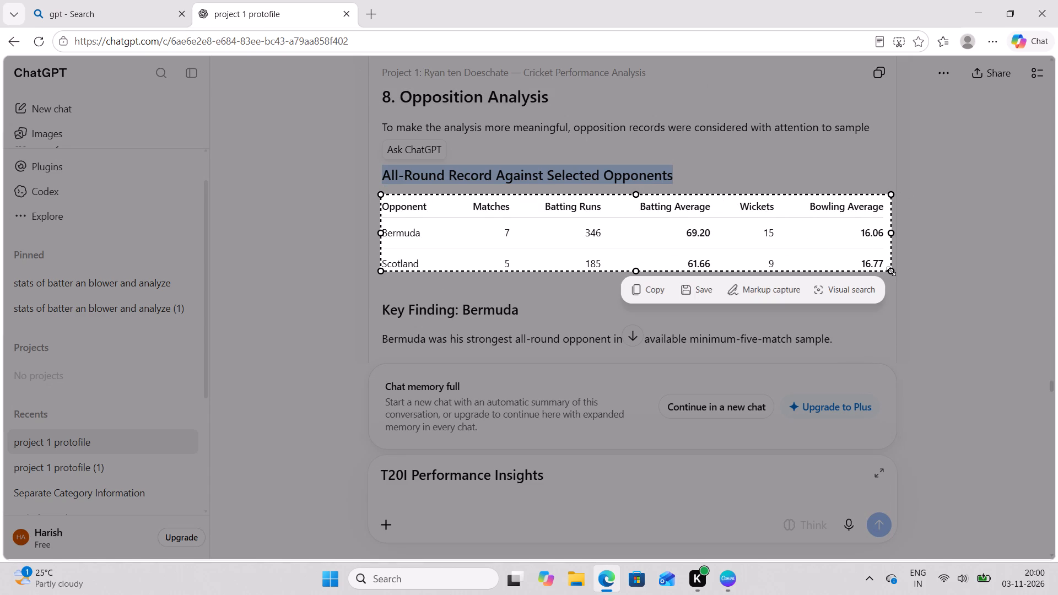
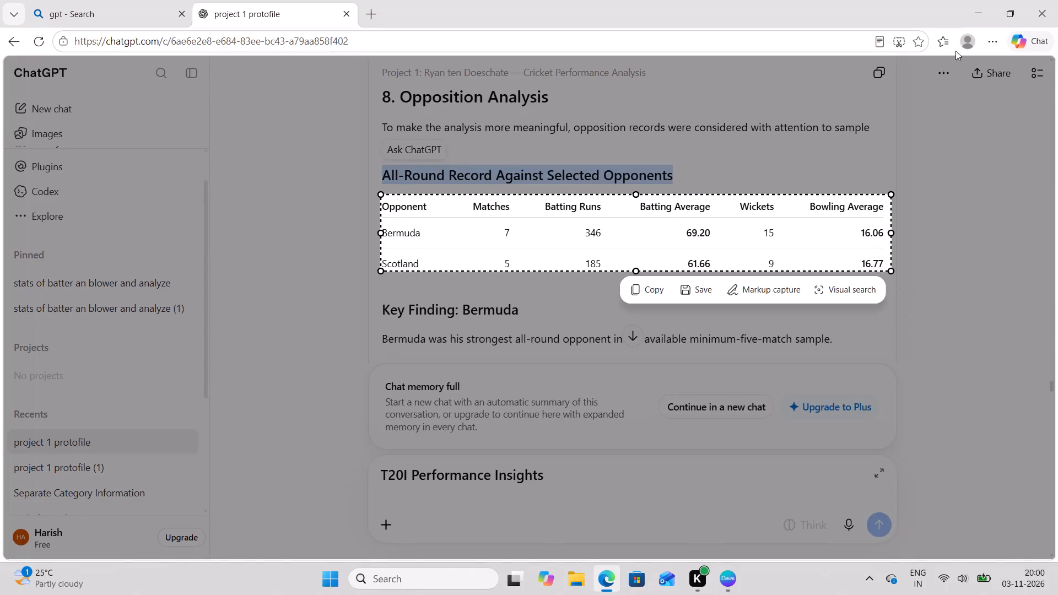
# Switch from the ChatGPT page in Edge back to the Canva presentation's Opposition Analysis page.
pyautogui.click(978, 3)
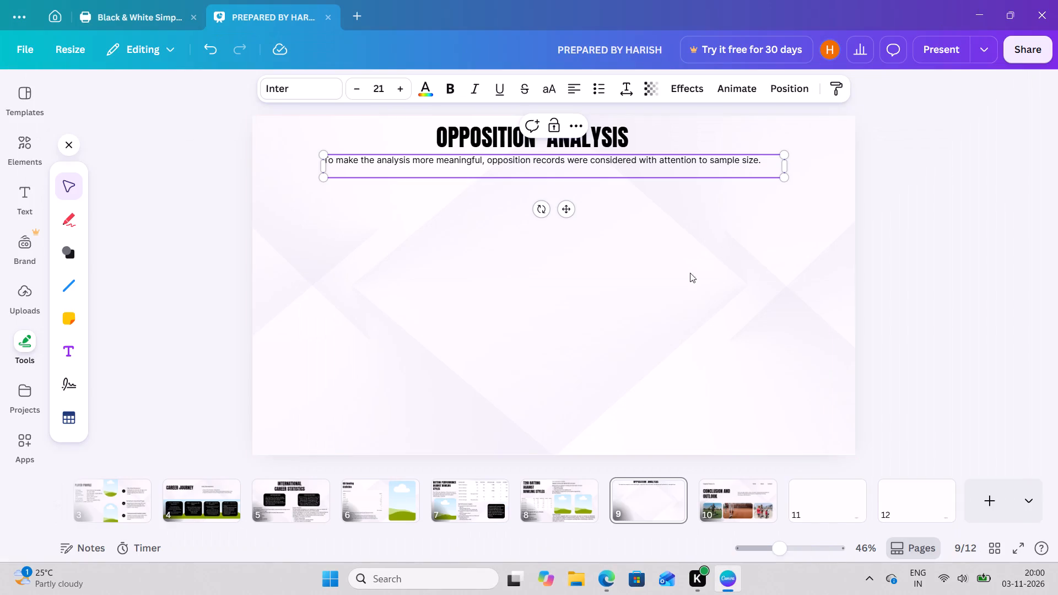
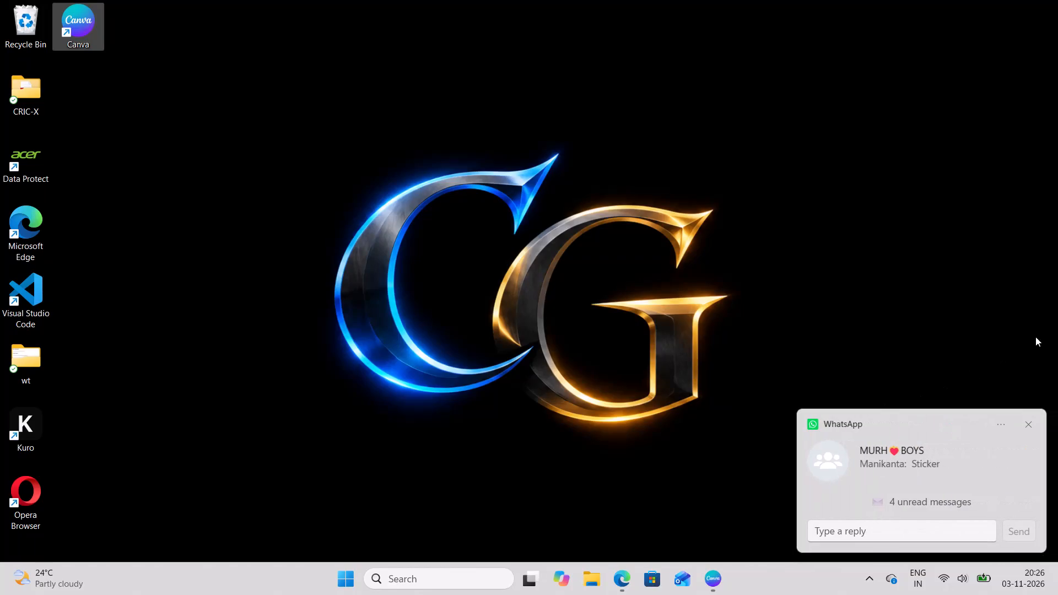
# Dismiss the WhatsApp notification and launch Kuro from the desktop.
pyautogui.click(1030, 417)
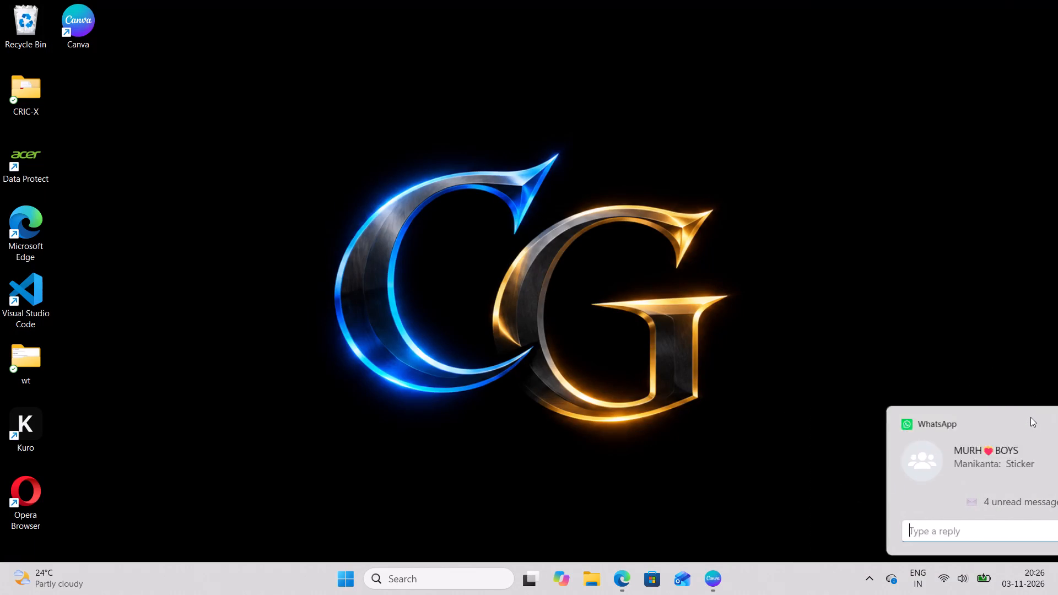
pyautogui.doubleClick(45, 410)
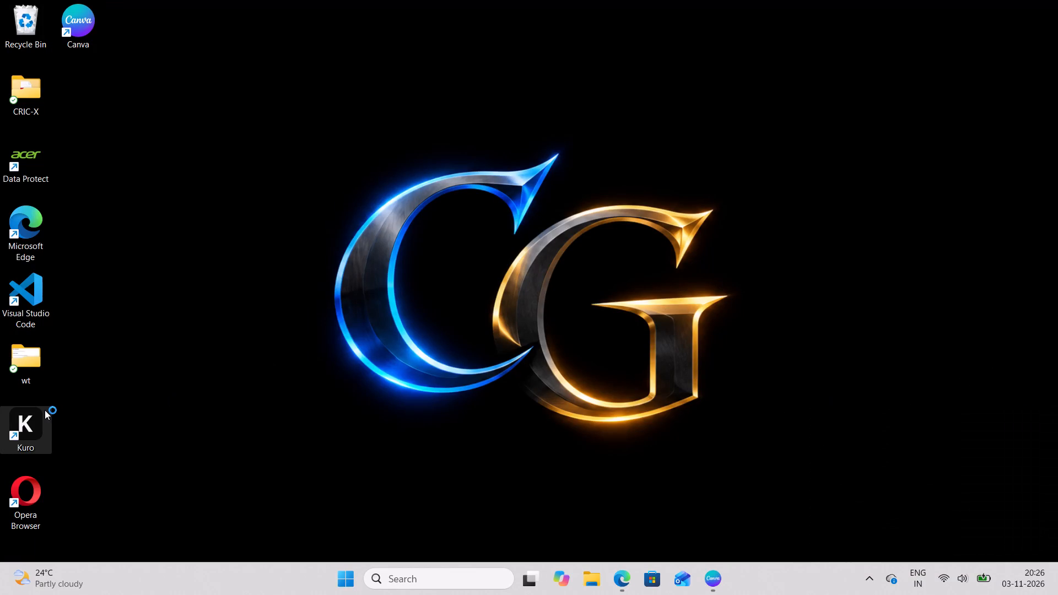
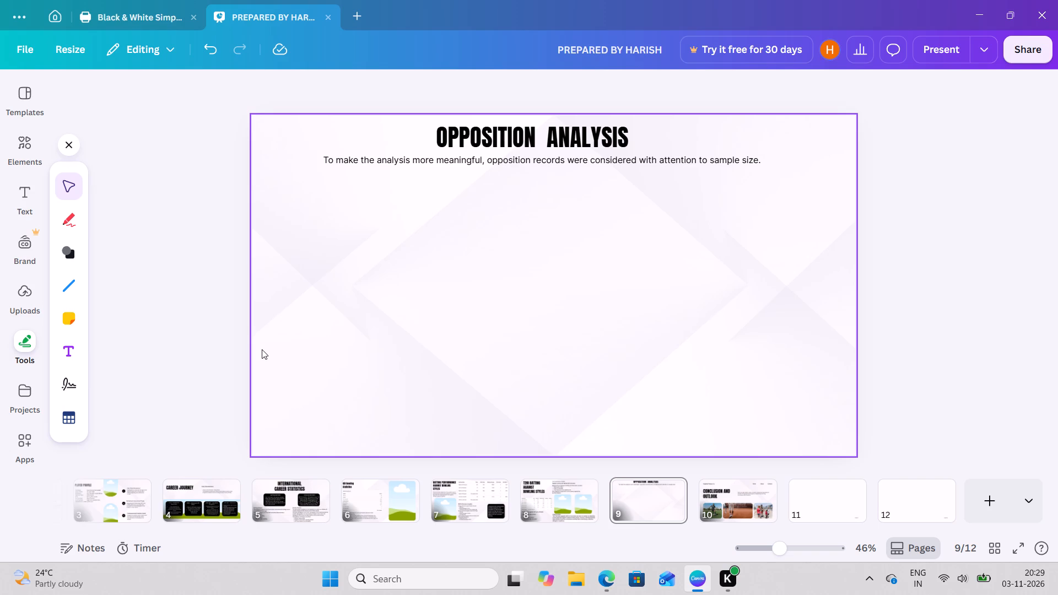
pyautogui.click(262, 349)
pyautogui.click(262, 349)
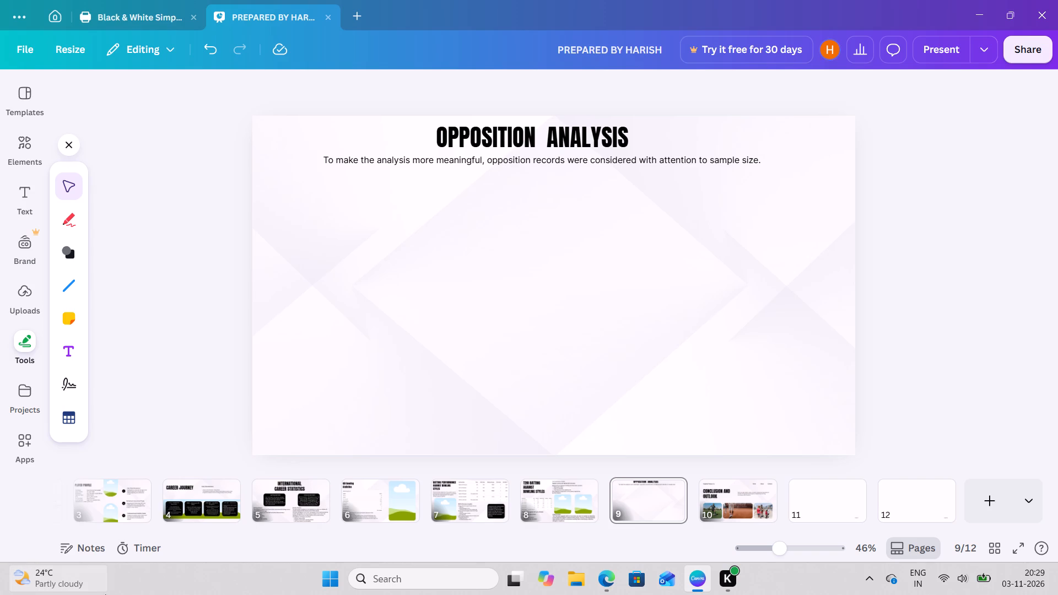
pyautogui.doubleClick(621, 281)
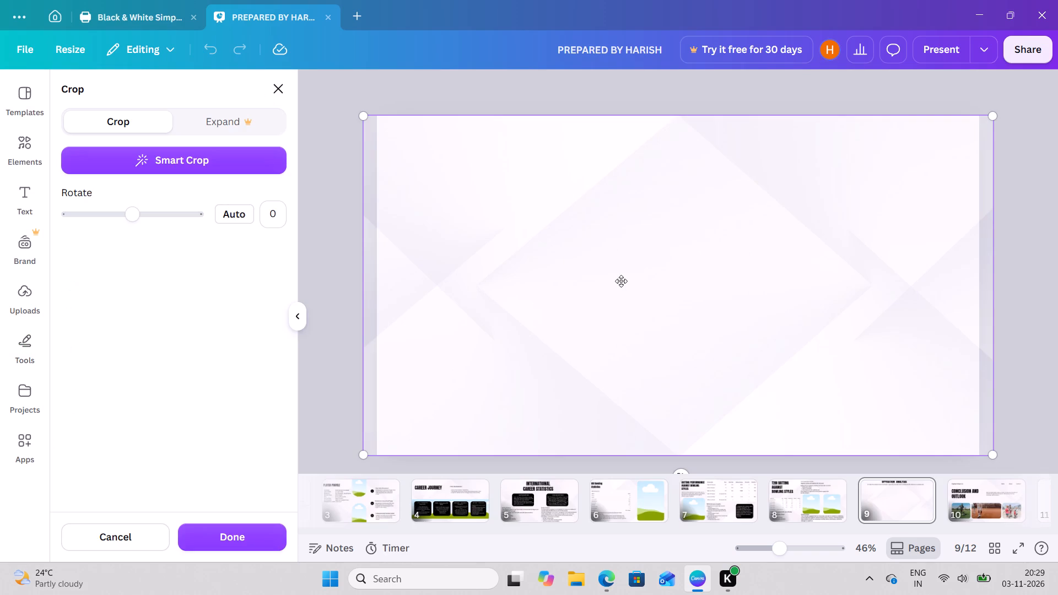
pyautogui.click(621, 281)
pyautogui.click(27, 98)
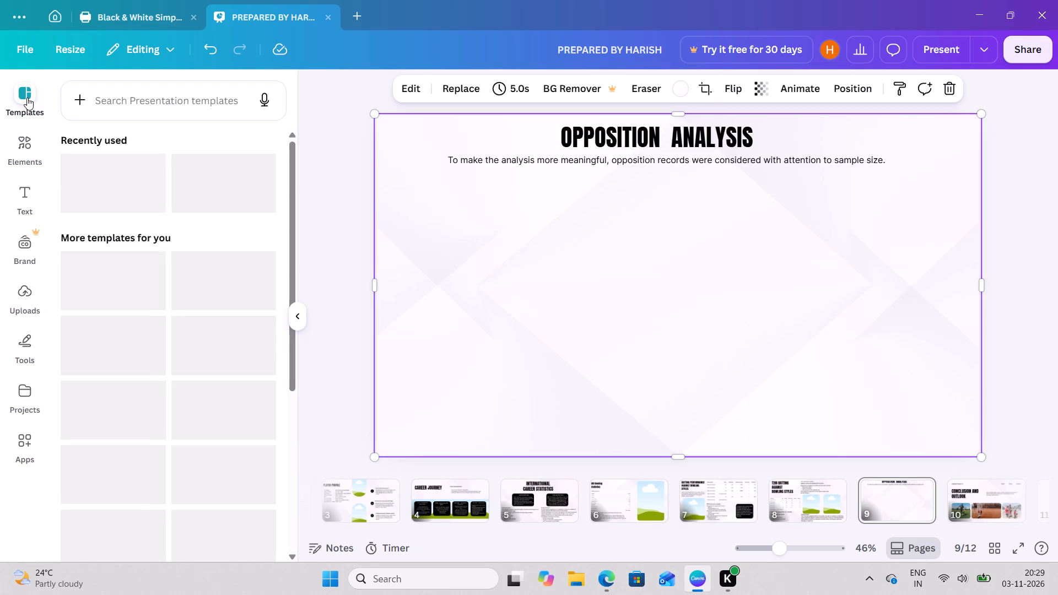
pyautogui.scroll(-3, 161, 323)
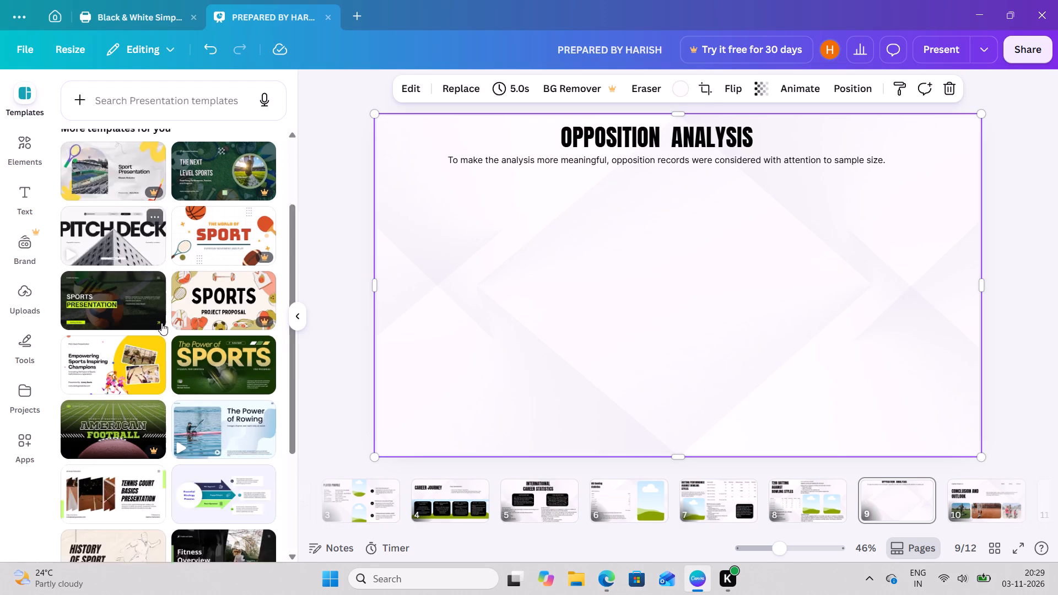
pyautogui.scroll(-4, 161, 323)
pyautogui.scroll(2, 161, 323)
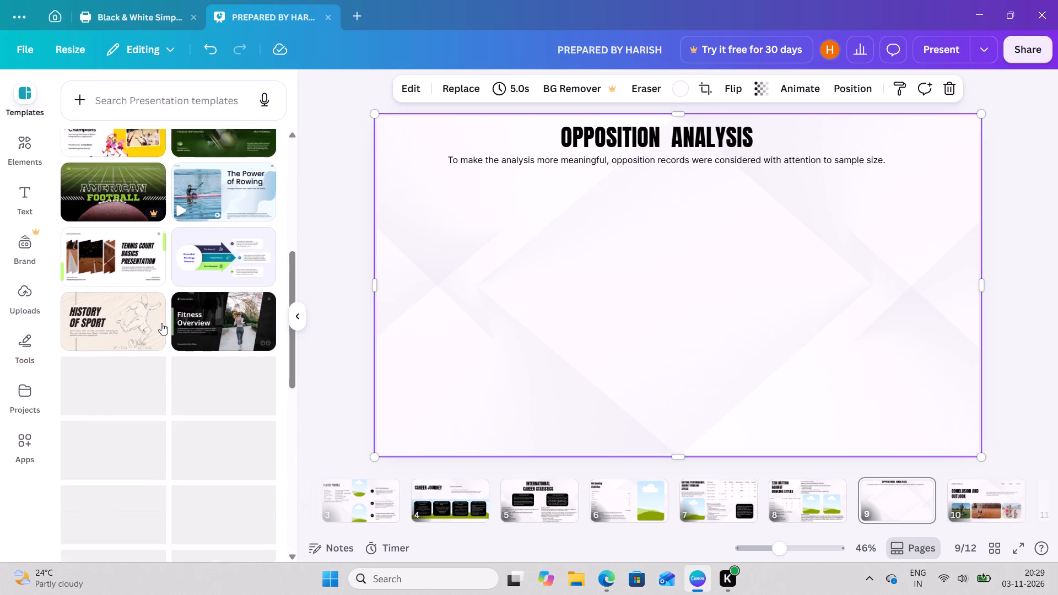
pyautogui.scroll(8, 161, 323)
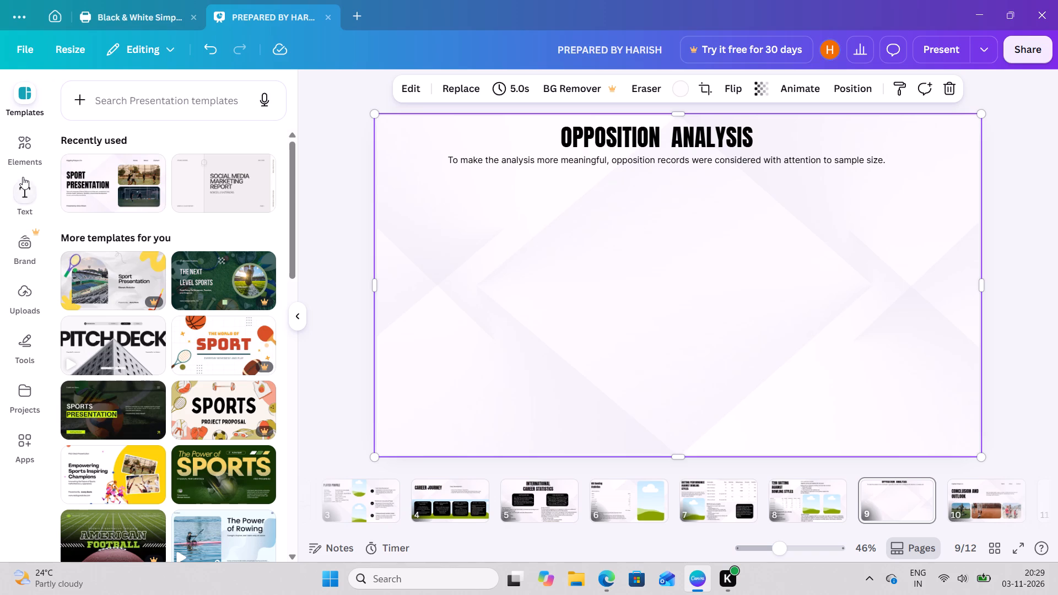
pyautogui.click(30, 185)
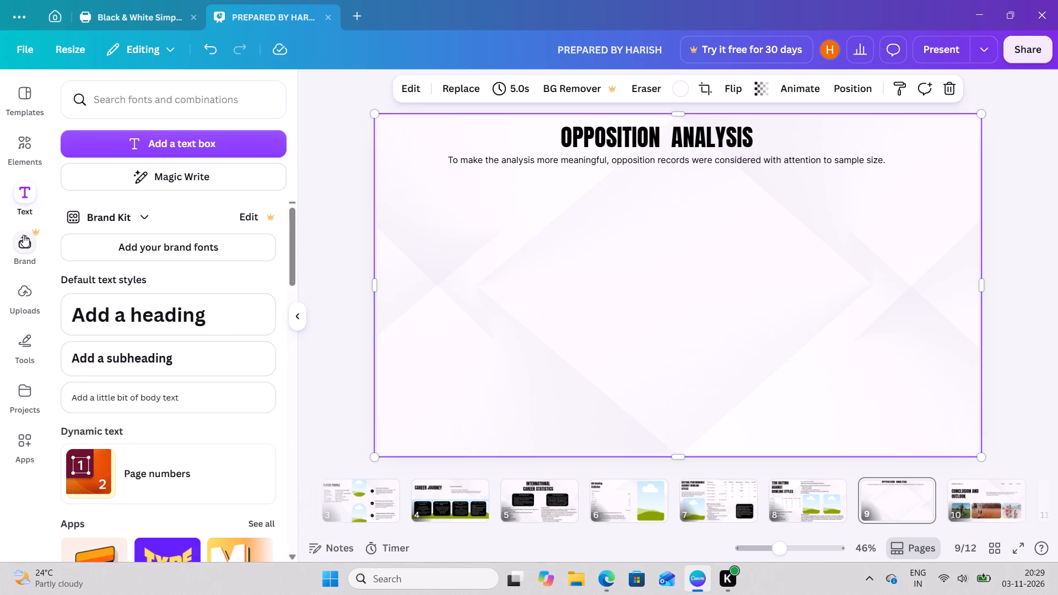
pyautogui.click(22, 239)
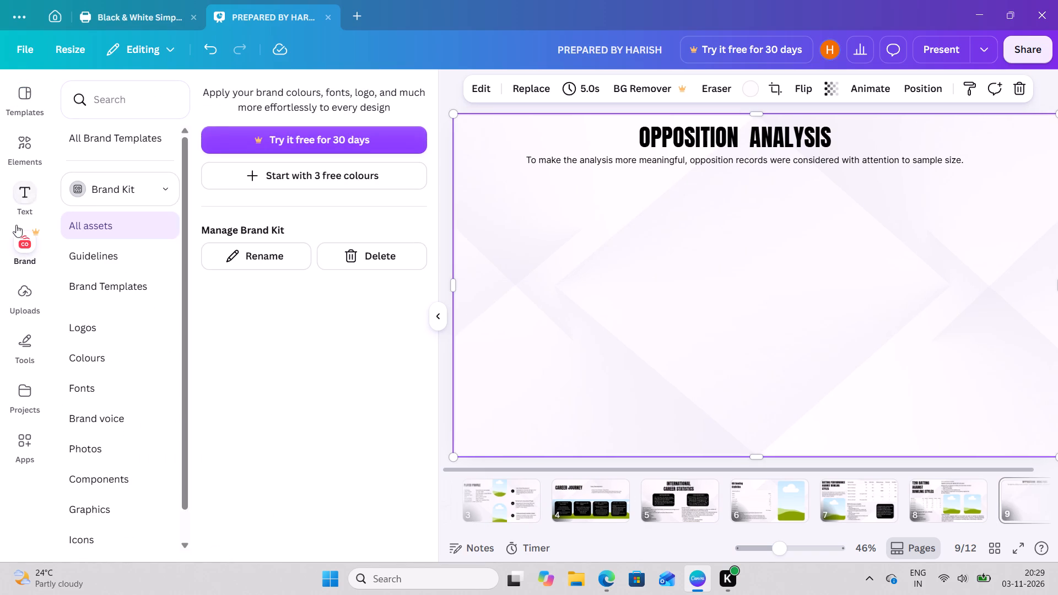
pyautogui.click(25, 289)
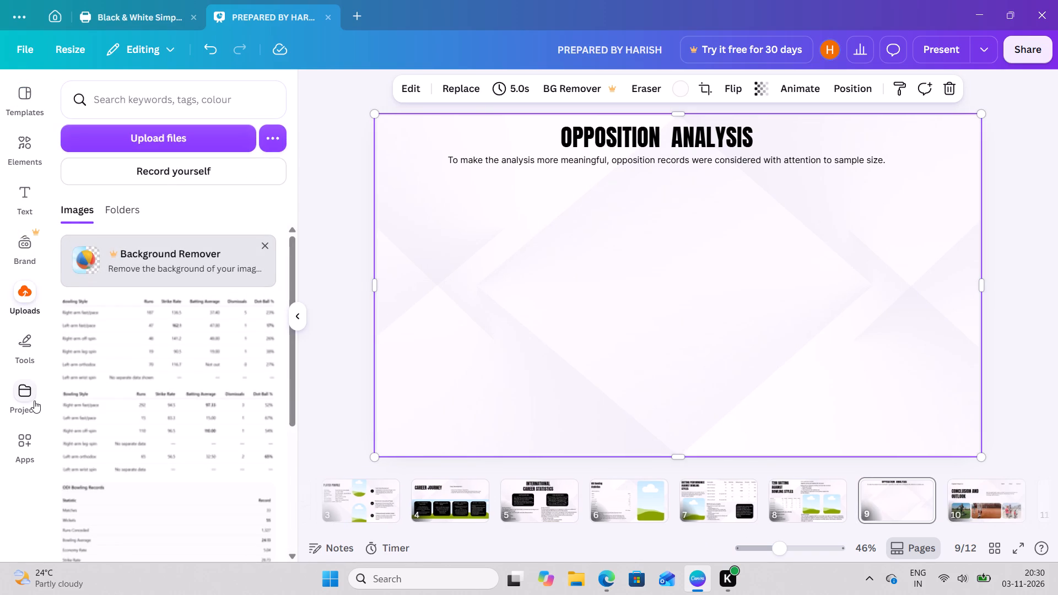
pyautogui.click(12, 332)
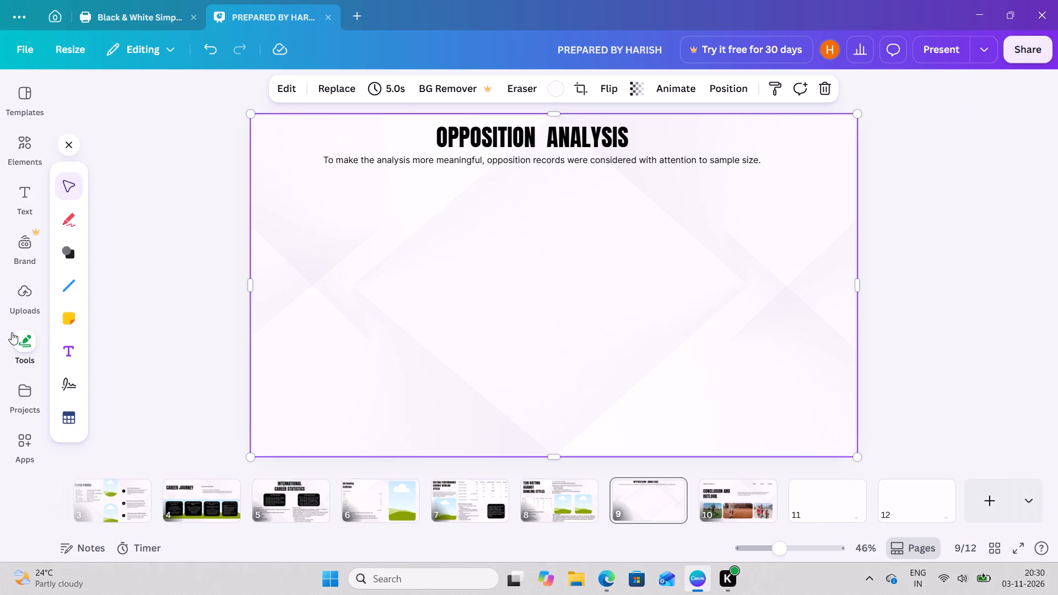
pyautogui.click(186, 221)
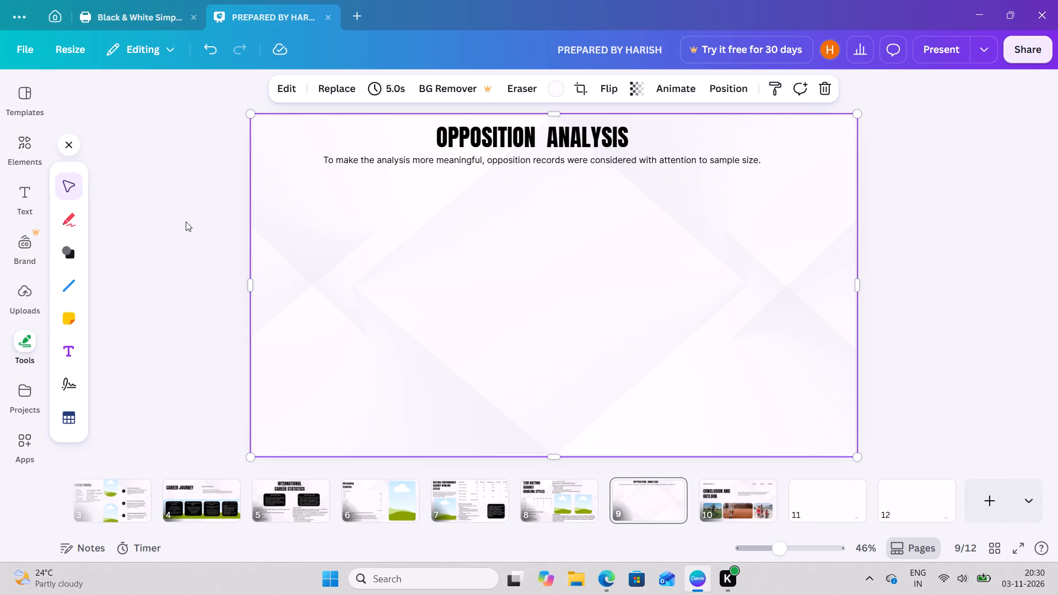
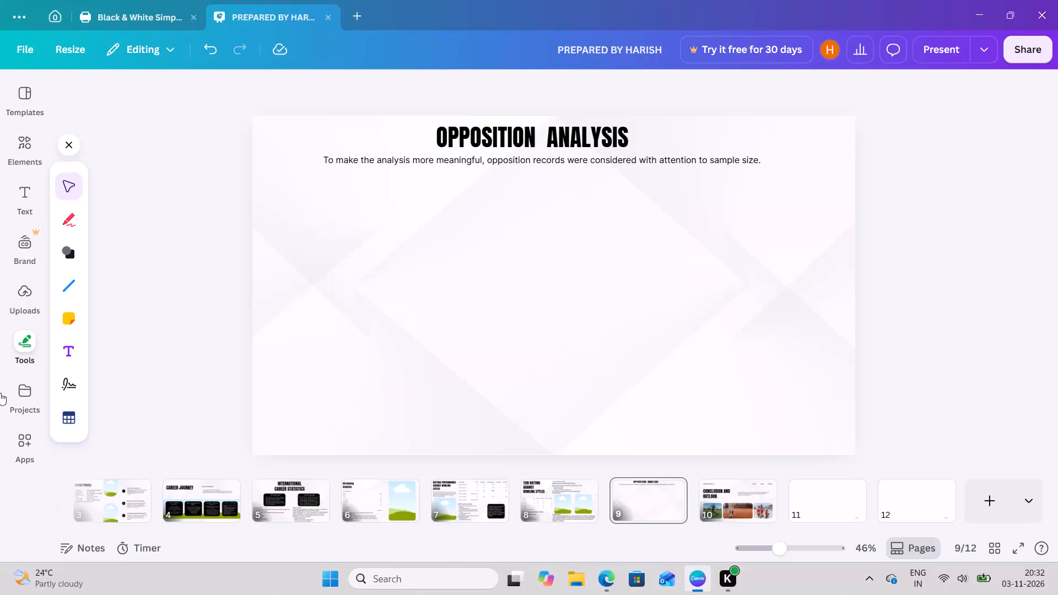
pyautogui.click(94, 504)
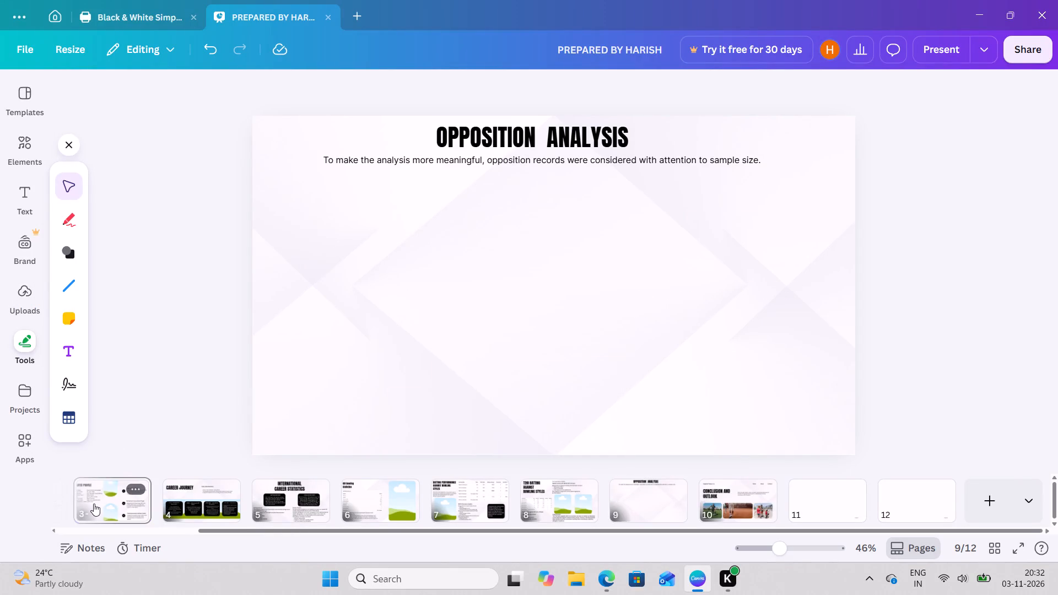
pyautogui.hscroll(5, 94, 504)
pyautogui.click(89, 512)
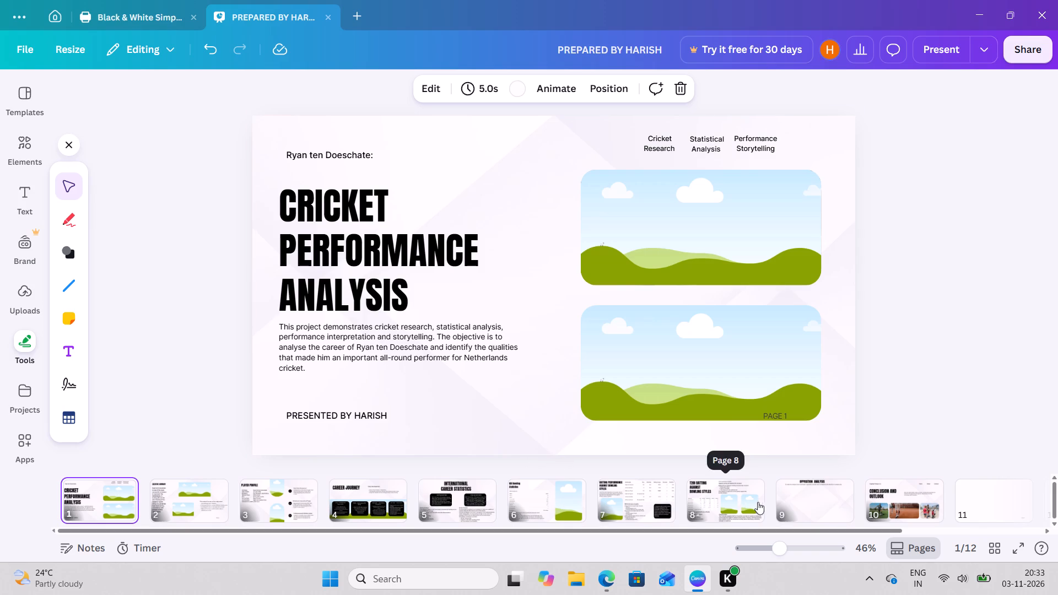
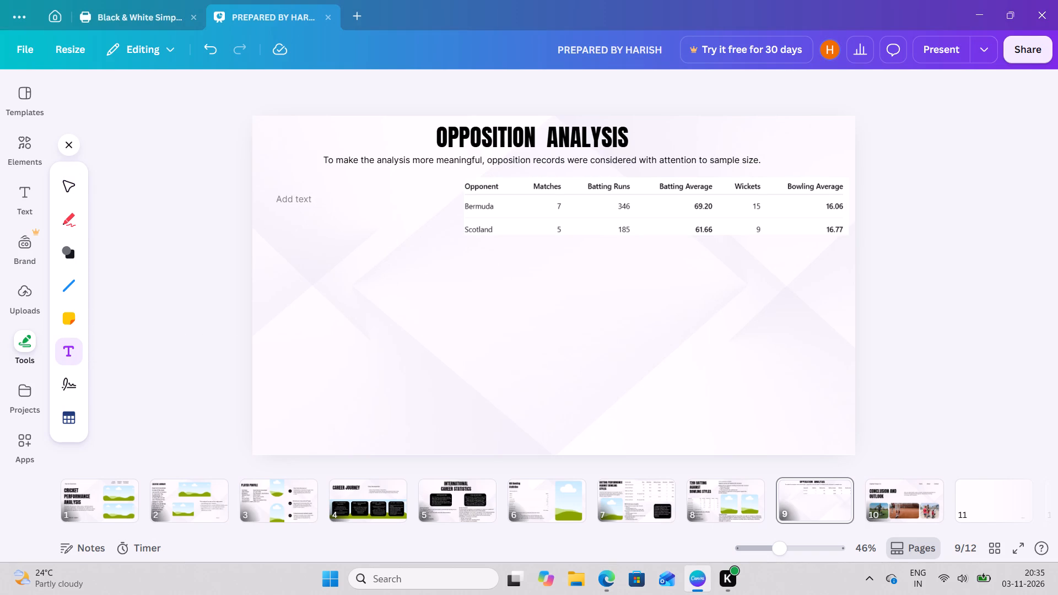
pyautogui.click(269, 186)
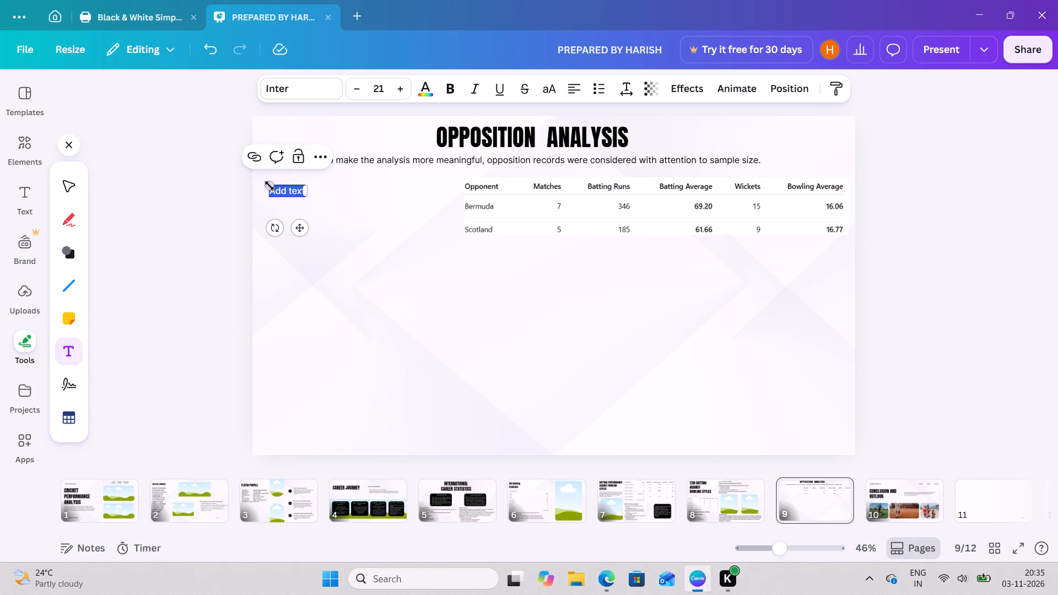
pyautogui.press('BackSpace')
pyautogui.hotkey('ctrl', 'v')
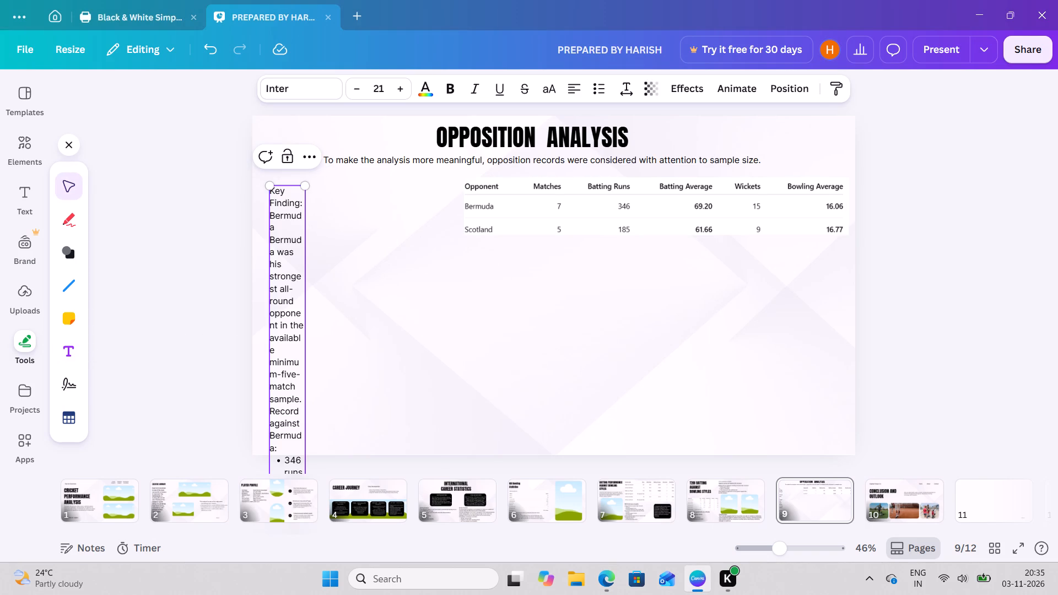
pyautogui.moveTo(306, 326); pyautogui.dragTo(385, 323)
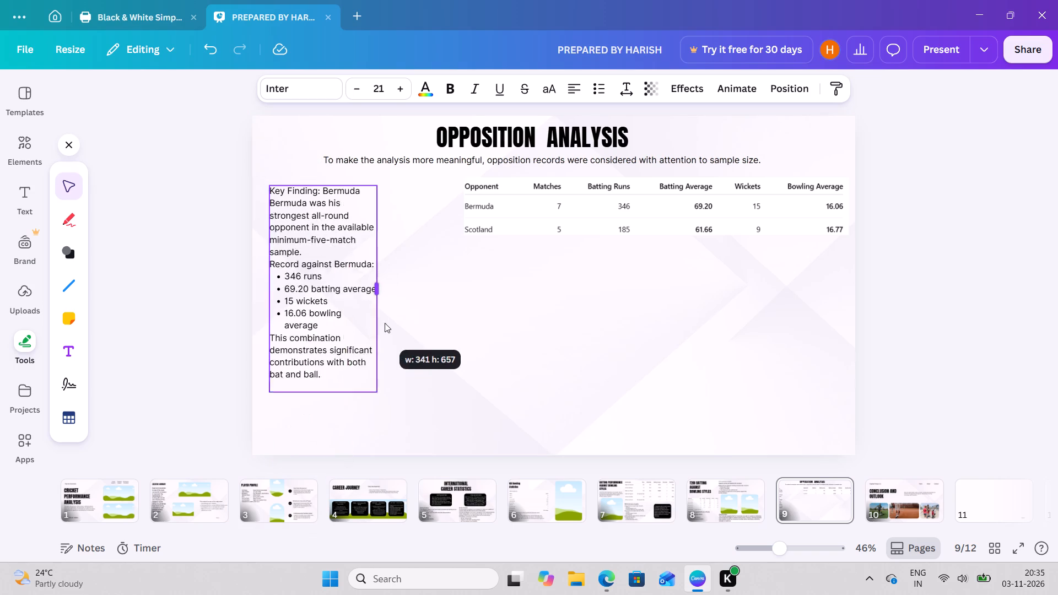
pyautogui.moveTo(385, 323); pyautogui.dragTo(396, 320)
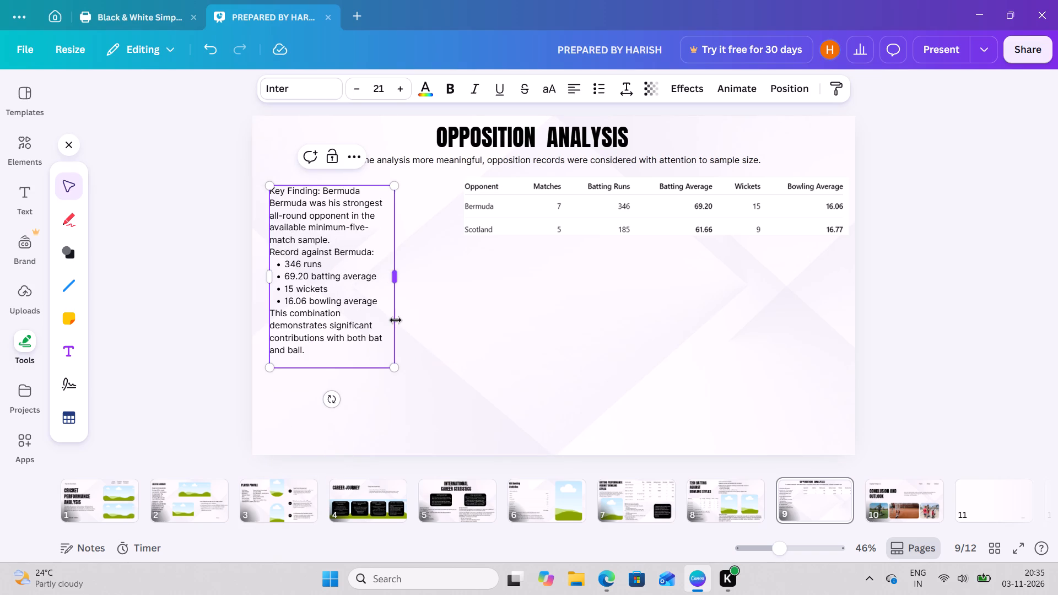
pyautogui.click(458, 337)
# Move the Bermuda text box below the table's level near the slide's left edge and widen it so the closing sentence fits two lines.
pyautogui.moveTo(360, 306); pyautogui.dragTo(375, 302)
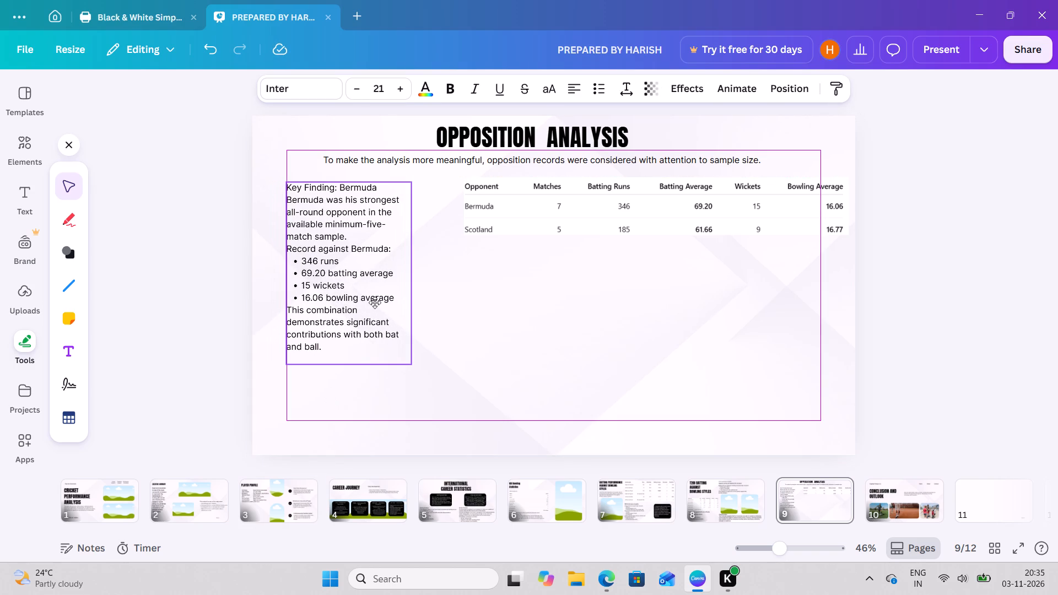
pyautogui.moveTo(375, 302); pyautogui.dragTo(383, 299)
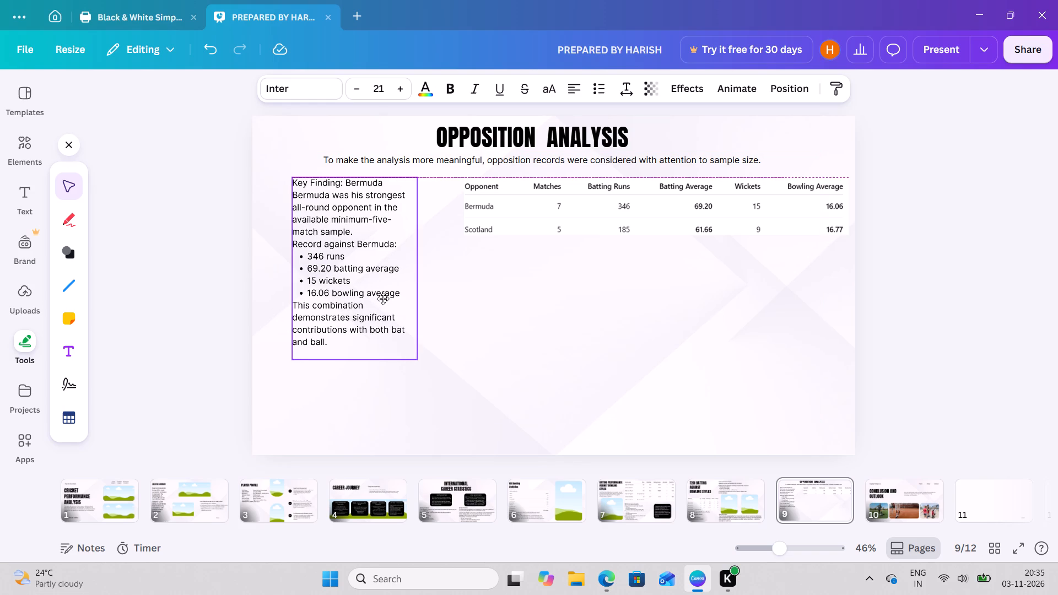
pyautogui.moveTo(383, 299); pyautogui.dragTo(386, 306)
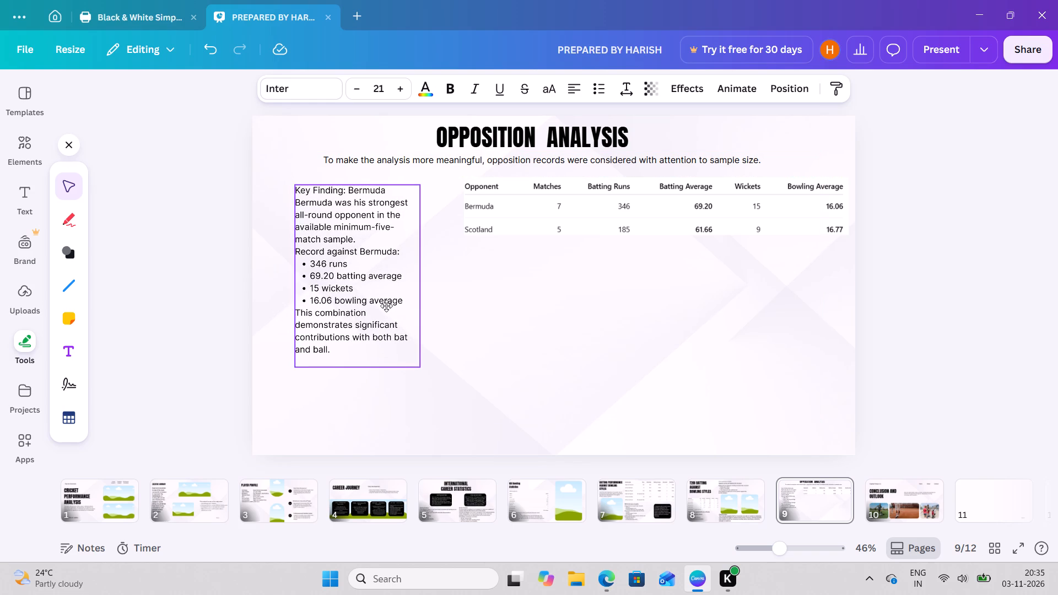
pyautogui.moveTo(386, 306); pyautogui.dragTo(390, 365)
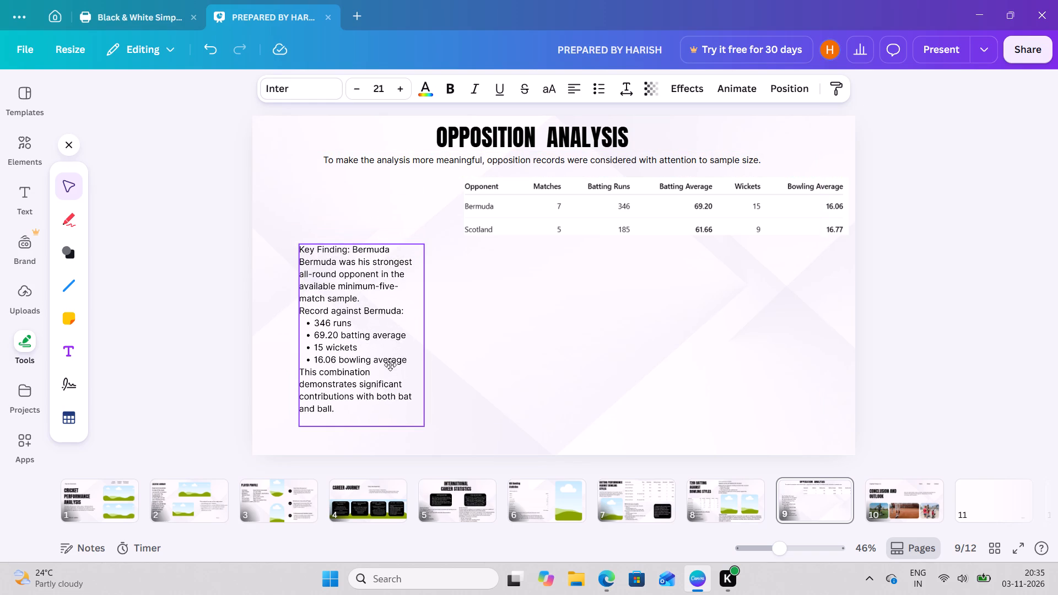
pyautogui.moveTo(390, 365); pyautogui.dragTo(368, 382)
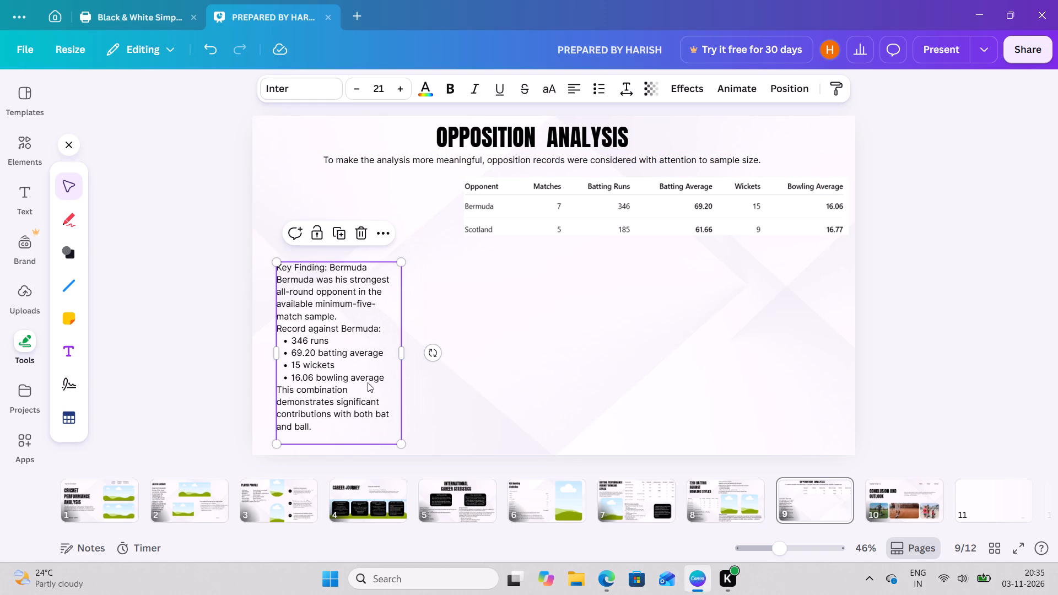
pyautogui.moveTo(400, 394); pyautogui.dragTo(503, 411)
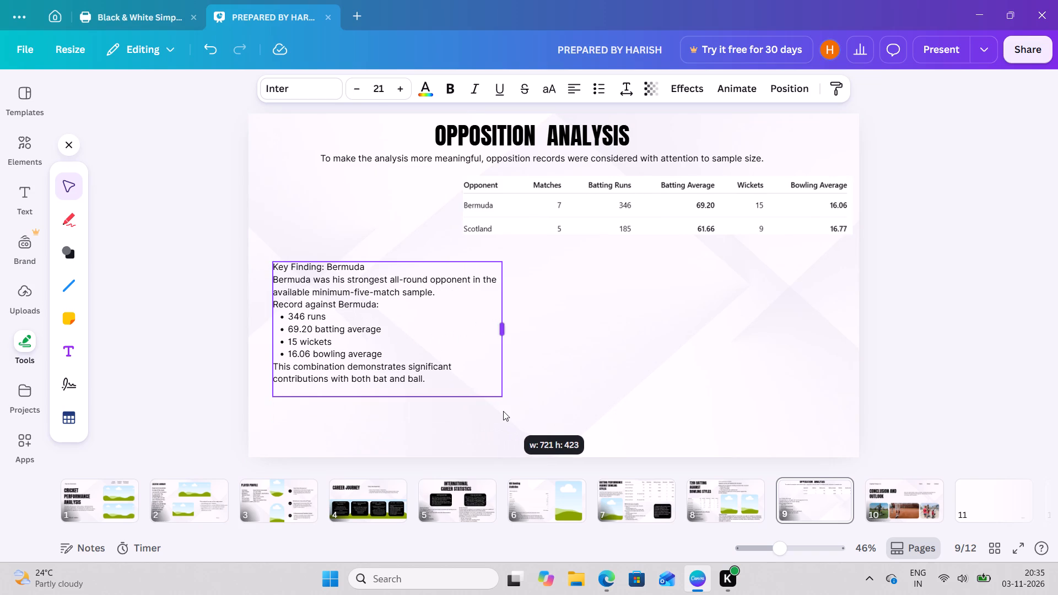
pyautogui.moveTo(503, 411); pyautogui.dragTo(528, 419)
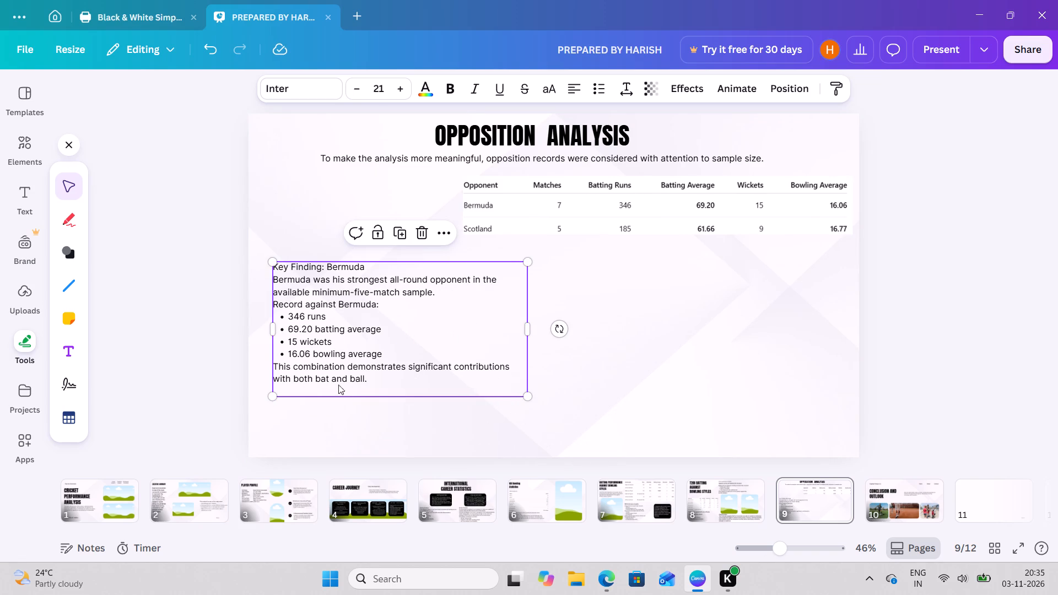
# Lower the Bermuda text box to the slide's bottom-left area, just above the bottom edge.
pyautogui.click(343, 354)
pyautogui.moveTo(343, 354); pyautogui.dragTo(354, 393)
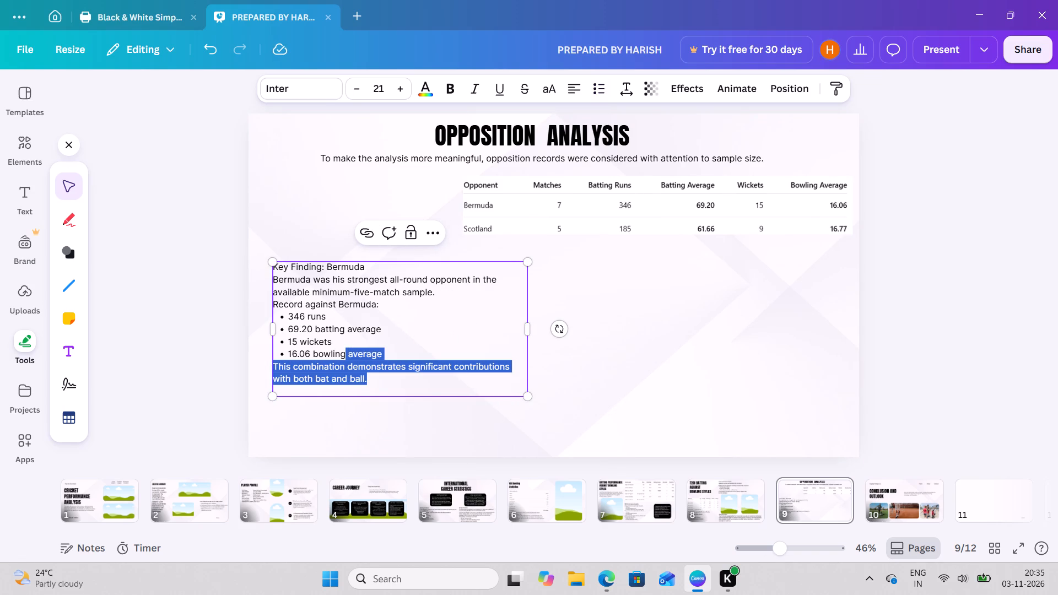
pyautogui.click(469, 462)
pyautogui.click(448, 440)
pyautogui.moveTo(448, 440); pyautogui.dragTo(384, 340)
pyautogui.click(417, 373)
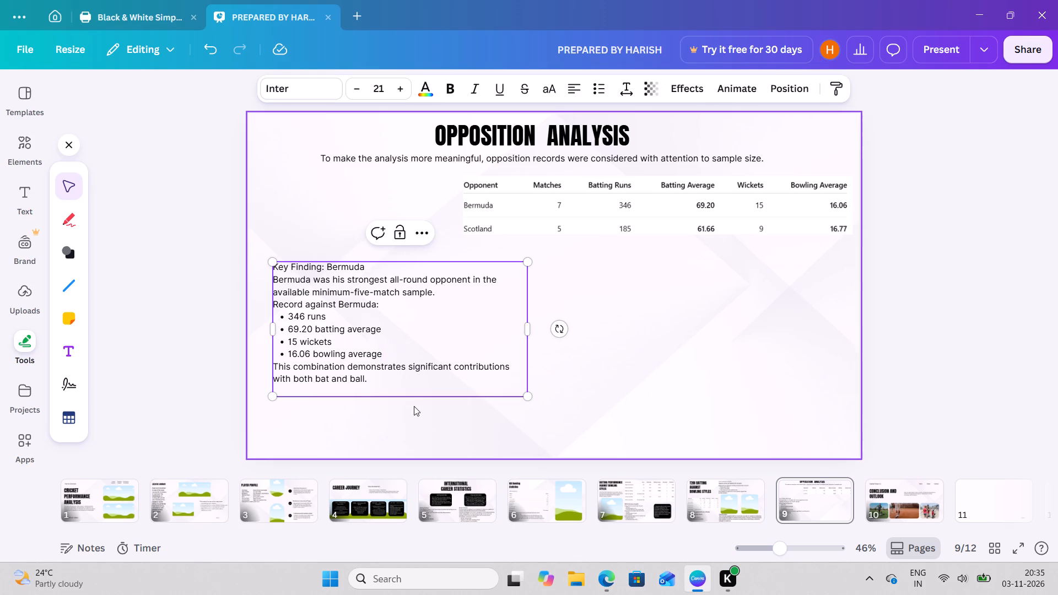
pyautogui.click(456, 415)
pyautogui.moveTo(452, 360); pyautogui.dragTo(449, 393)
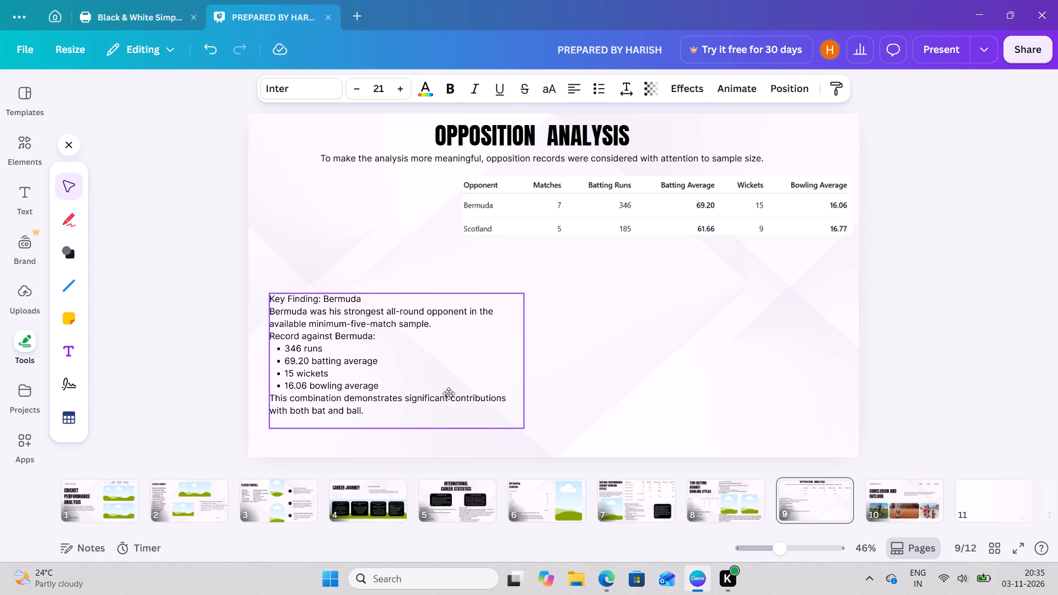
pyautogui.moveTo(449, 393); pyautogui.dragTo(446, 413)
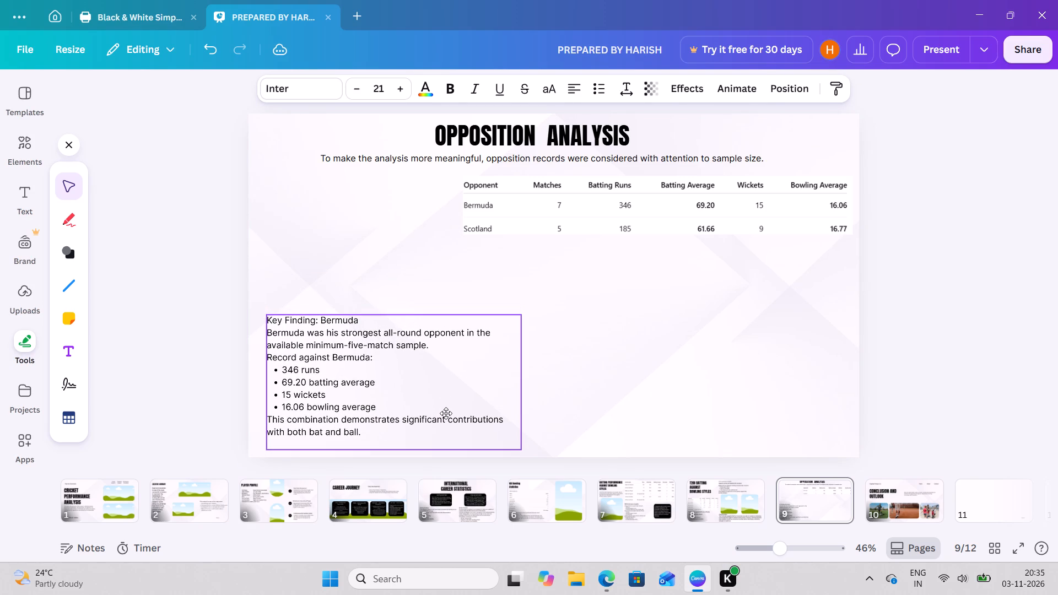
pyautogui.moveTo(446, 413); pyautogui.dragTo(449, 414)
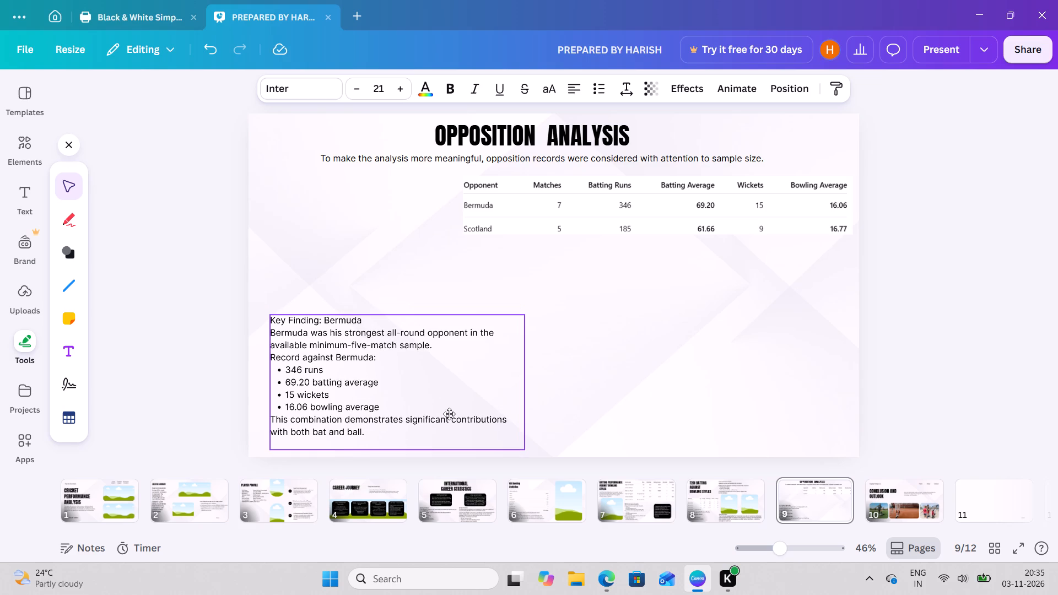
pyautogui.moveTo(449, 414); pyautogui.dragTo(446, 410)
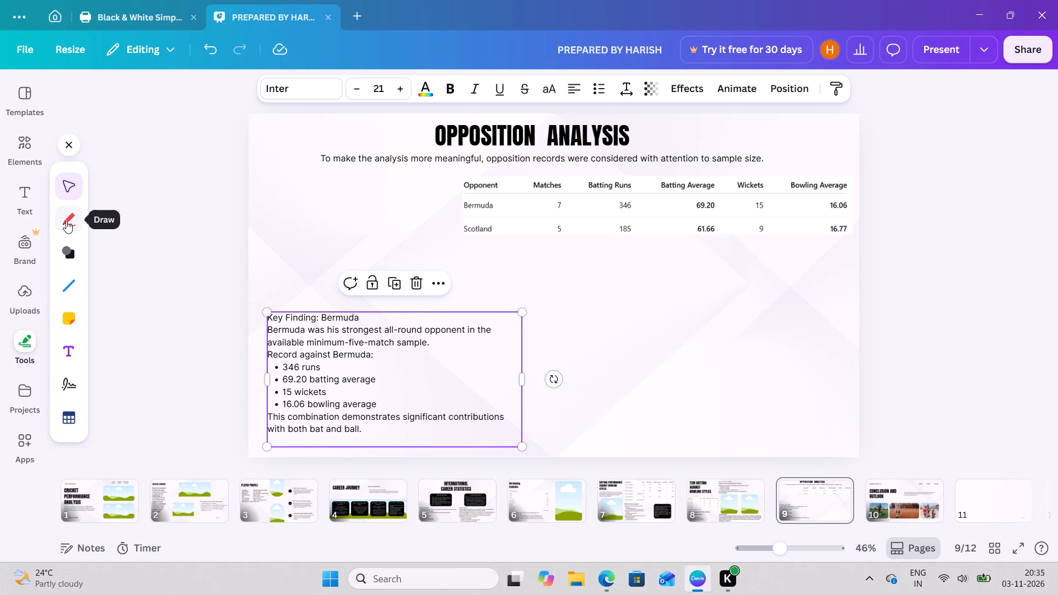
# Add the recently used rounded square shape to the Opposition Analysis slide and collapse the elements library.
pyautogui.click(10, 147)
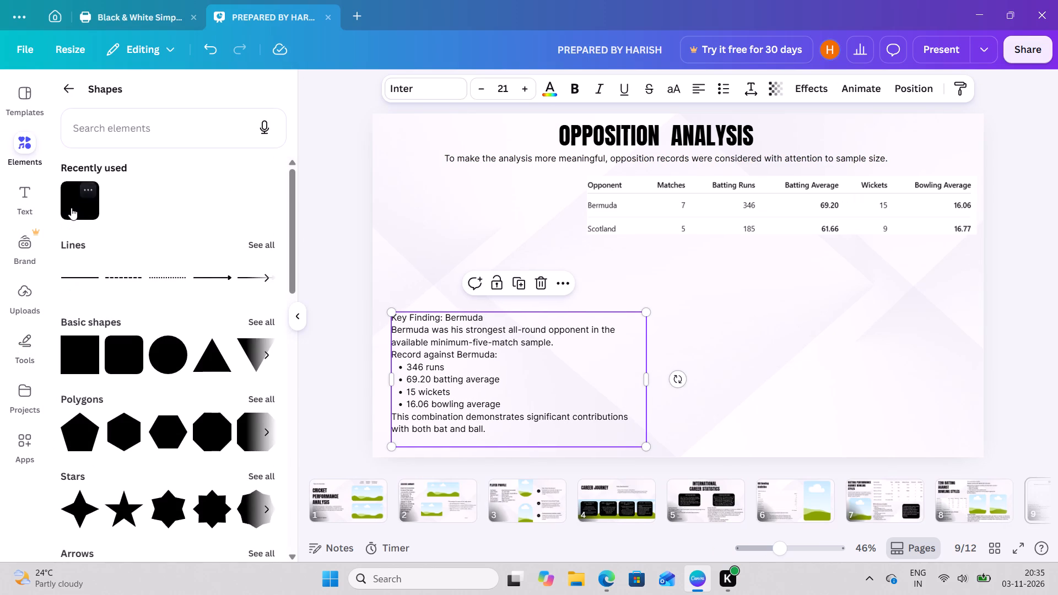
pyautogui.click(71, 207)
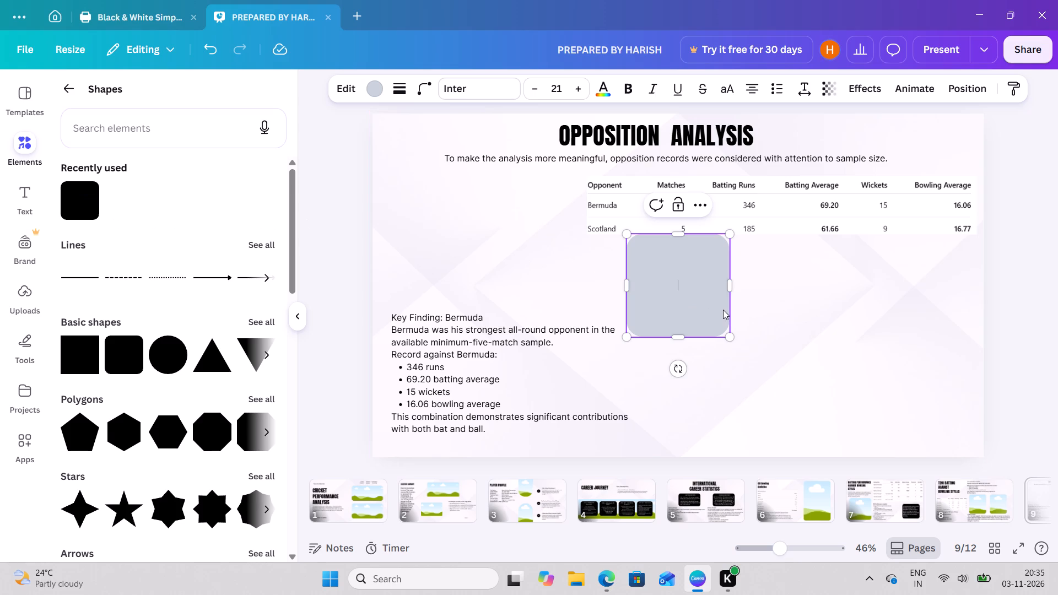
pyautogui.doubleClick(723, 310)
pyautogui.moveTo(831, 323); pyautogui.dragTo(521, 414)
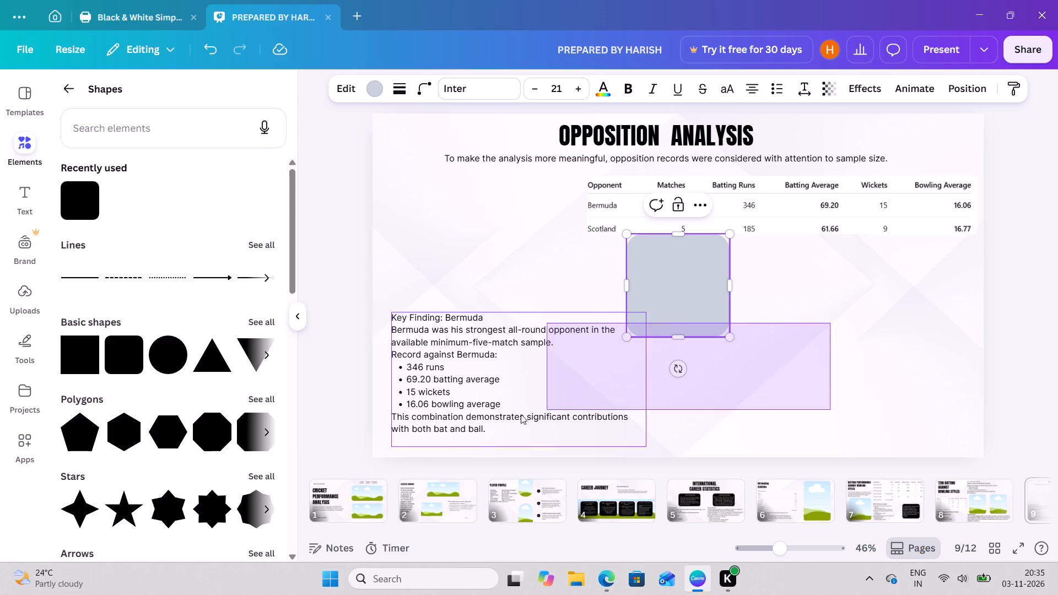
pyautogui.moveTo(521, 414); pyautogui.dragTo(1057, 356)
pyautogui.click(1057, 356)
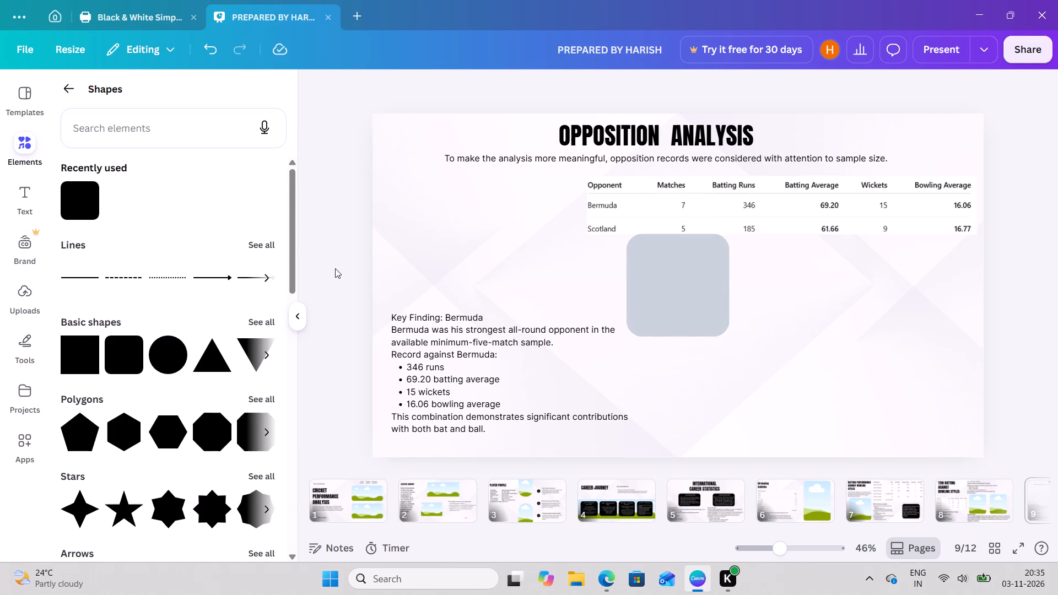
pyautogui.click(298, 316)
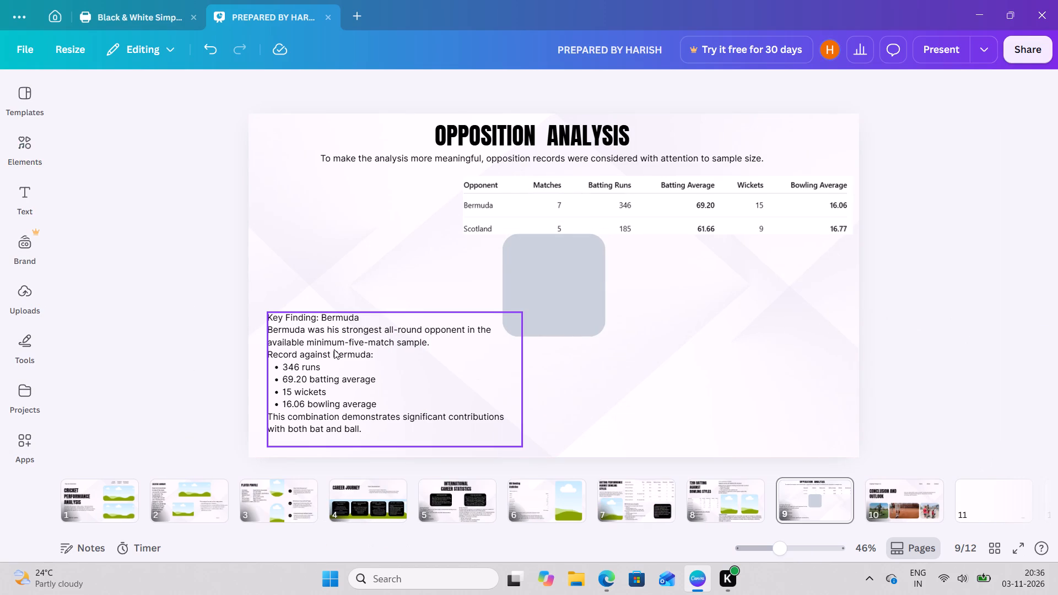
# Shift the Bermuda text box slightly lower so its last line sits just above the slide's bottom edge.
pyautogui.moveTo(333, 350); pyautogui.dragTo(321, 362)
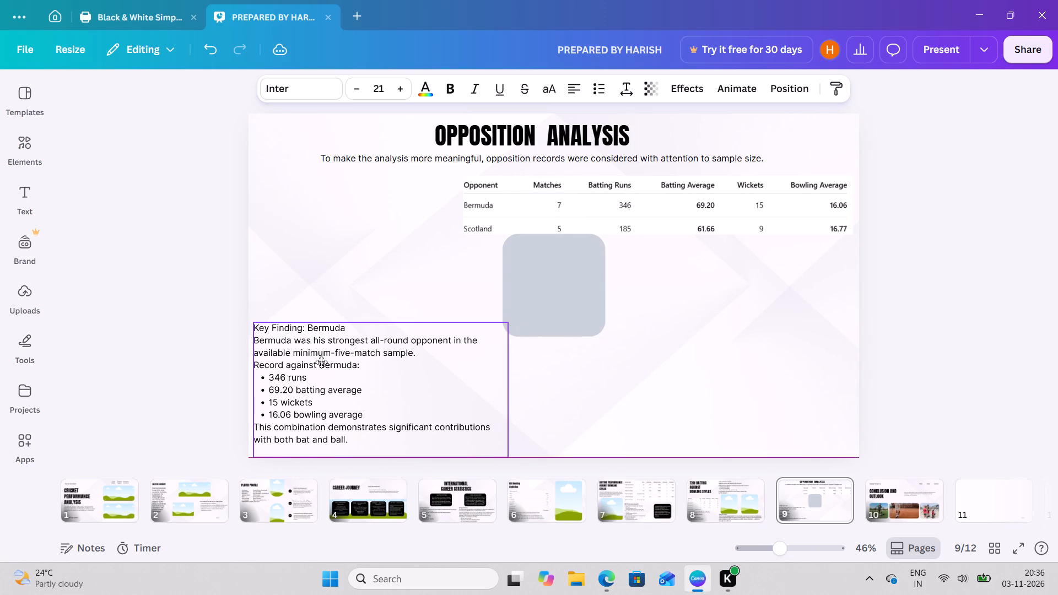
pyautogui.moveTo(321, 362); pyautogui.dragTo(330, 366)
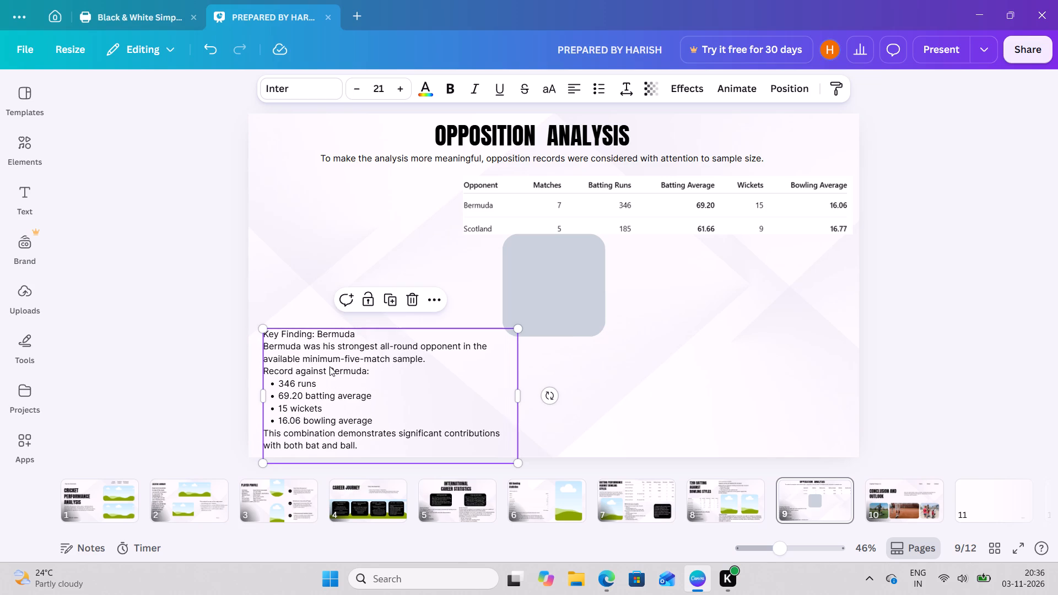
pyautogui.click(330, 366)
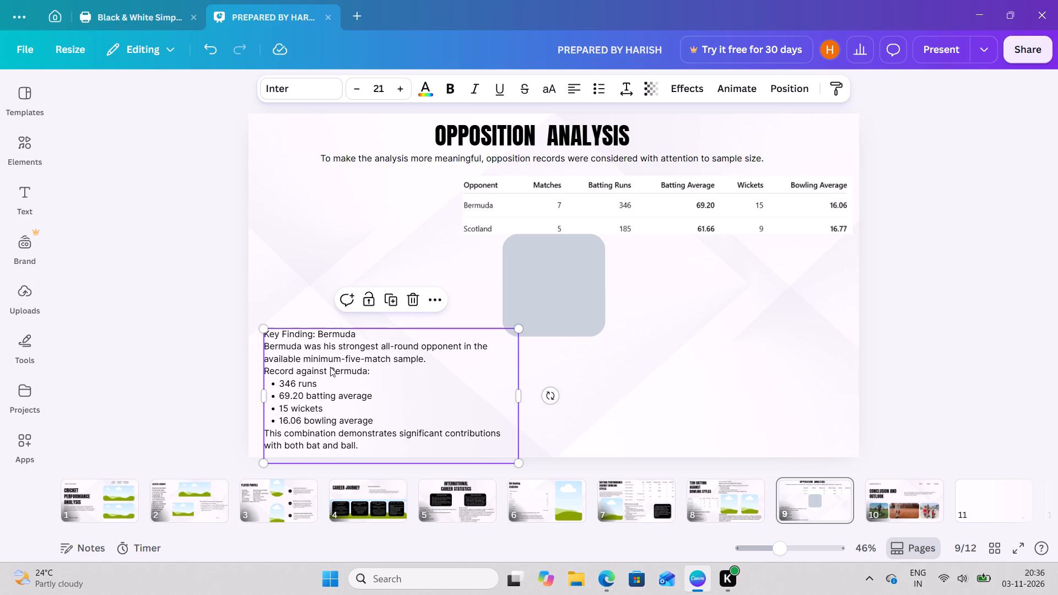
# Enlarge the rounded shape into a wider rectangle and place it beside the table, just above the Bermuda text.
pyautogui.click(555, 287)
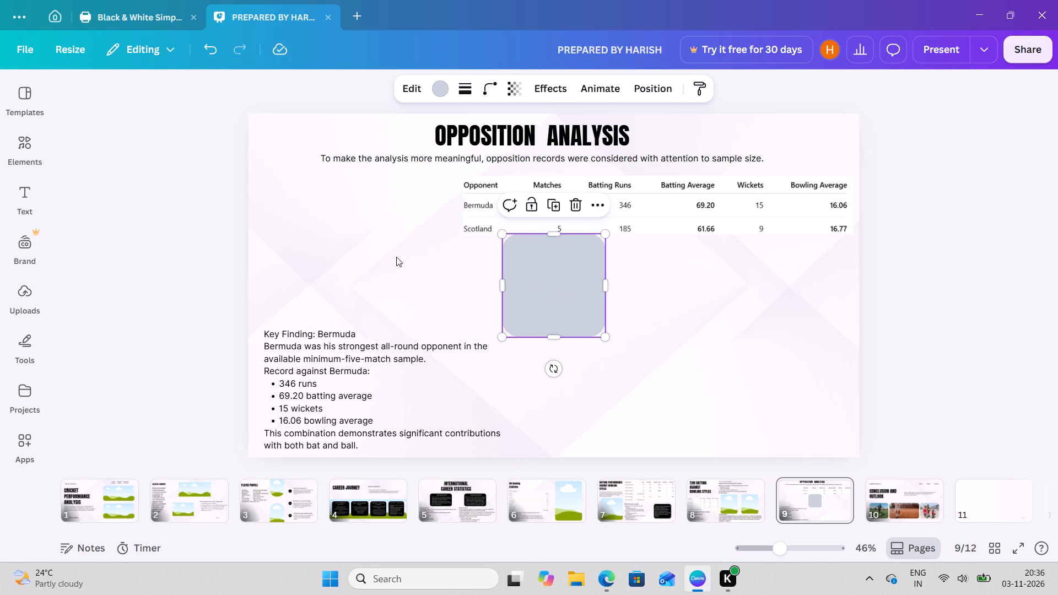
pyautogui.moveTo(606, 291); pyautogui.dragTo(628, 284)
pyautogui.click(649, 378)
pyautogui.moveTo(586, 312); pyautogui.dragTo(352, 251)
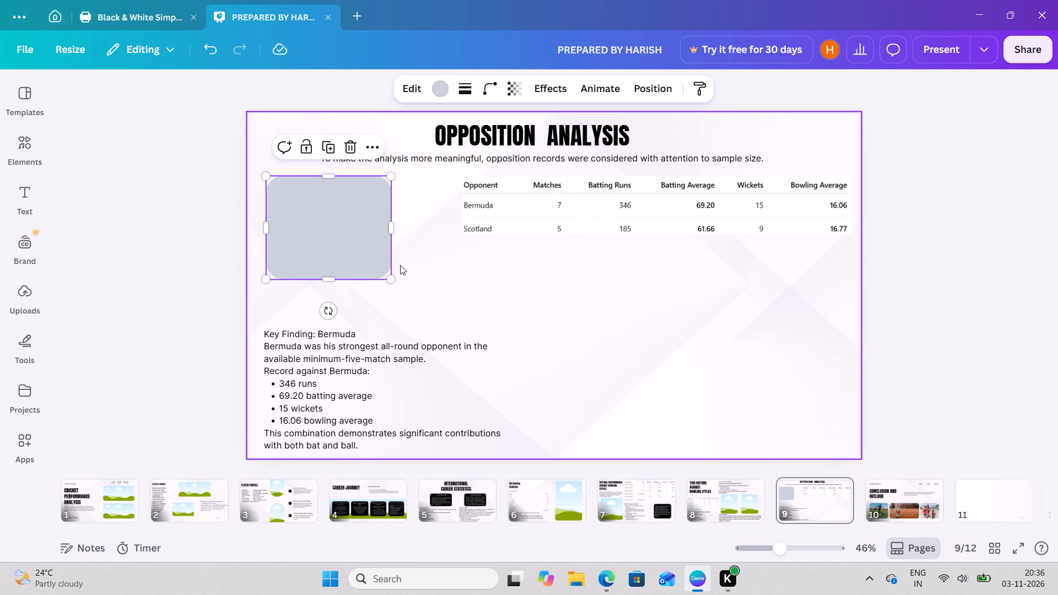
pyautogui.moveTo(393, 278); pyautogui.dragTo(422, 297)
pyautogui.moveTo(466, 252); pyautogui.dragTo(319, 245)
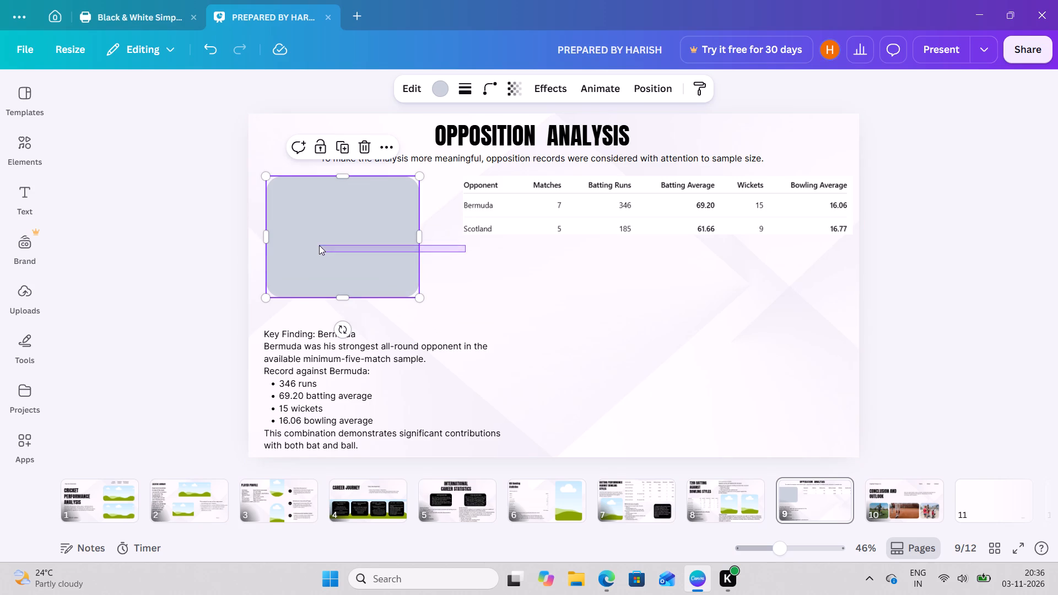
pyautogui.moveTo(319, 245); pyautogui.dragTo(491, 297)
pyautogui.click(491, 297)
pyautogui.moveTo(371, 266); pyautogui.dragTo(390, 282)
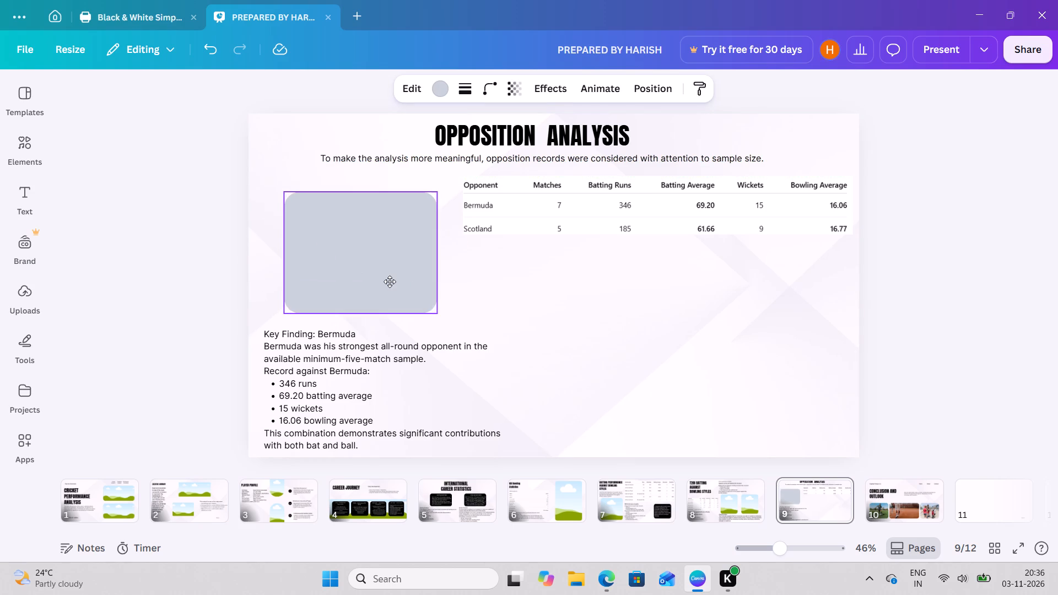
pyautogui.moveTo(390, 282); pyautogui.dragTo(388, 278)
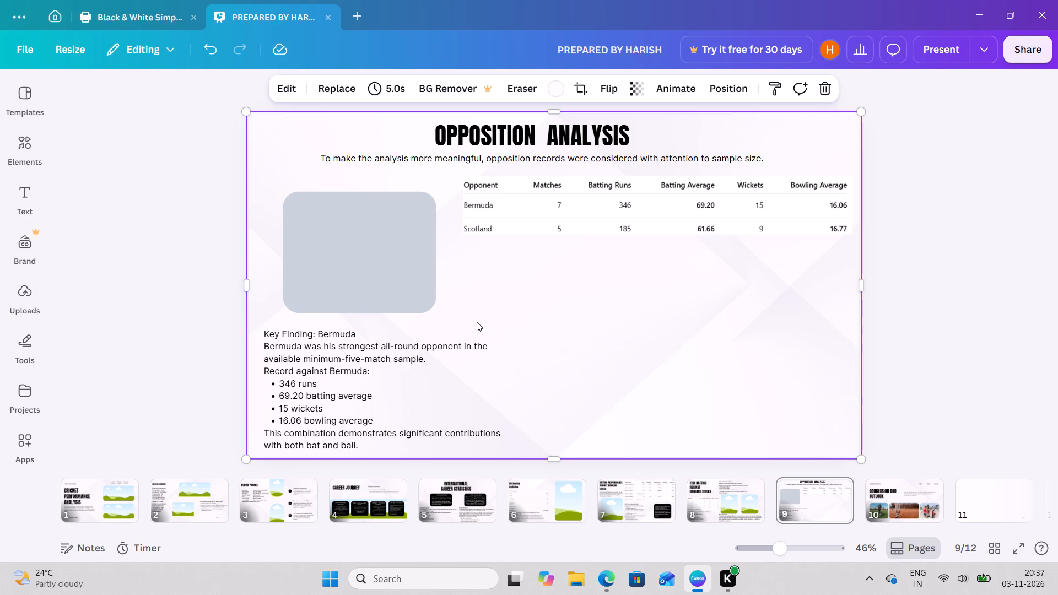
pyautogui.click(29, 347)
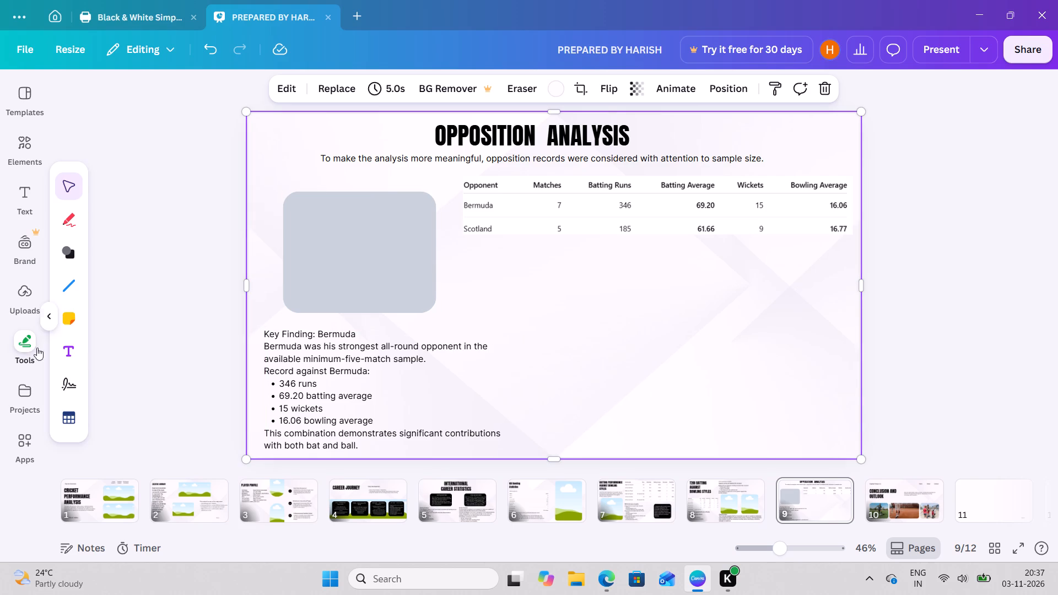
pyautogui.click(67, 364)
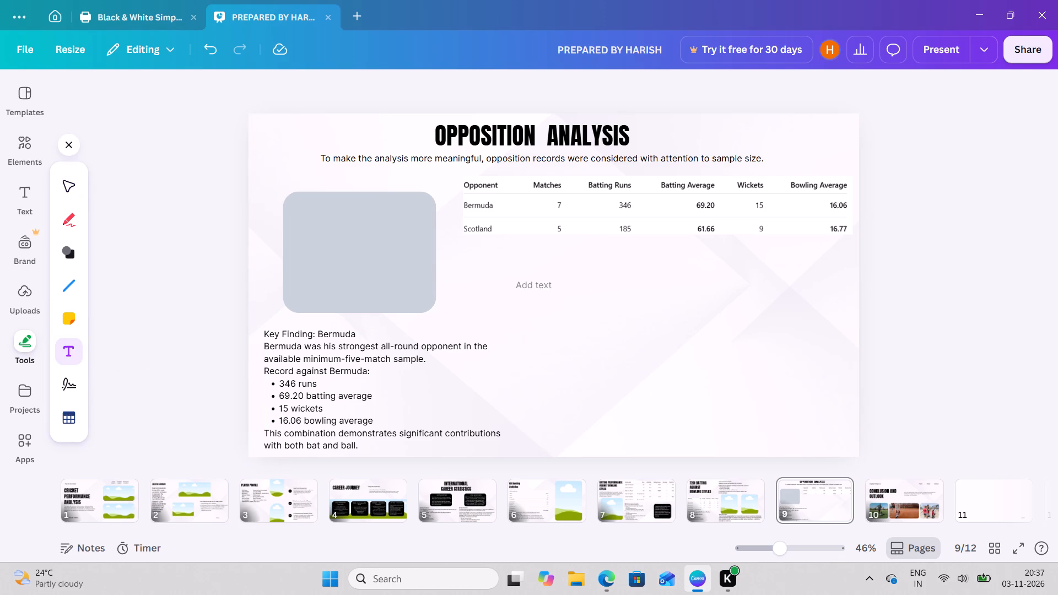
pyautogui.click(509, 256)
pyautogui.press('BackSpace')
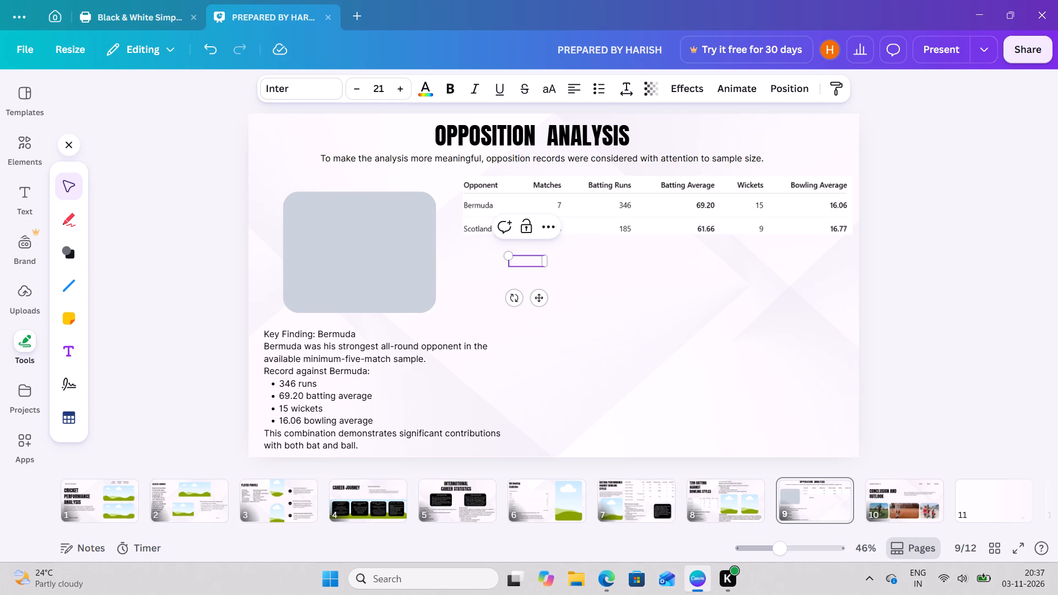
pyautogui.hotkey('ctrl', 'v')
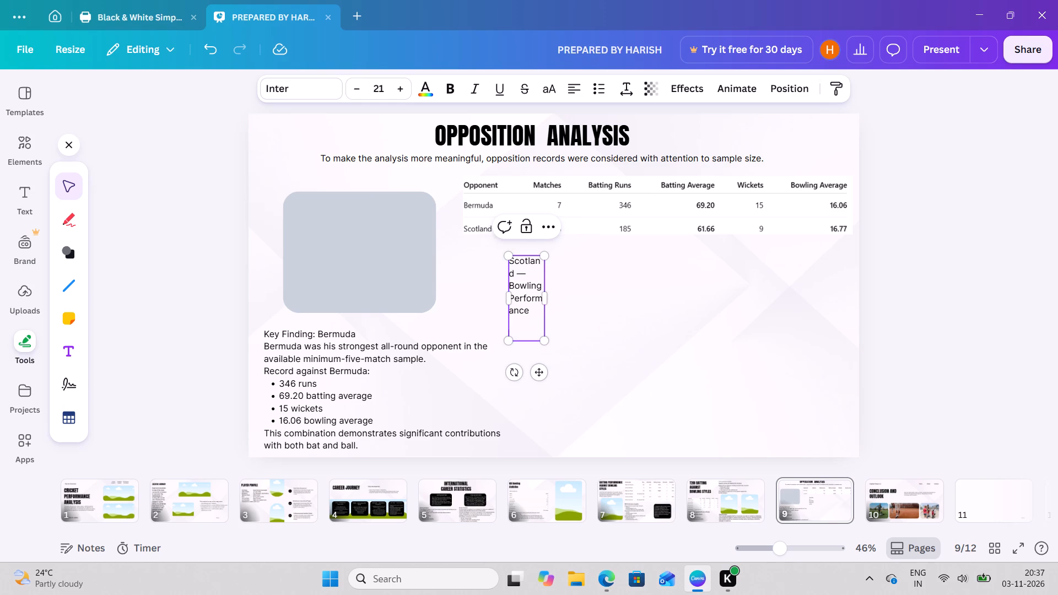
pyautogui.moveTo(550, 294); pyautogui.dragTo(658, 282)
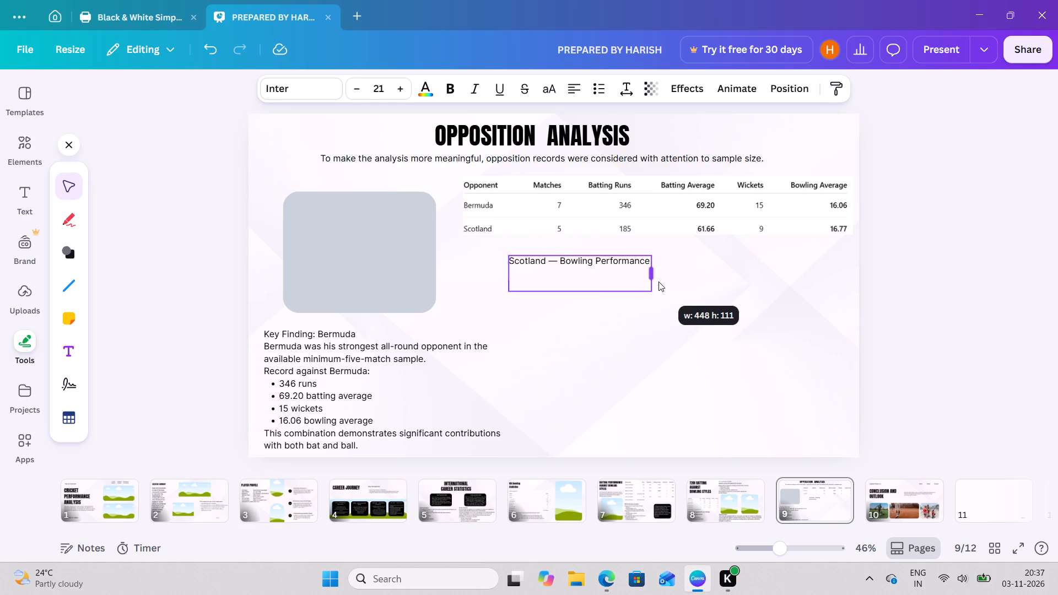
pyautogui.moveTo(658, 282); pyautogui.dragTo(693, 271)
# Shift the Scotland heading slightly left and up so it sits just under the table's Scotland row.
pyautogui.hscroll(-1, 668, 298)
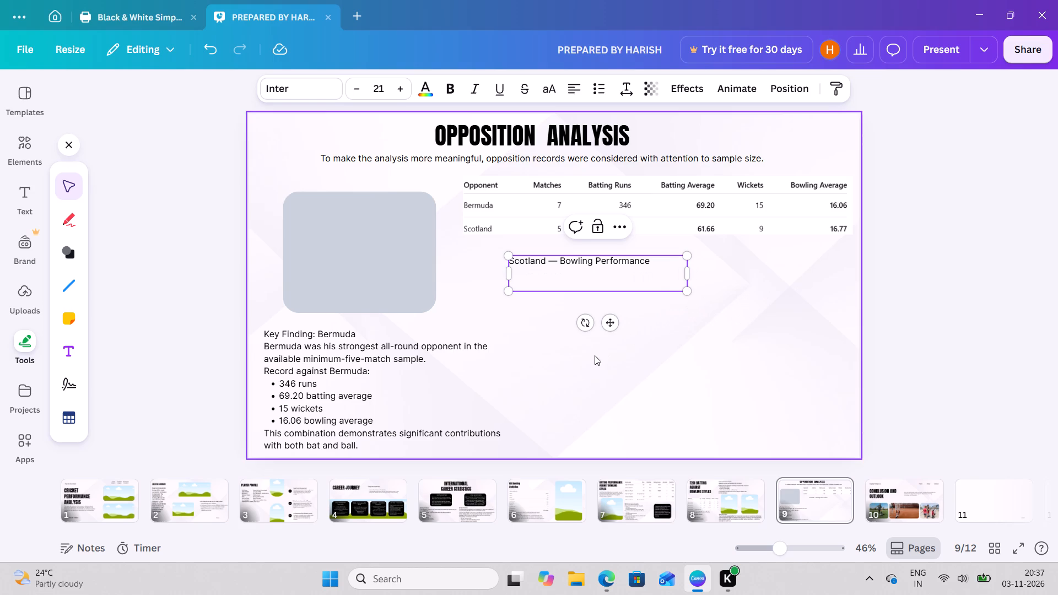
pyautogui.hscroll(-1, 595, 355)
pyautogui.moveTo(595, 355); pyautogui.dragTo(715, 335)
pyautogui.moveTo(715, 335); pyautogui.dragTo(579, 262)
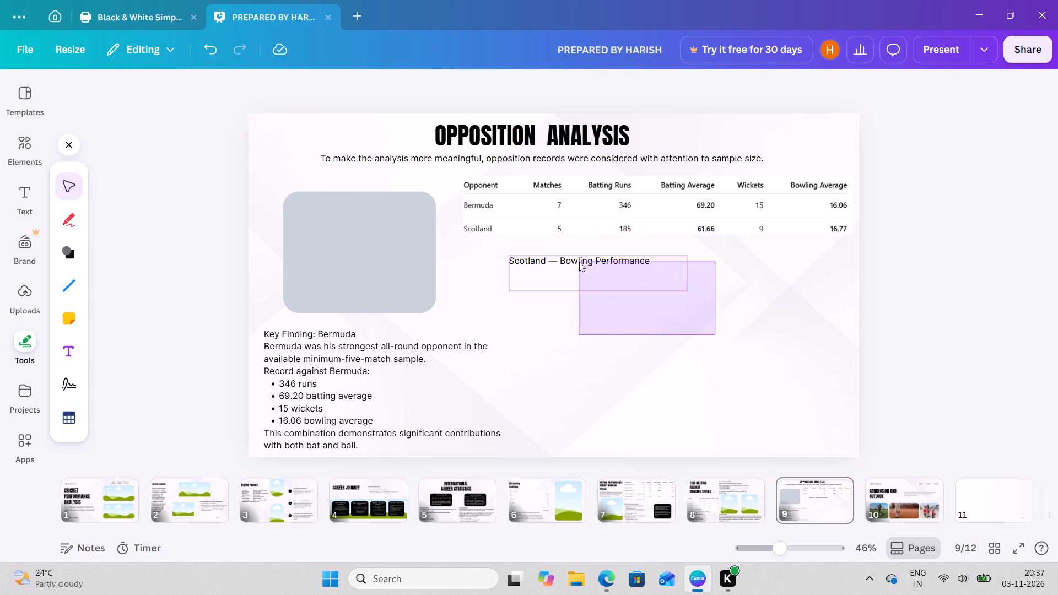
pyautogui.moveTo(579, 262); pyautogui.dragTo(703, 402)
pyautogui.click(703, 402)
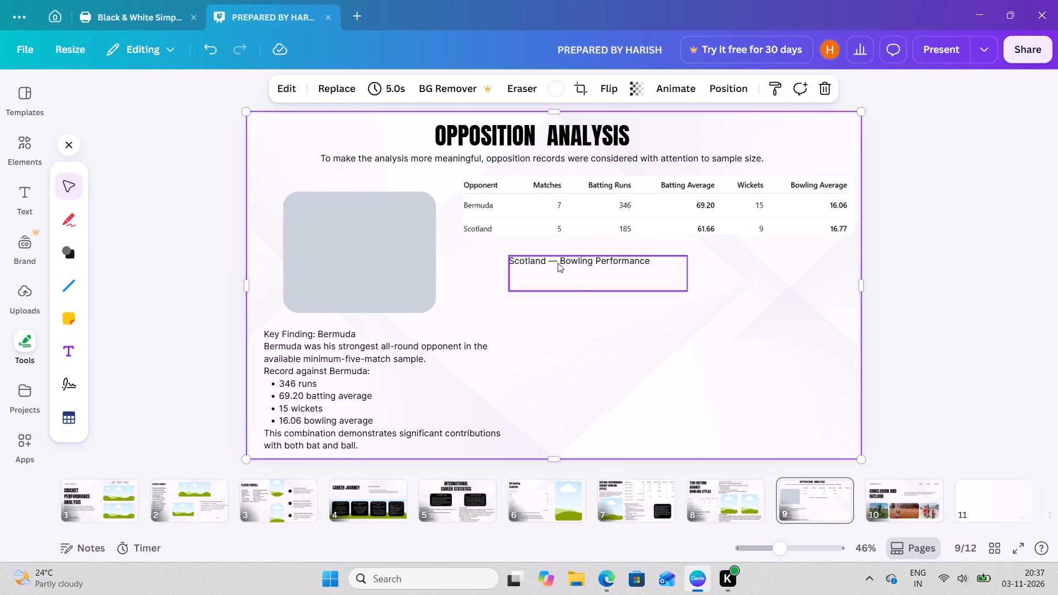
pyautogui.moveTo(558, 263); pyautogui.dragTo(529, 256)
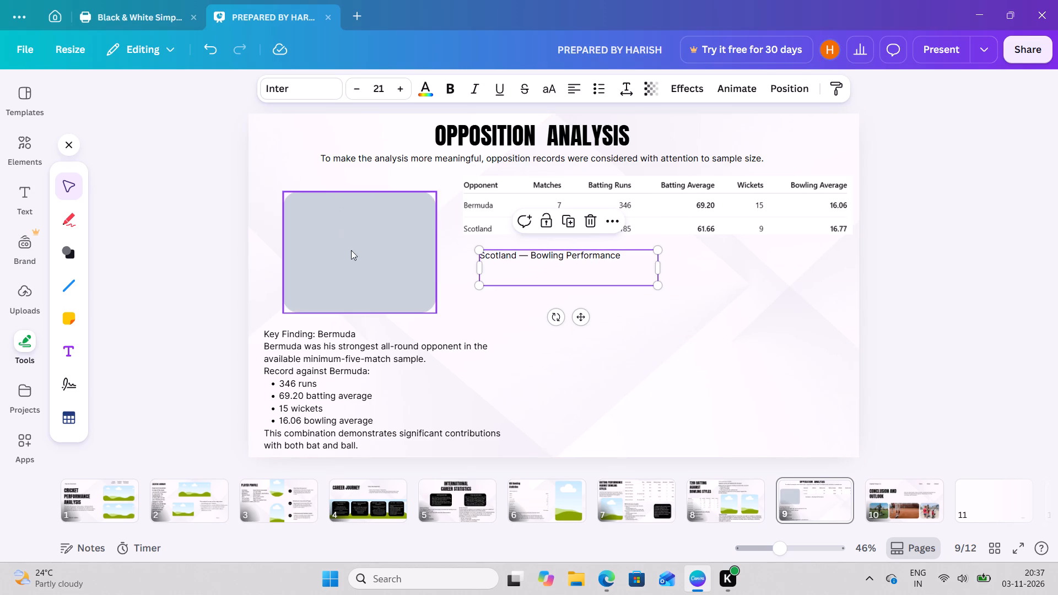
pyautogui.hscroll(-1, 339, 294)
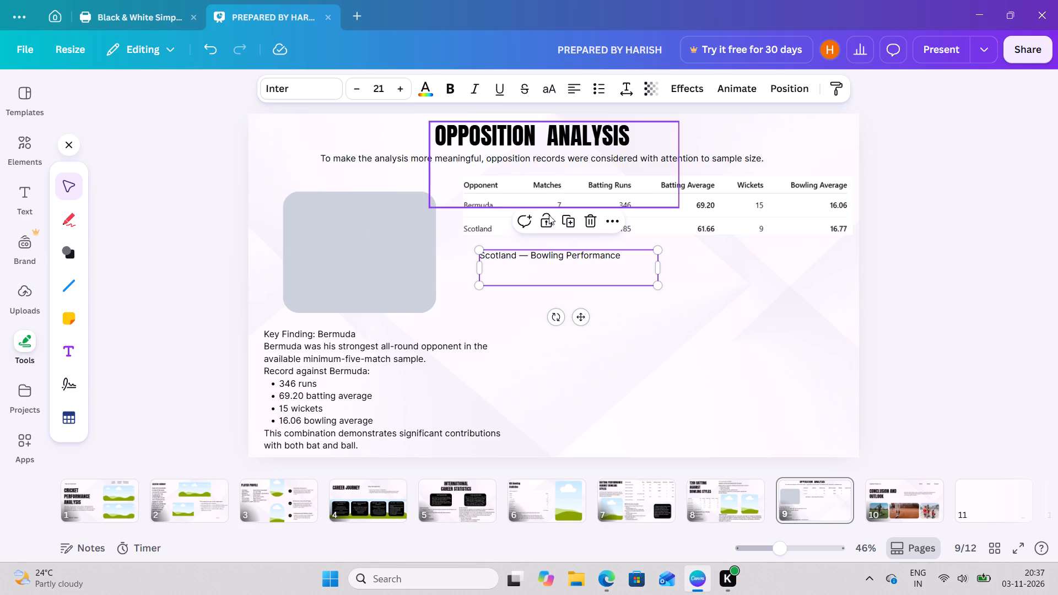
# Change the Scotland heading's font to Anton, matching the slide title.
pyautogui.click(531, 122)
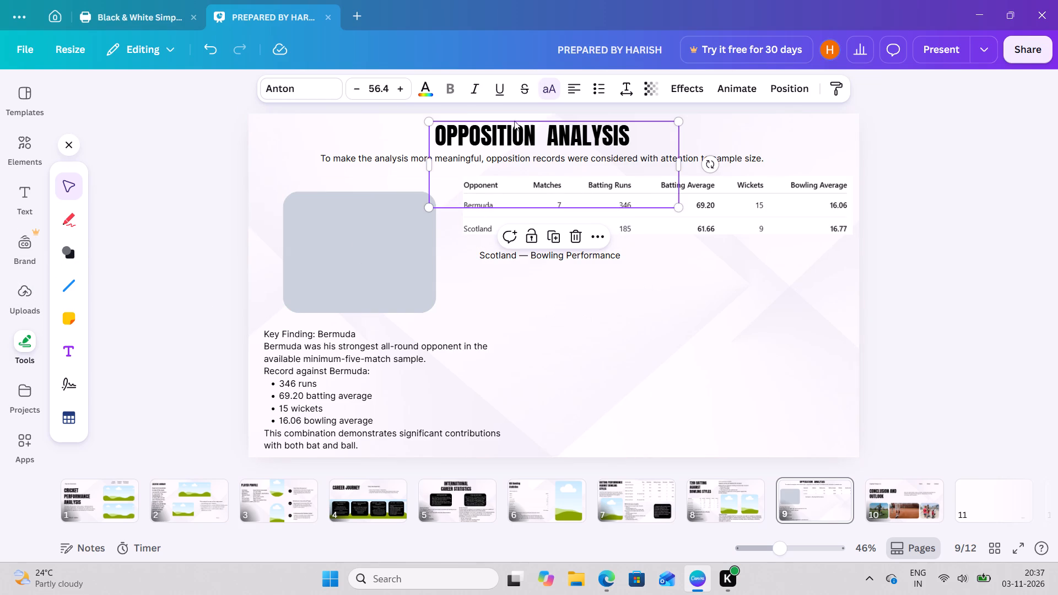
pyautogui.click(539, 269)
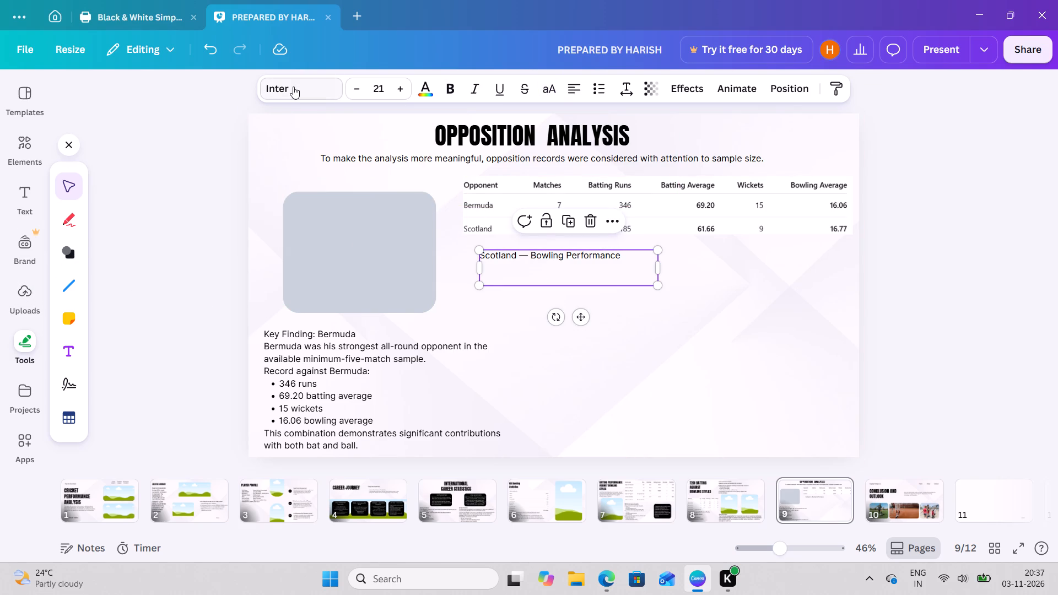
pyautogui.click(293, 86)
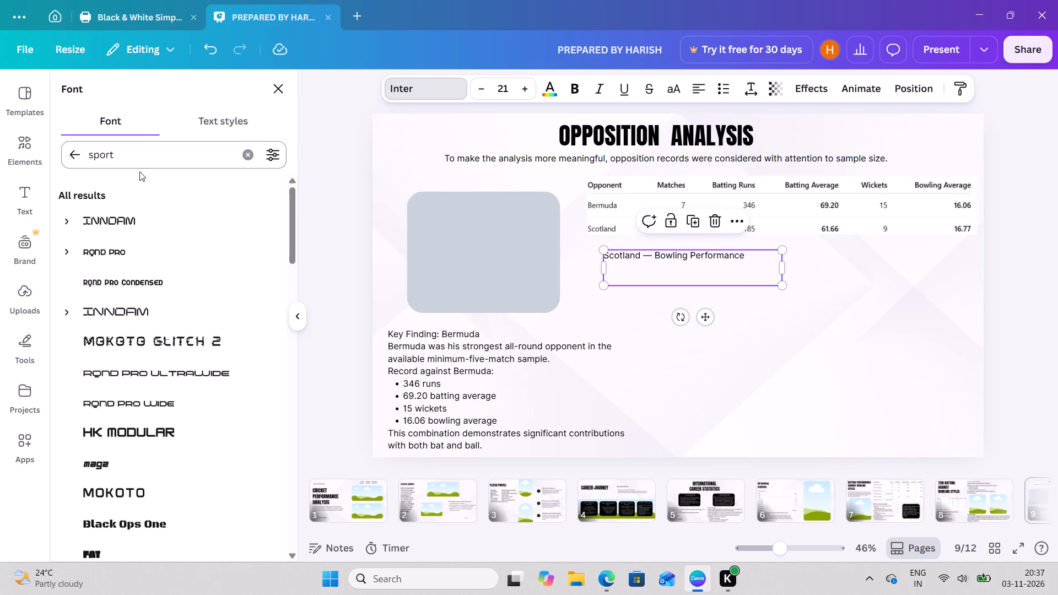
pyautogui.click(243, 157)
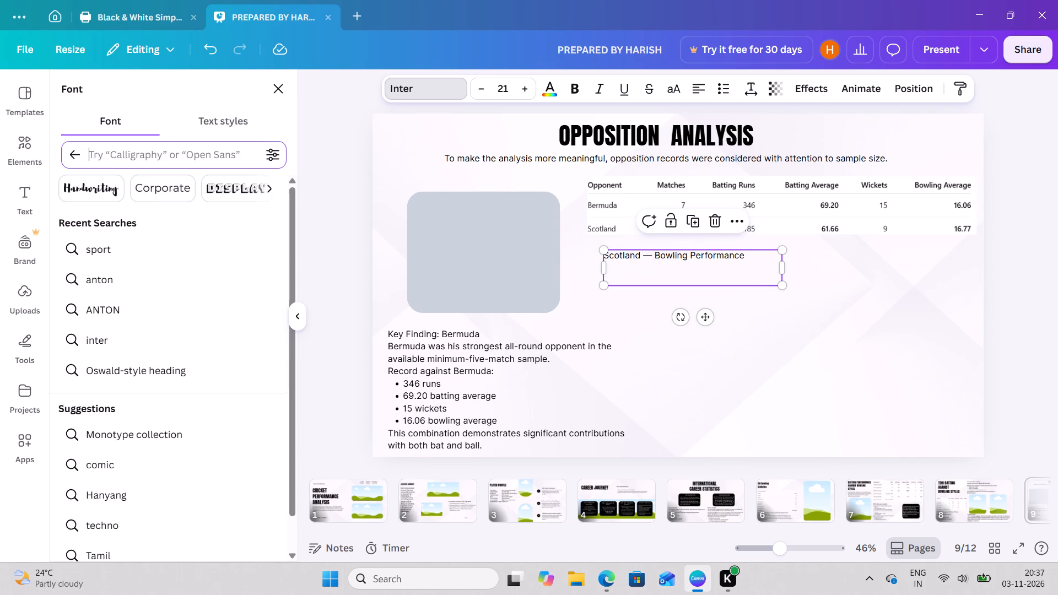
pyautogui.write('ant')
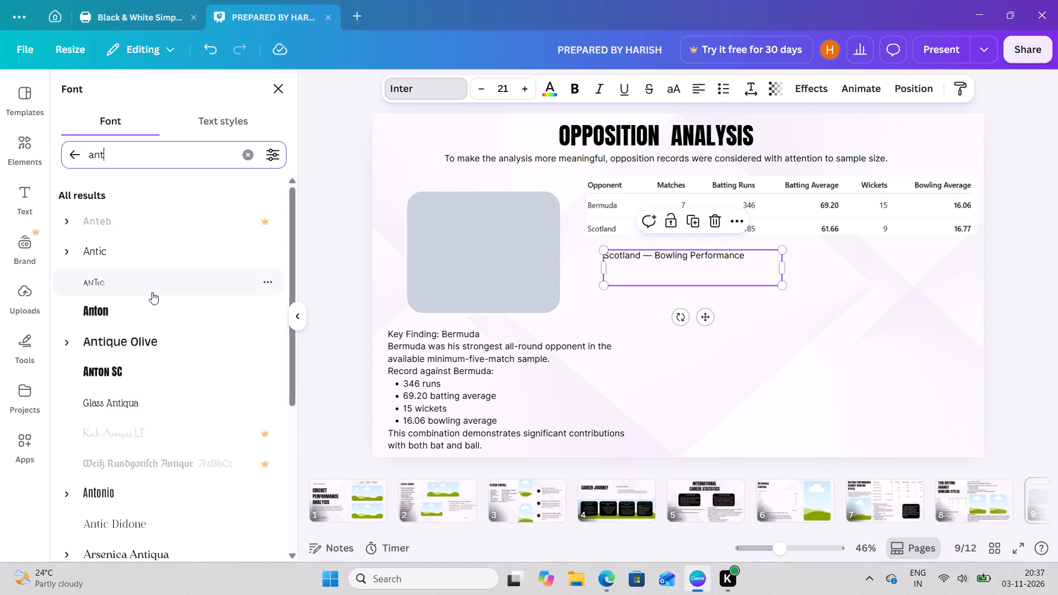
pyautogui.click(151, 307)
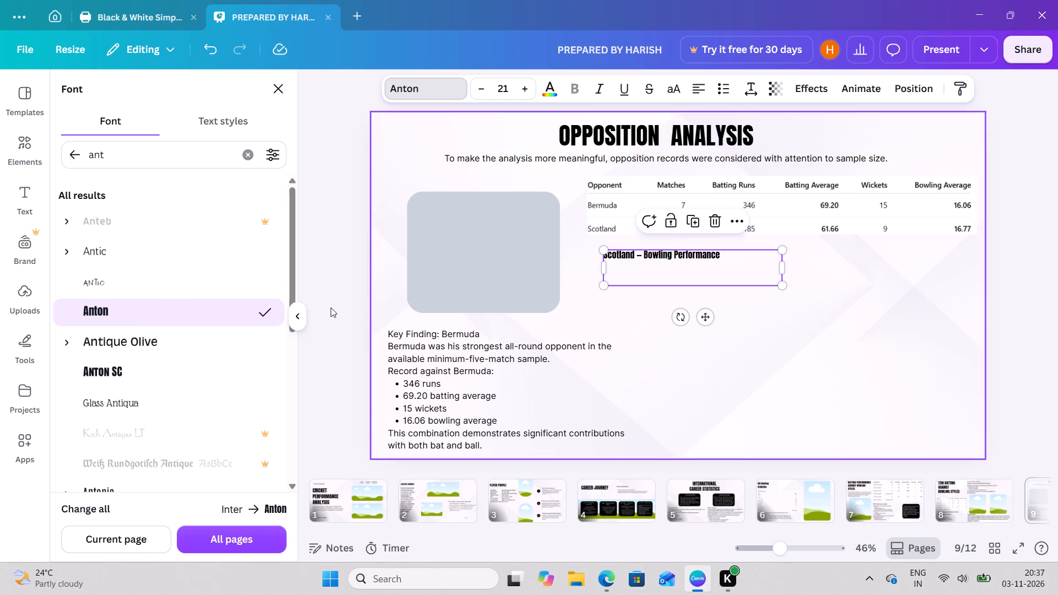
pyautogui.click(331, 306)
pyautogui.click(639, 321)
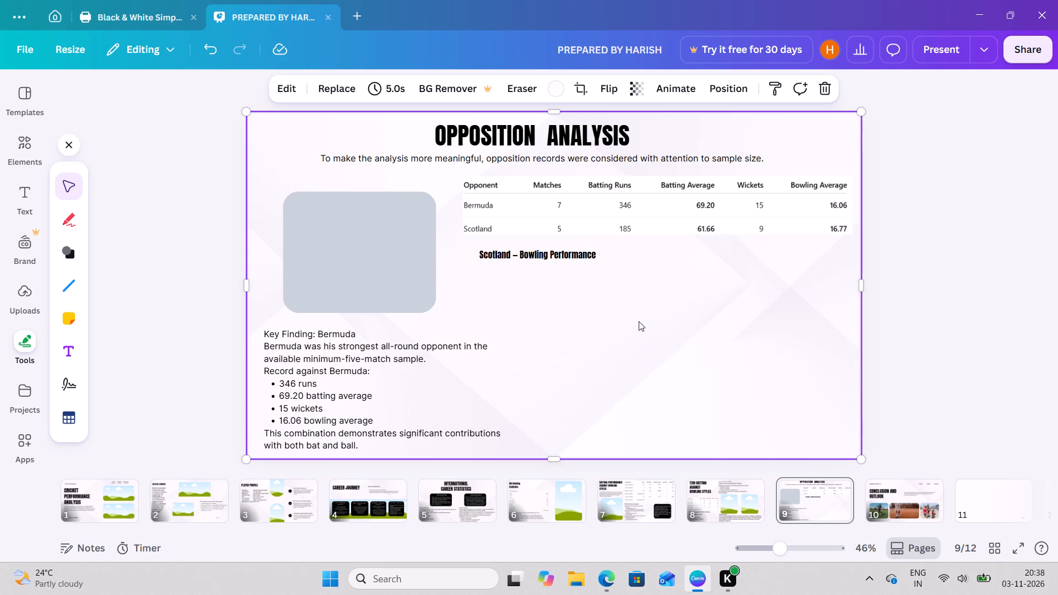
# Copy a screenshot of the Scotland bowling table from the ChatGPT conversation in Edge and return to Canva.
pyautogui.hotkey('alt', 'Tab')
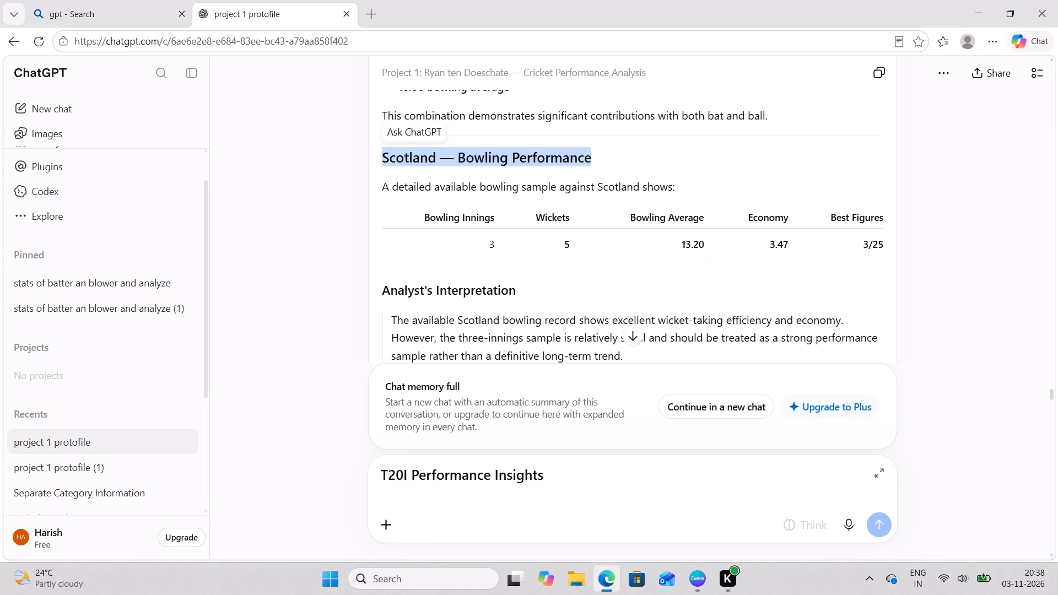
pyautogui.click(292, 251)
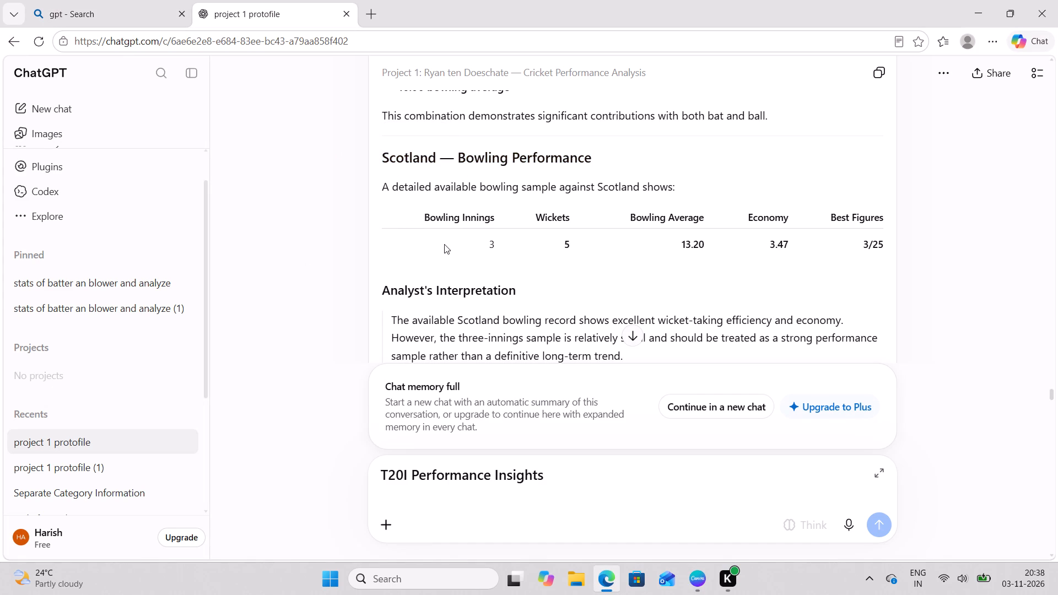
pyautogui.hotkey('ctrl', 'shift', 's')
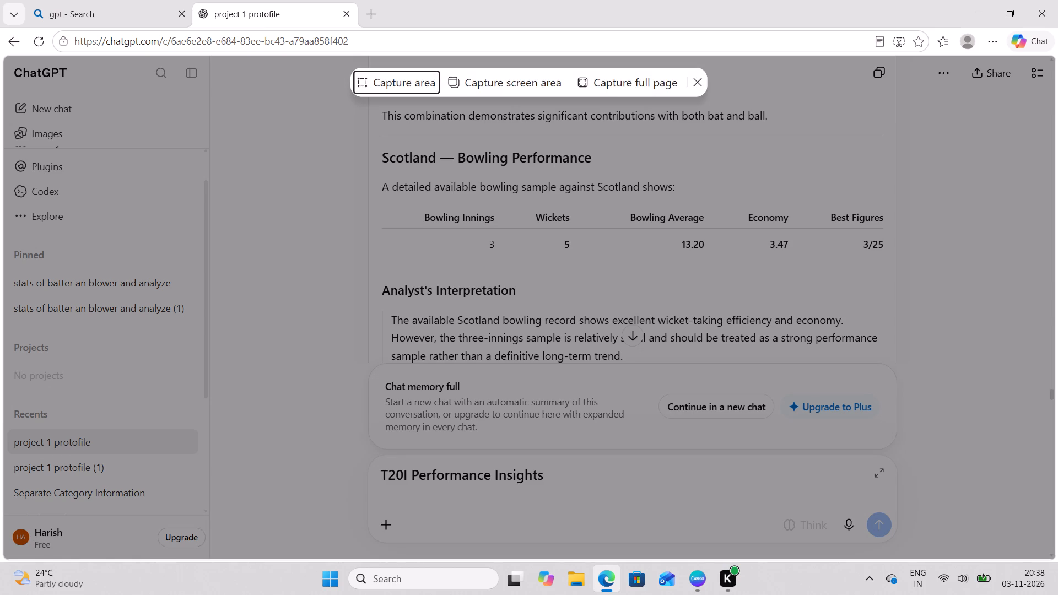
pyautogui.moveTo(385, 207); pyautogui.dragTo(895, 262)
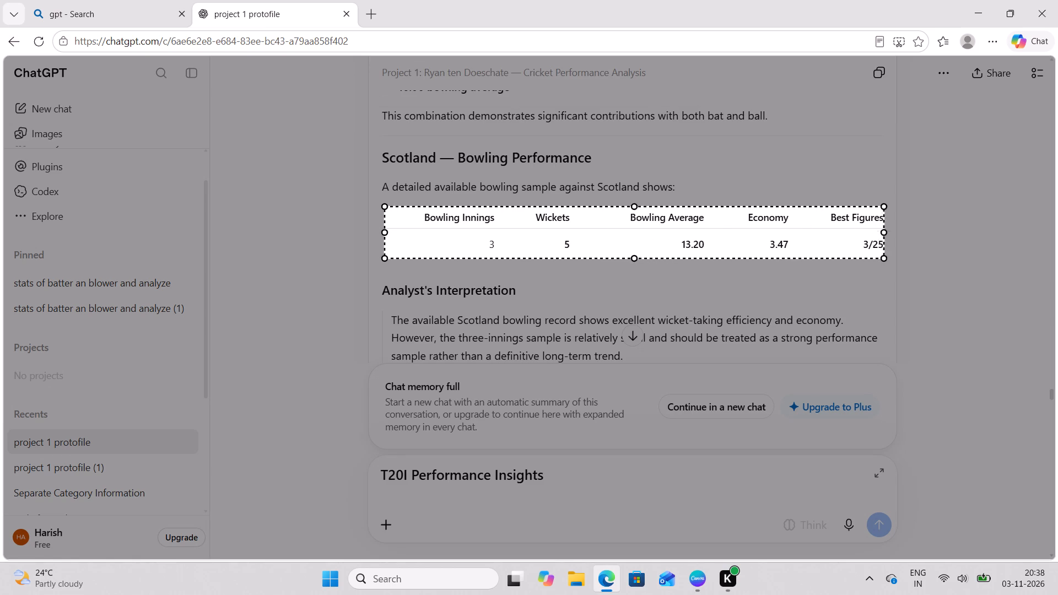
pyautogui.moveTo(895, 262); pyautogui.dragTo(897, 262)
pyautogui.click(643, 284)
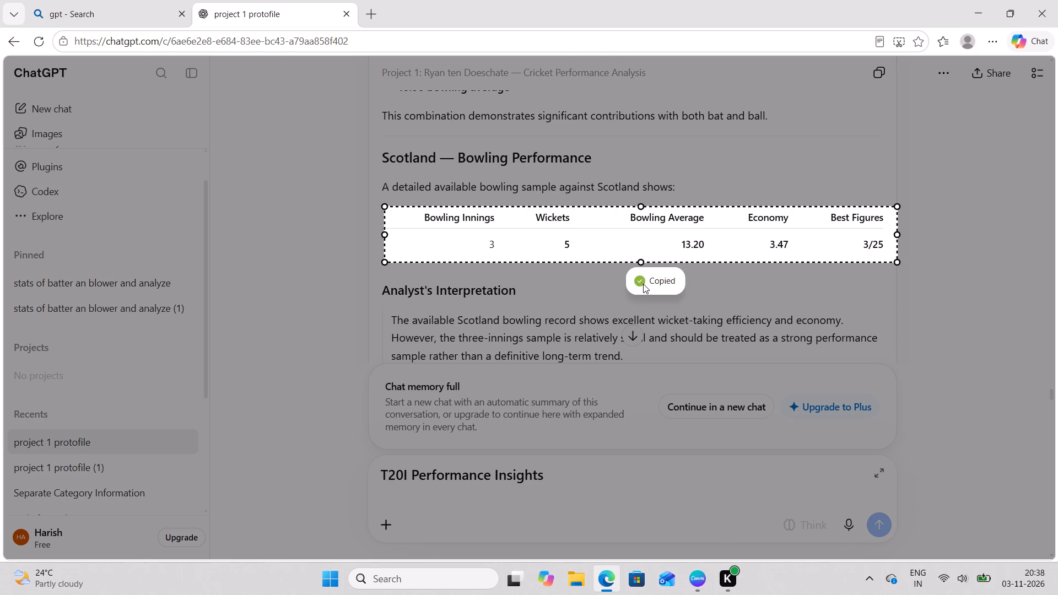
pyautogui.hotkey('alt', 'Tab')
# Paste the Scotland bowling table image onto the slide and shrink it proportionally until it clears the grey rounded shape.
pyautogui.hotkey('ctrl', 'v')
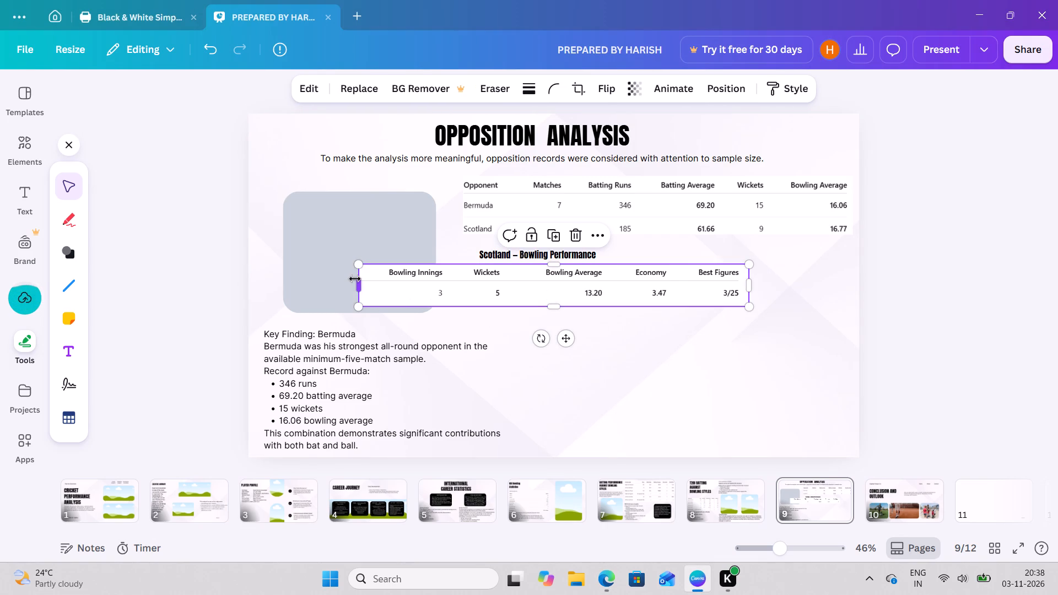
pyautogui.moveTo(358, 269); pyautogui.dragTo(391, 283)
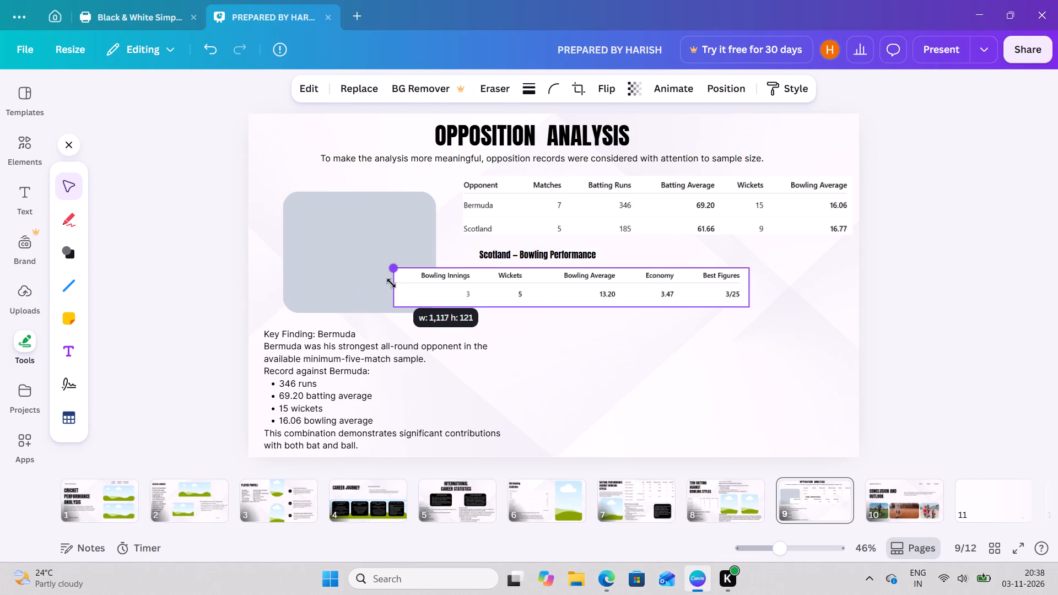
pyautogui.moveTo(391, 283); pyautogui.dragTo(487, 353)
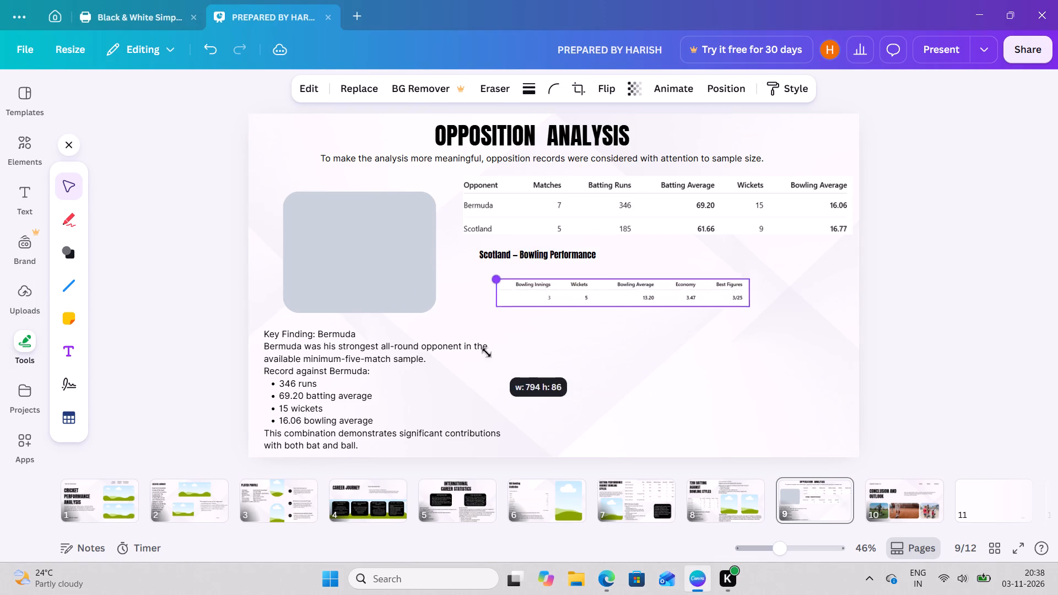
pyautogui.moveTo(487, 353); pyautogui.dragTo(450, 337)
pyautogui.click(621, 383)
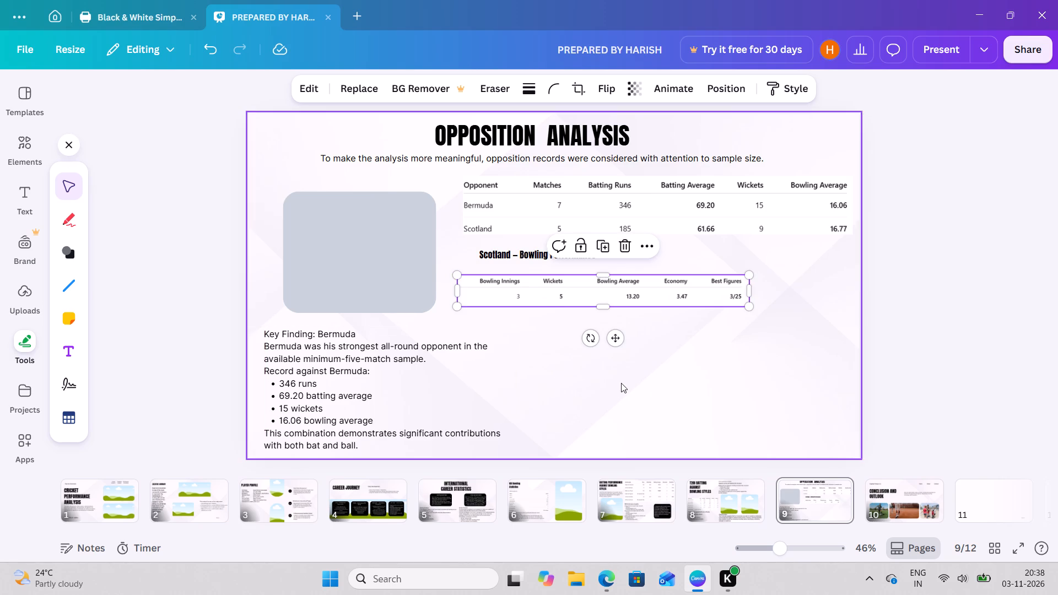
# Move the Scotland bowling table image directly beneath its heading, with its left edge aligned to the heading's start.
pyautogui.moveTo(672, 296); pyautogui.dragTo(694, 296)
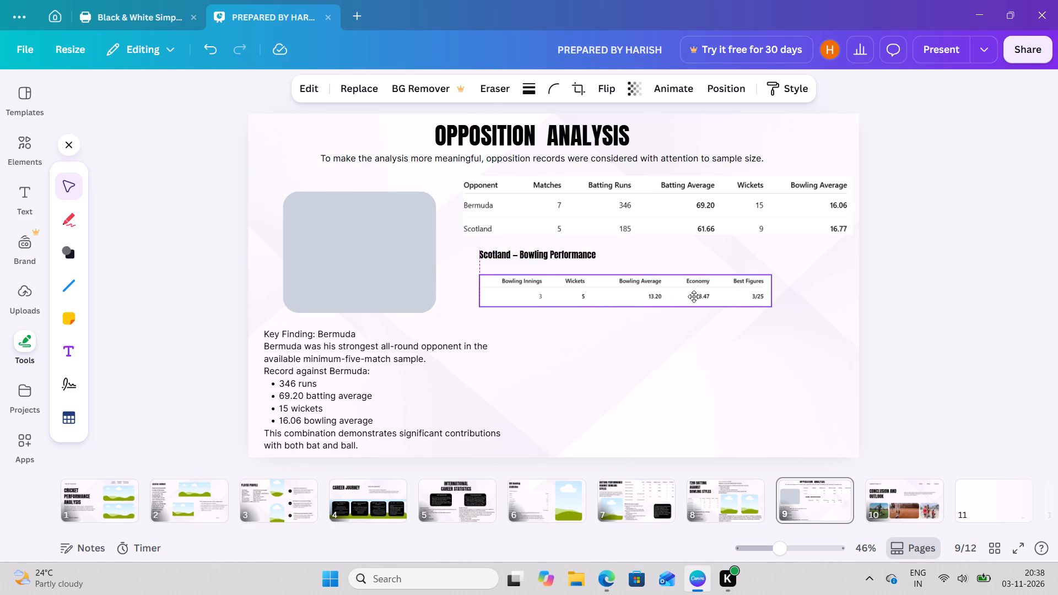
pyautogui.moveTo(694, 296); pyautogui.dragTo(690, 294)
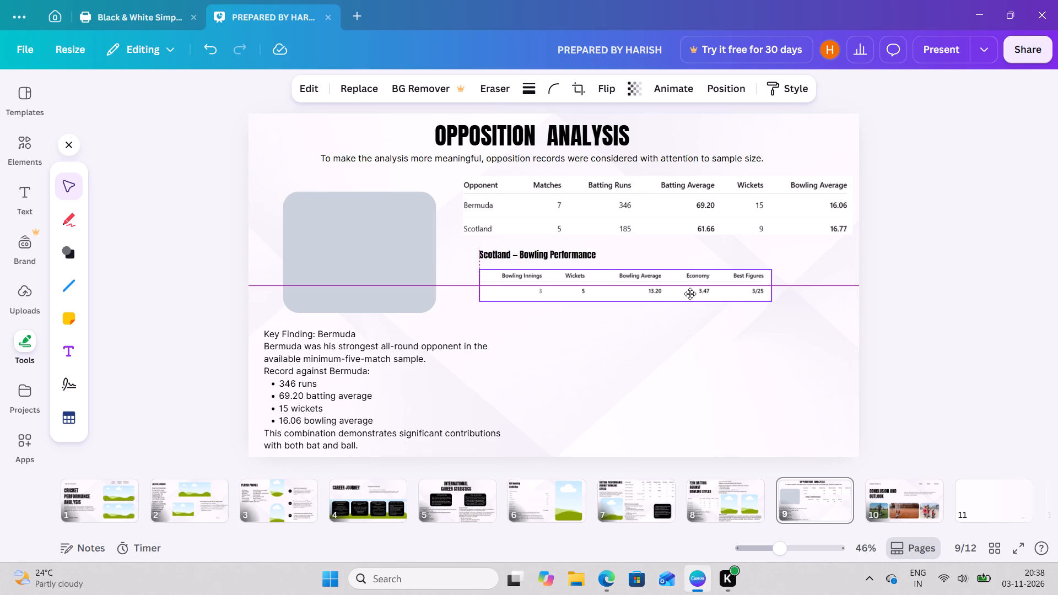
pyautogui.moveTo(690, 294); pyautogui.dragTo(693, 296)
pyautogui.click(693, 296)
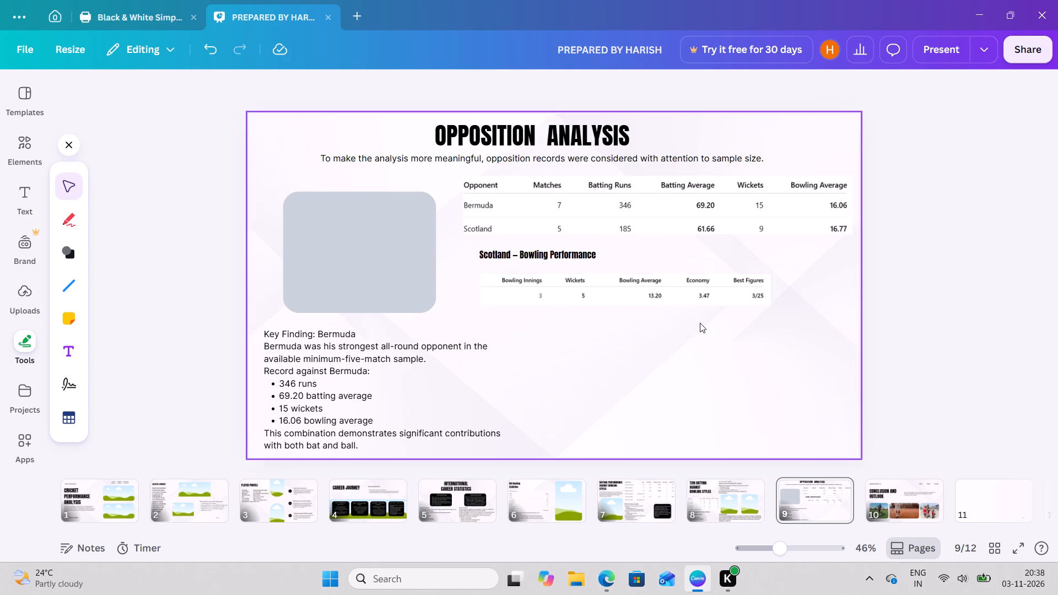
pyautogui.moveTo(664, 295); pyautogui.dragTo(664, 295)
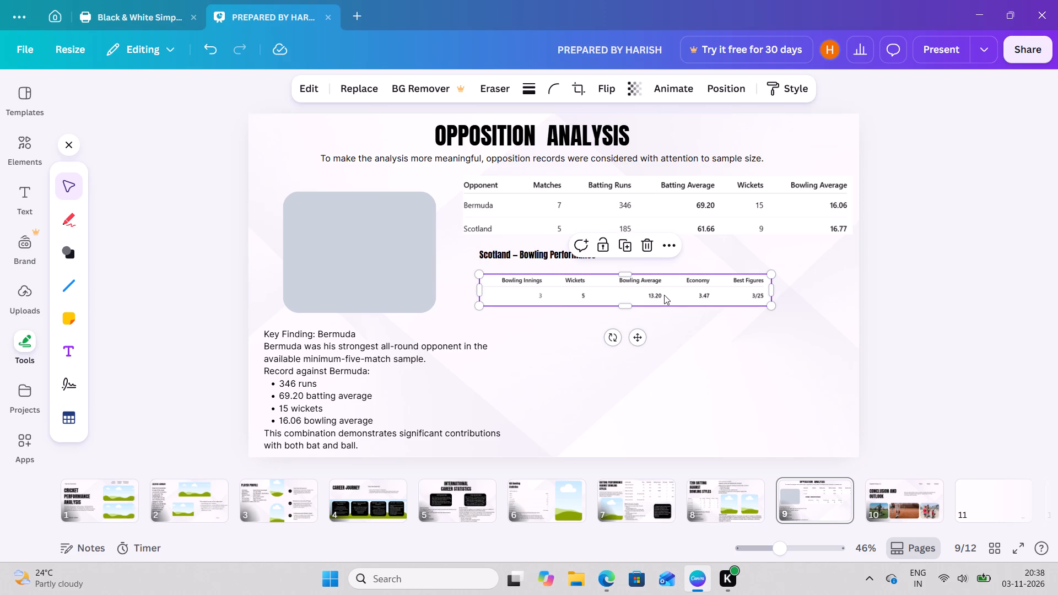
pyautogui.moveTo(664, 295); pyautogui.dragTo(668, 288)
pyautogui.click(675, 325)
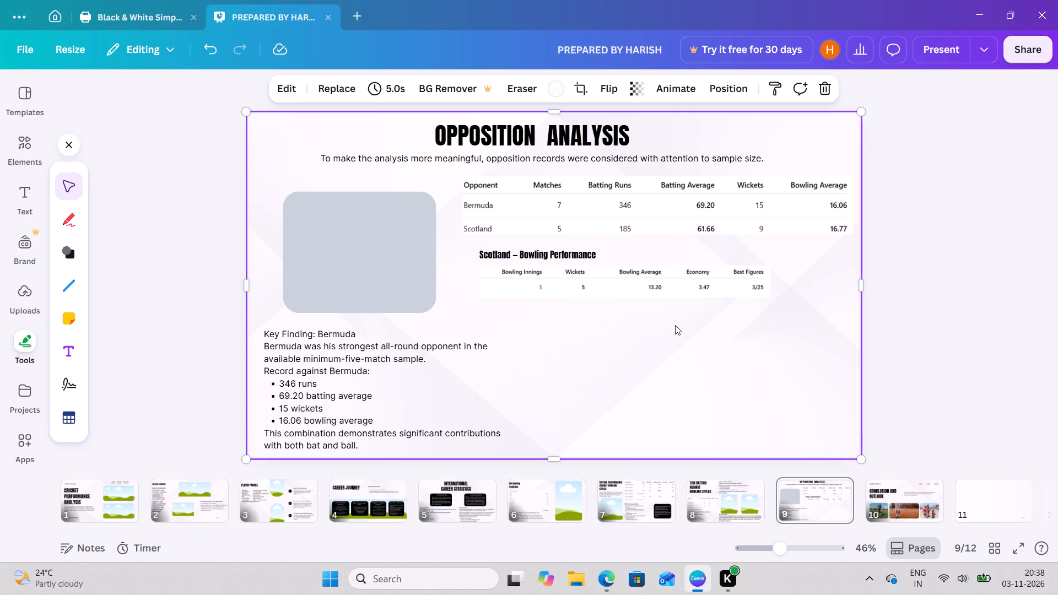
# Copy the heading "Analyst's Interpretation" from the ChatGPT conversation in Edge and return to Canva.
pyautogui.hotkey('alt', 'Tab')
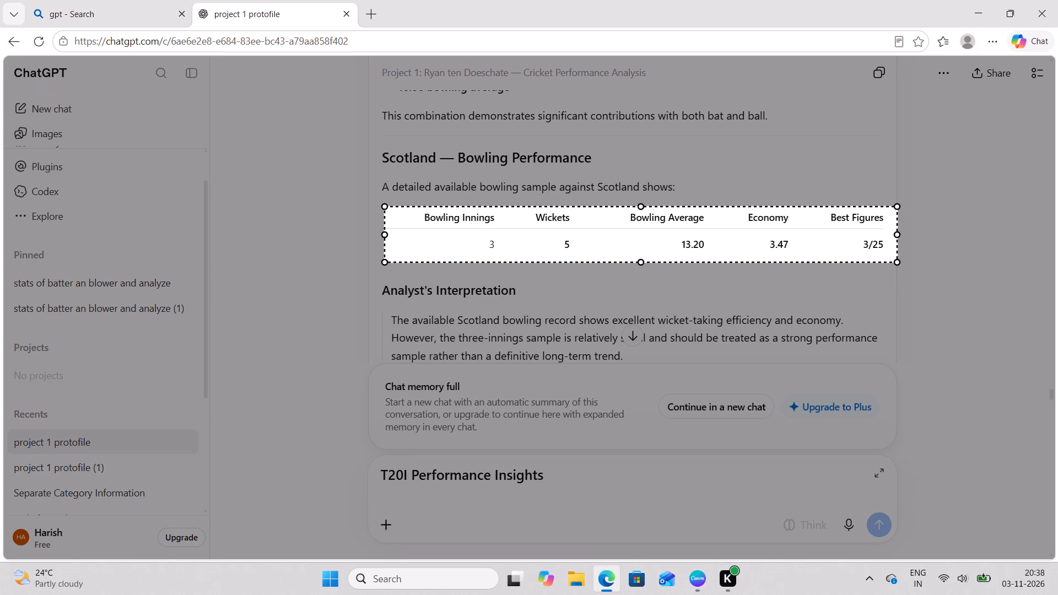
pyautogui.scroll(-3, 675, 325)
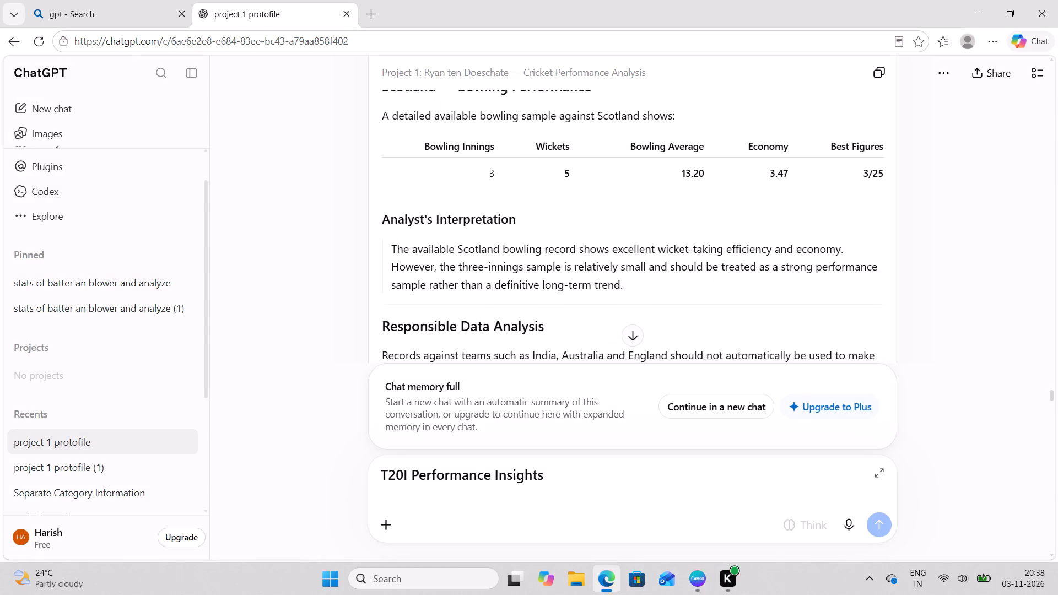
pyautogui.scroll(-1, 675, 325)
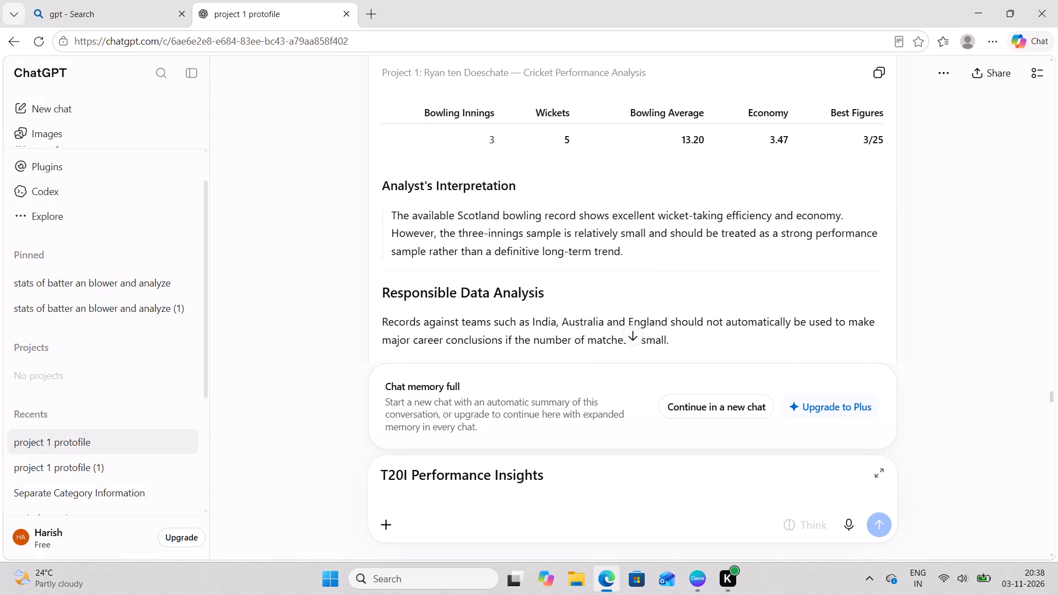
pyautogui.click(382, 182)
pyautogui.moveTo(382, 182); pyautogui.dragTo(549, 185)
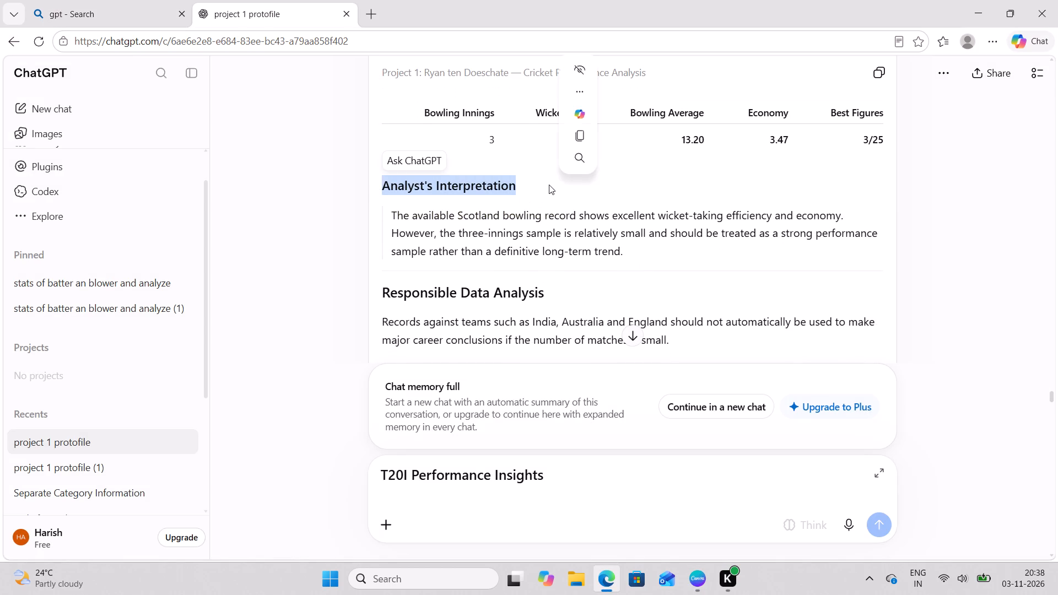
pyautogui.hotkey('ctrl', 'c')
pyautogui.hotkey('alt', 'Tab')
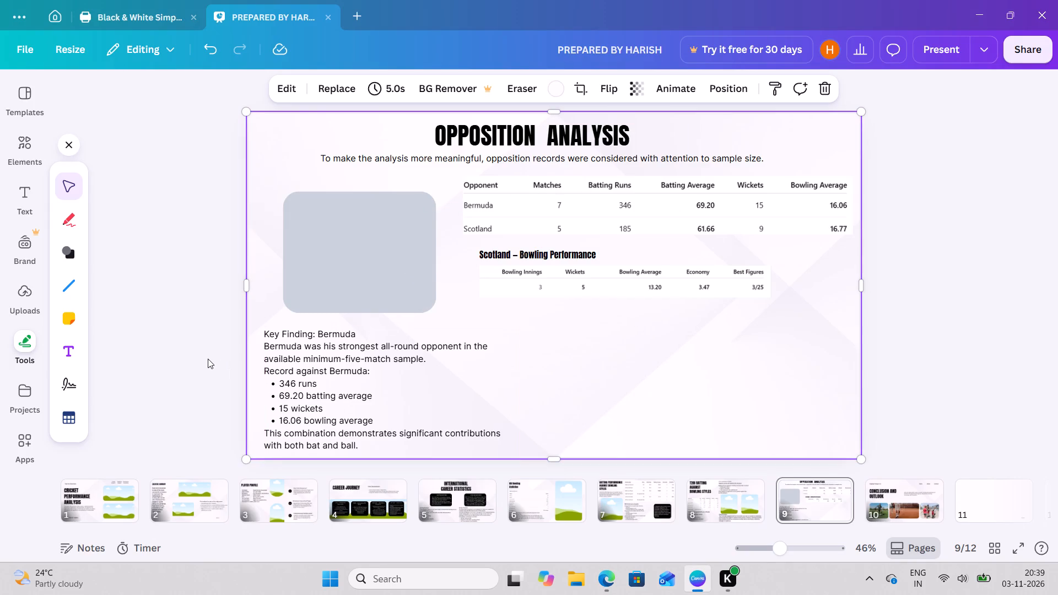
# Add a text box below the Scotland bowling table containing the copied "Analyst's Interpretation" heading, widened so it fits on one line.
pyautogui.click(62, 353)
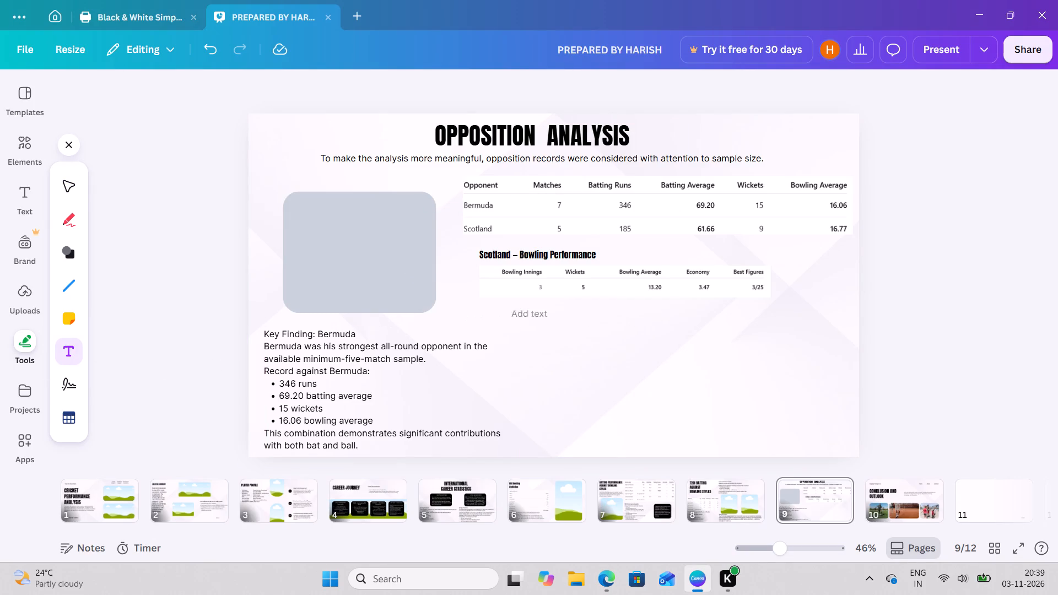
pyautogui.click(530, 309)
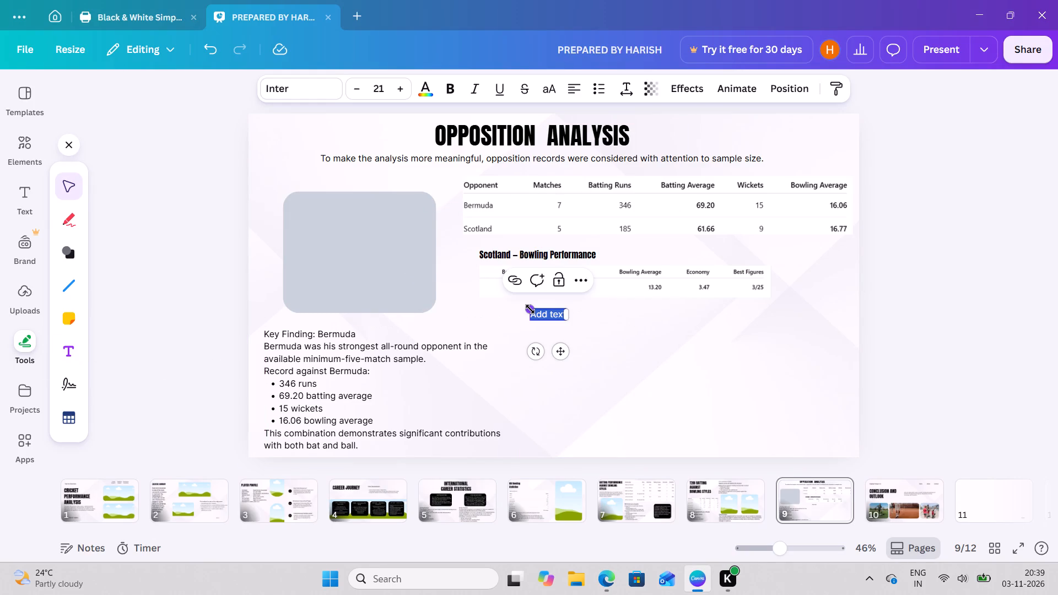
pyautogui.press('BackSpace')
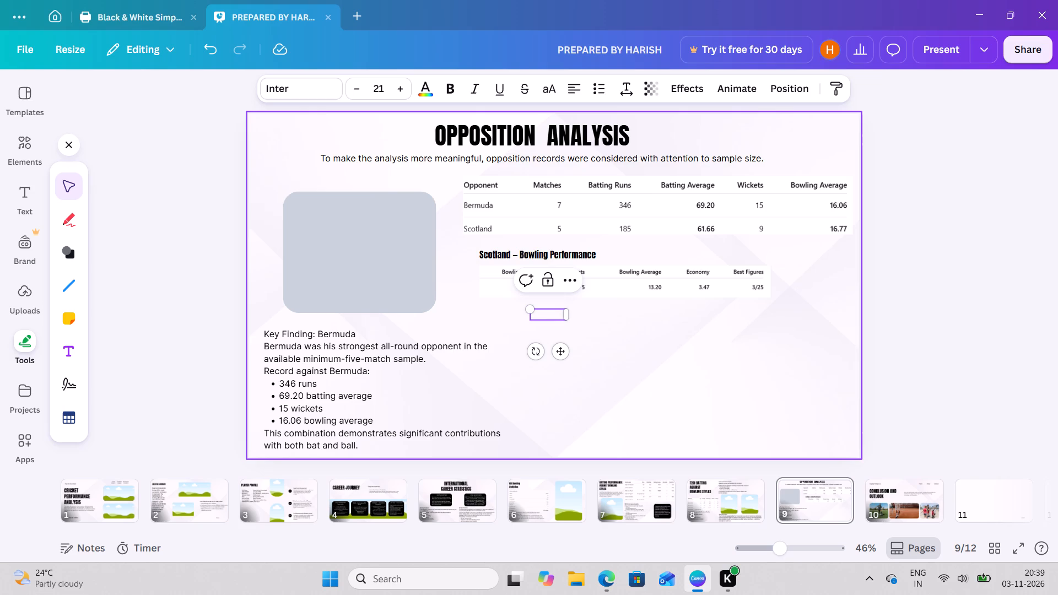
pyautogui.hotkey('ctrl', 'v')
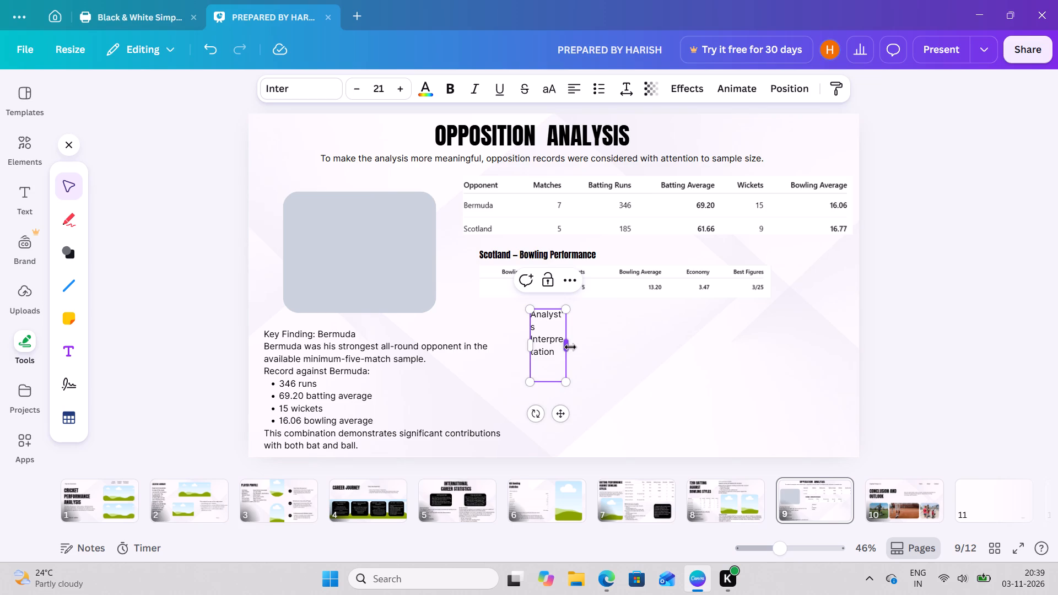
pyautogui.moveTo(570, 343); pyautogui.dragTo(609, 344)
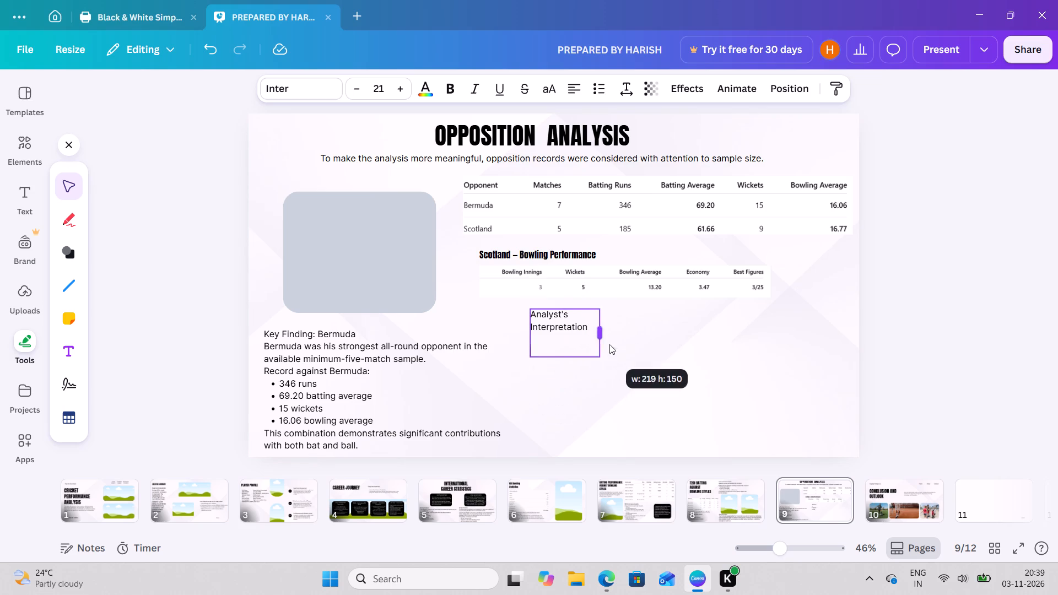
pyautogui.moveTo(609, 344); pyautogui.dragTo(652, 331)
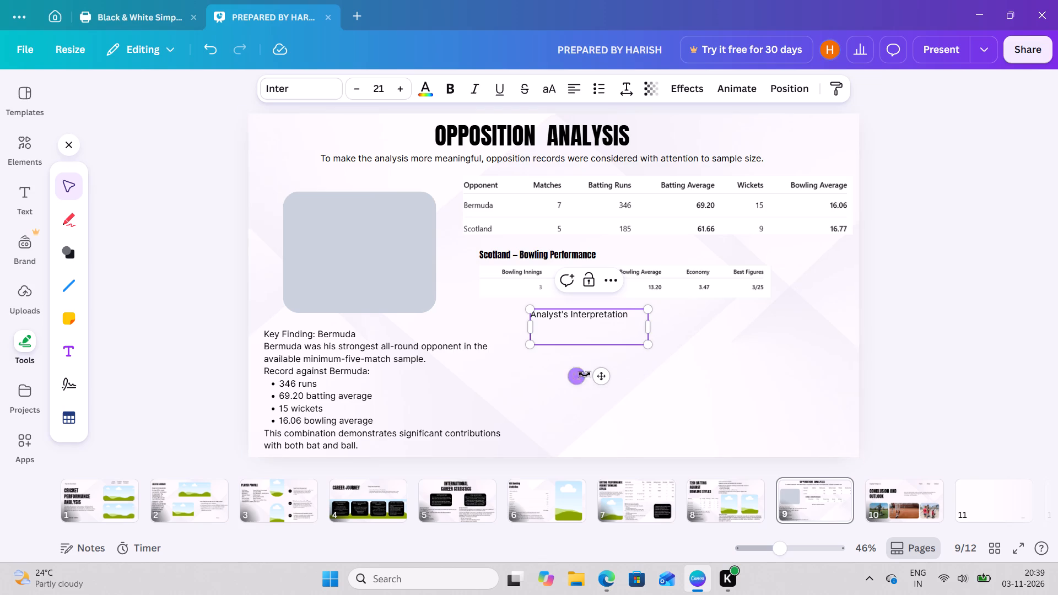
pyautogui.moveTo(634, 380); pyautogui.dragTo(643, 385)
pyautogui.click(643, 385)
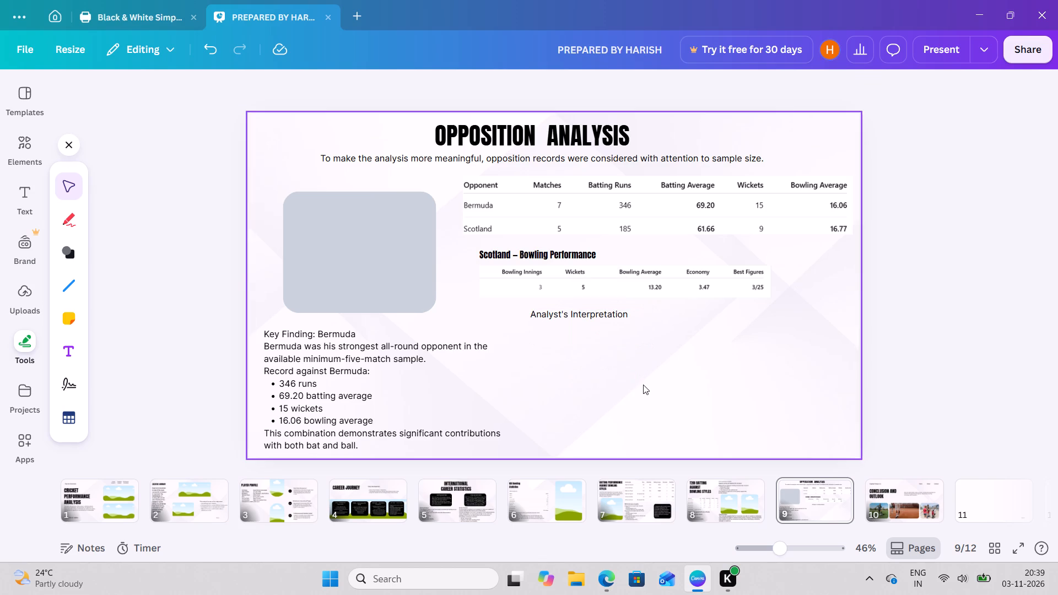
# Shift the "Analyst's Interpretation" text slightly left beneath the Scotland bowling table.
pyautogui.moveTo(557, 323); pyautogui.dragTo(531, 318)
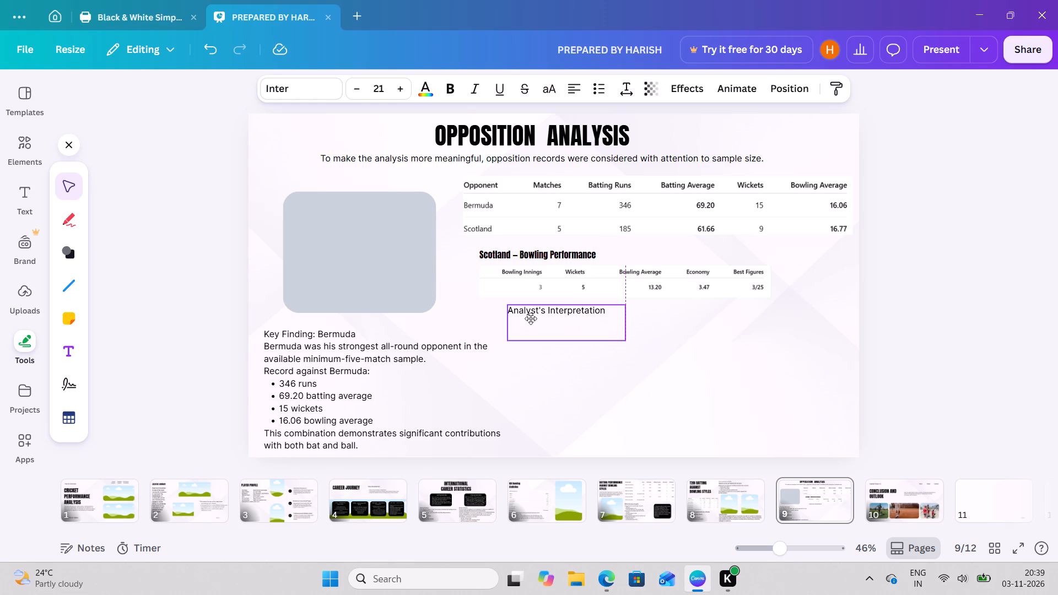
pyautogui.moveTo(531, 318); pyautogui.dragTo(525, 322)
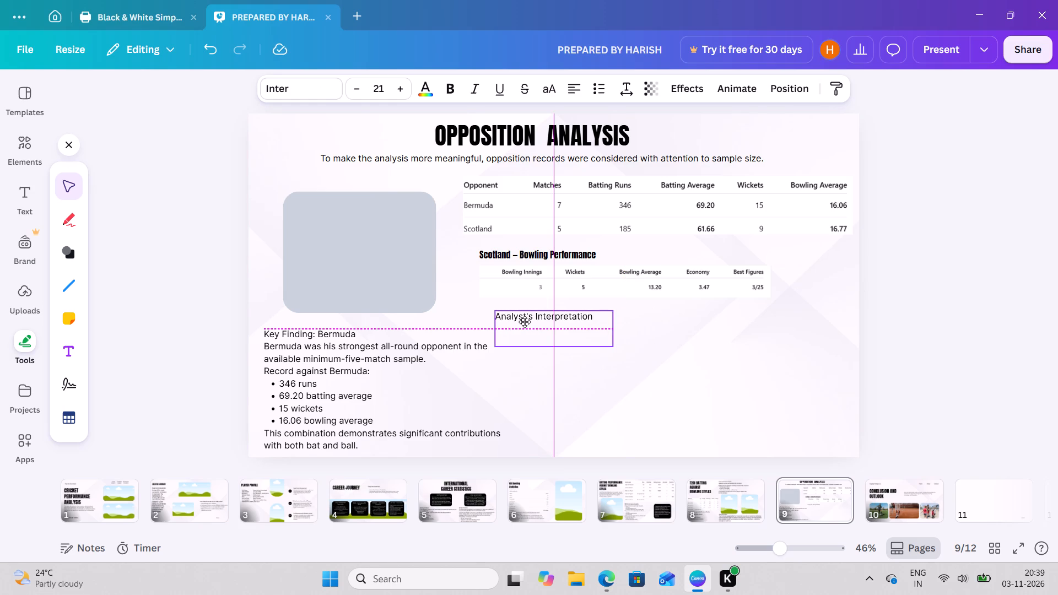
pyautogui.moveTo(525, 322); pyautogui.dragTo(535, 322)
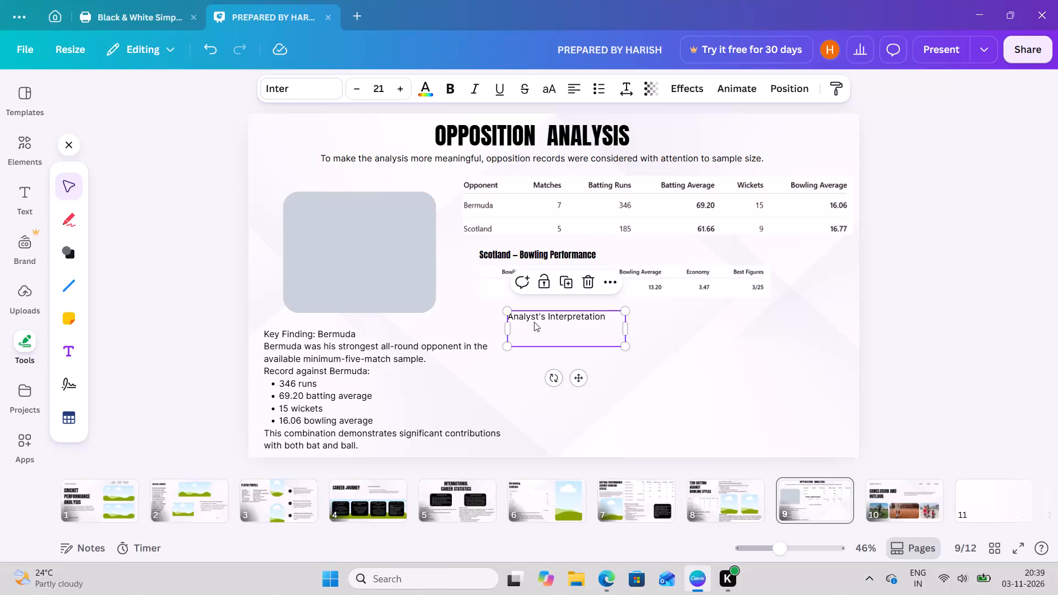
# Add a colon at the end of the "Analyst's Interpretation" text.
pyautogui.click(612, 312)
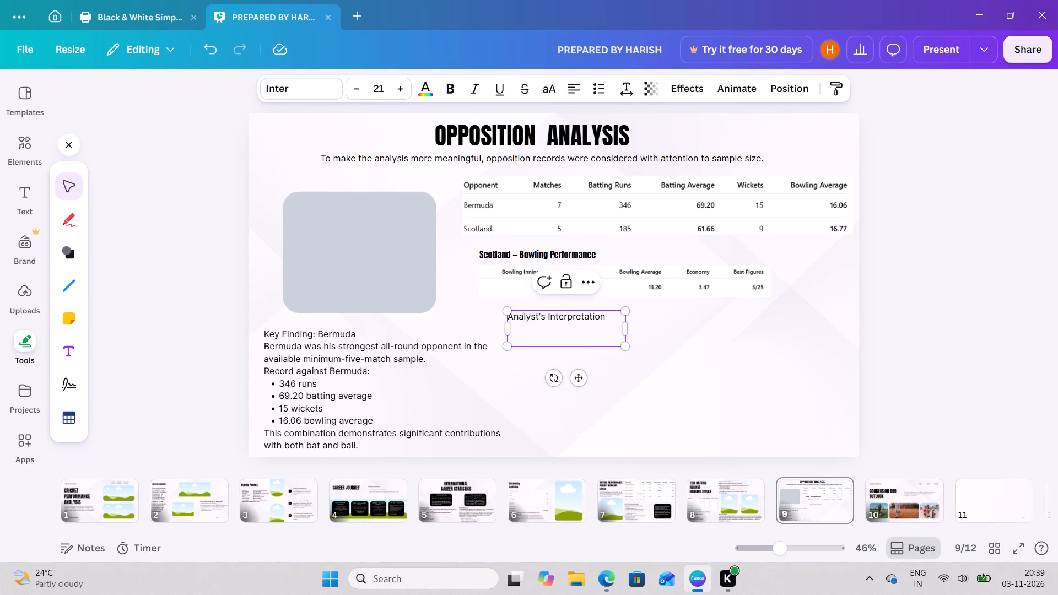
pyautogui.hotkey('shift', ':')
pyautogui.click(677, 371)
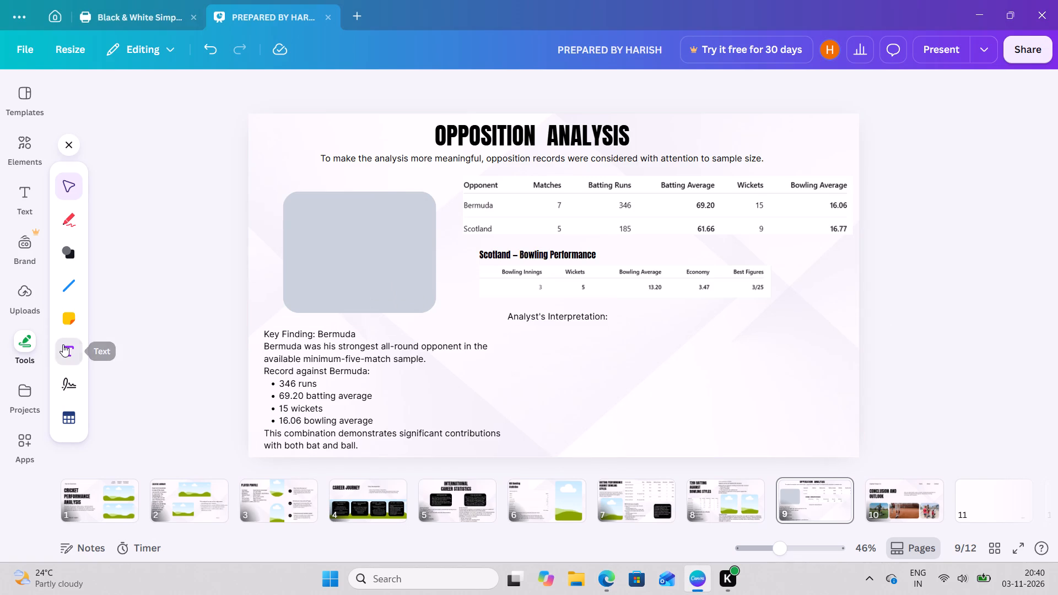
pyautogui.click(558, 341)
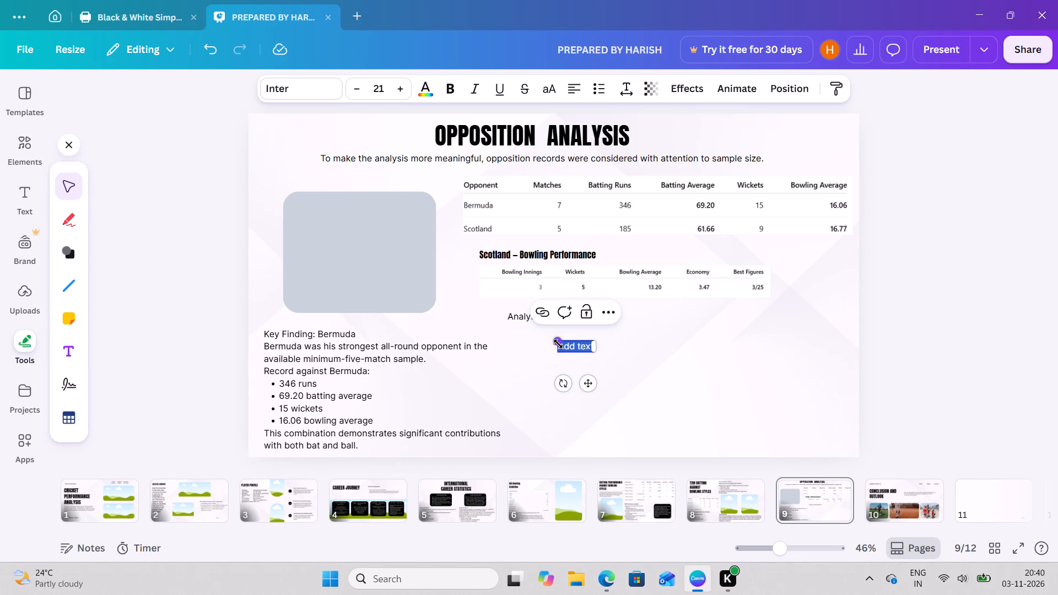
pyautogui.press('BackSpace')
pyautogui.hotkey('ctrl', 'v')
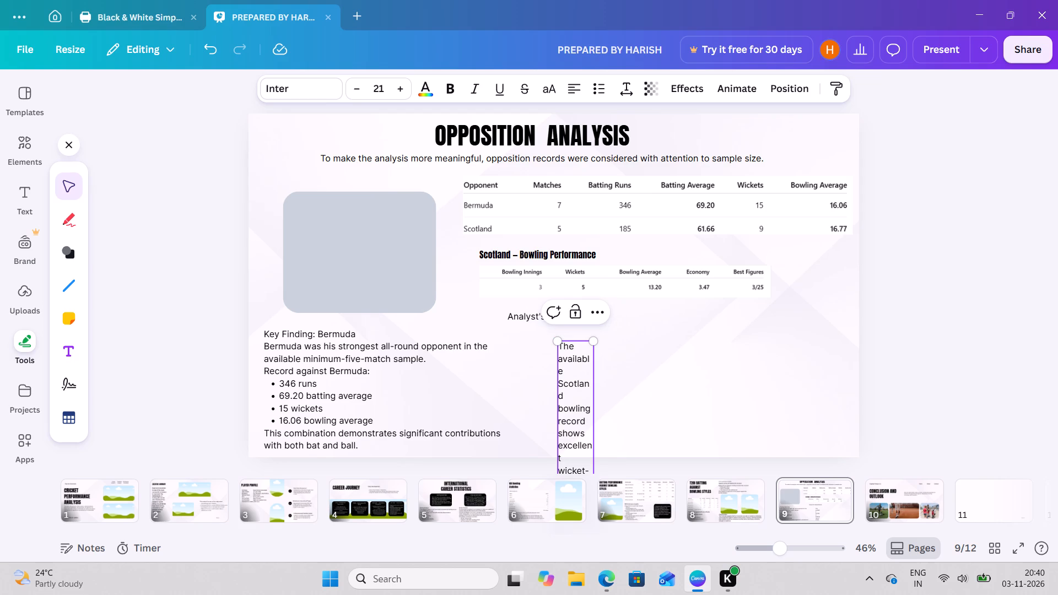
# Change the grey rounded rectangle above the Bermuda findings to an image frame.
pyautogui.click(395, 279)
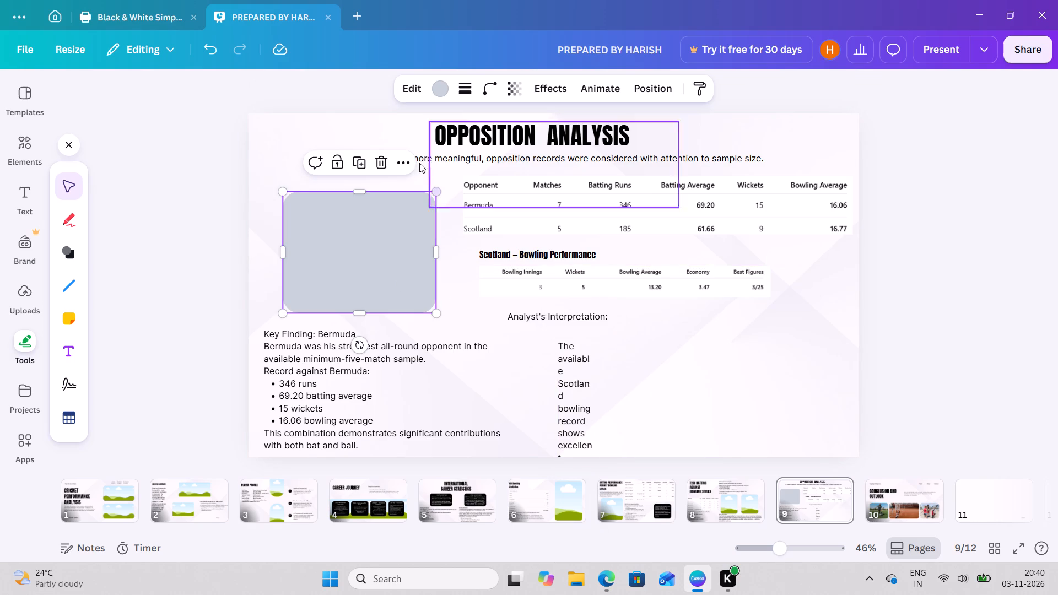
pyautogui.click(404, 159)
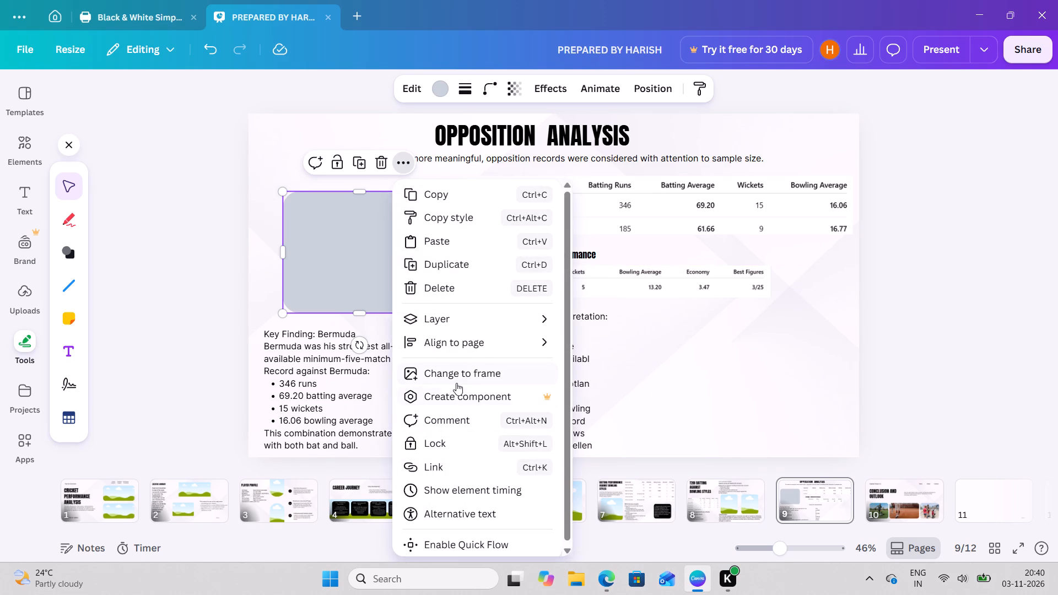
pyautogui.click(460, 378)
# Widen the pasted interpretation text box and scale it down to font size 16.5 so it fits beside the Bermuda findings.
pyautogui.click(586, 396)
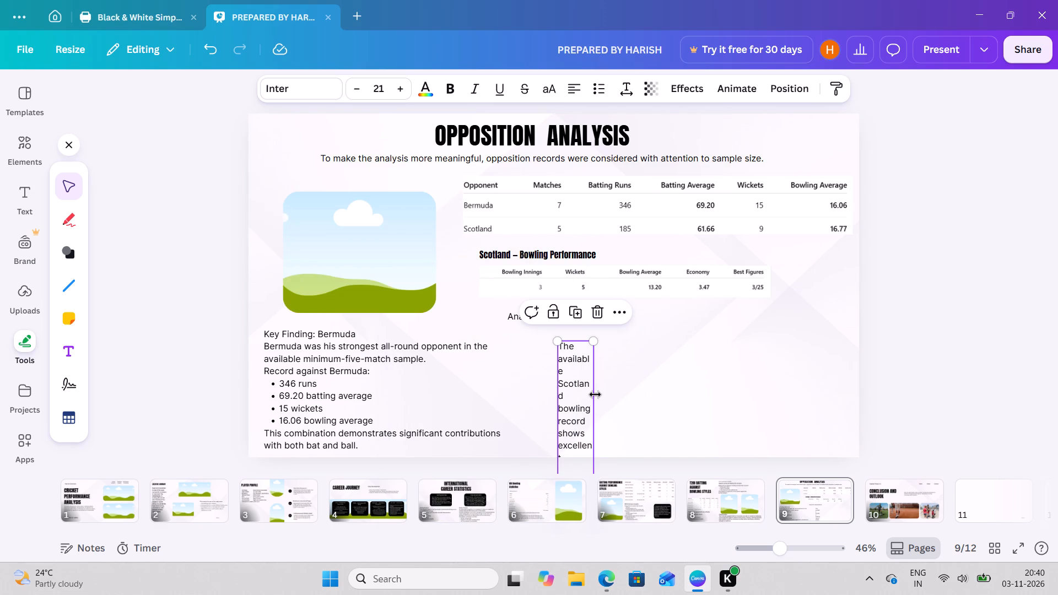
pyautogui.moveTo(595, 394); pyautogui.dragTo(894, 318)
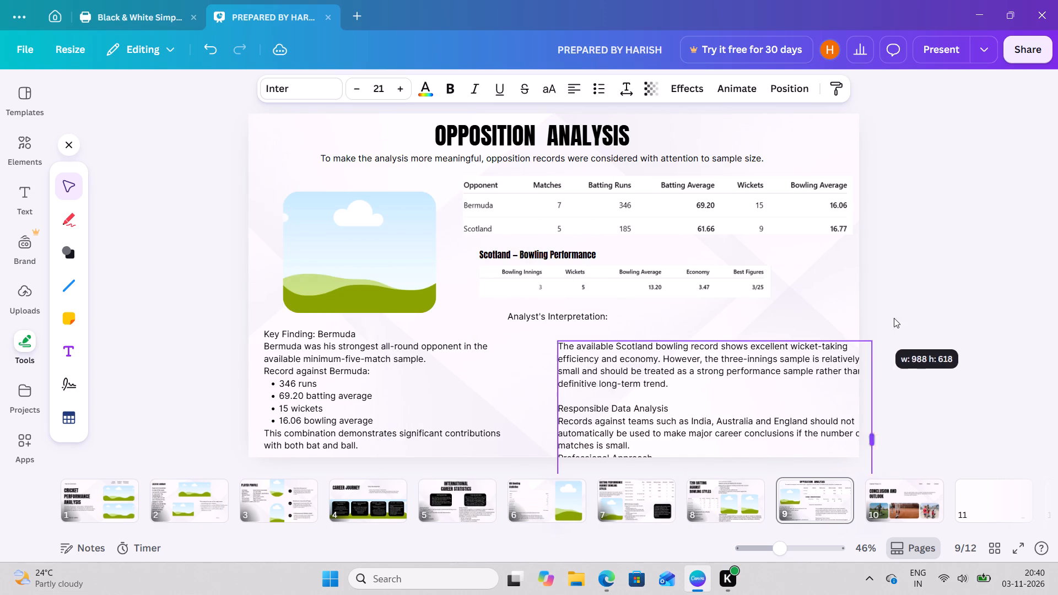
pyautogui.moveTo(894, 318); pyautogui.dragTo(993, 301)
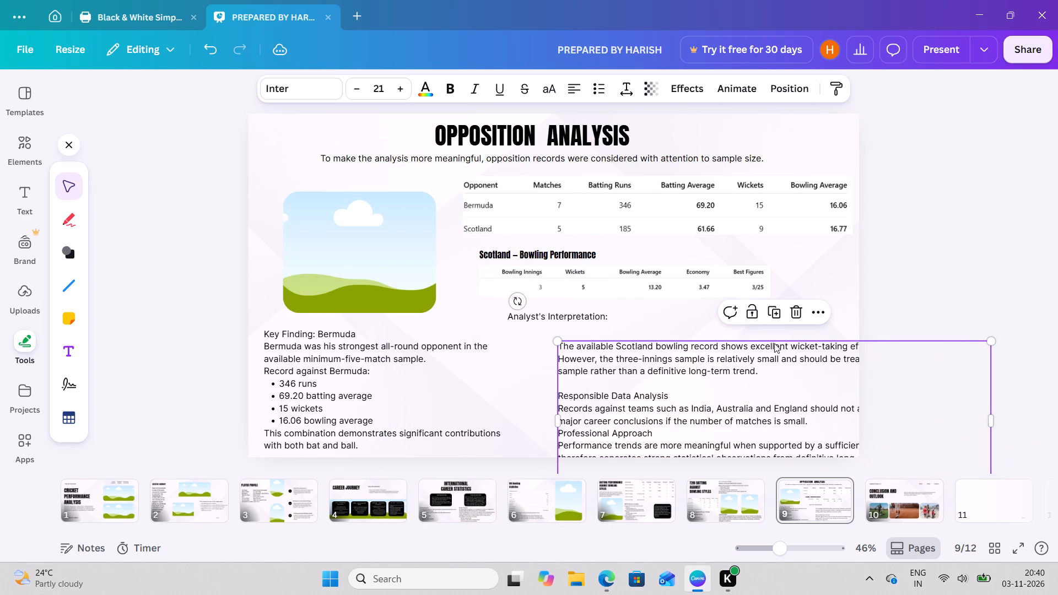
pyautogui.moveTo(725, 371); pyautogui.dragTo(660, 364)
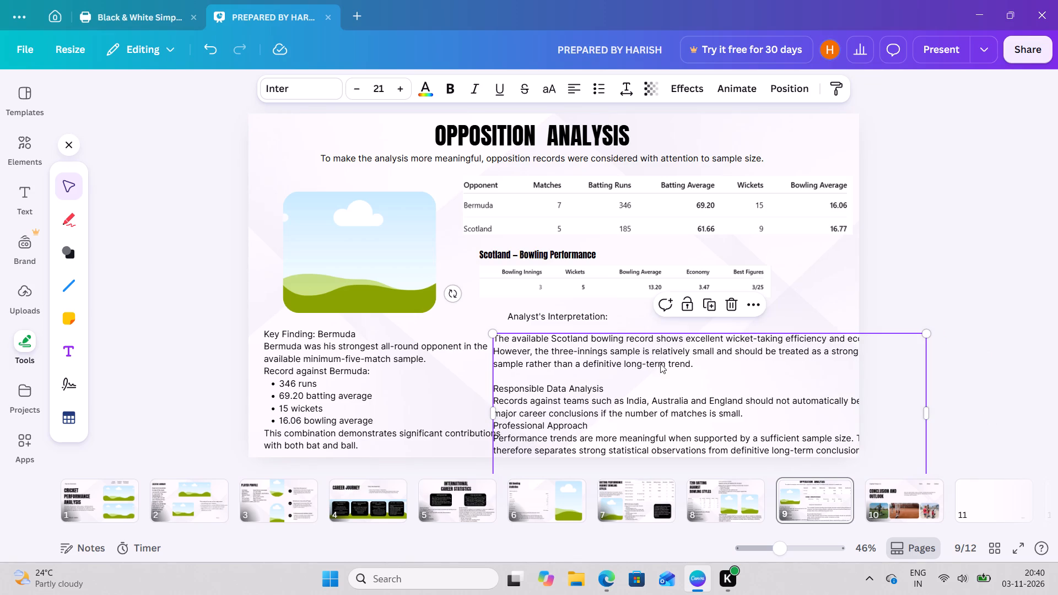
pyautogui.moveTo(492, 333); pyautogui.dragTo(543, 351)
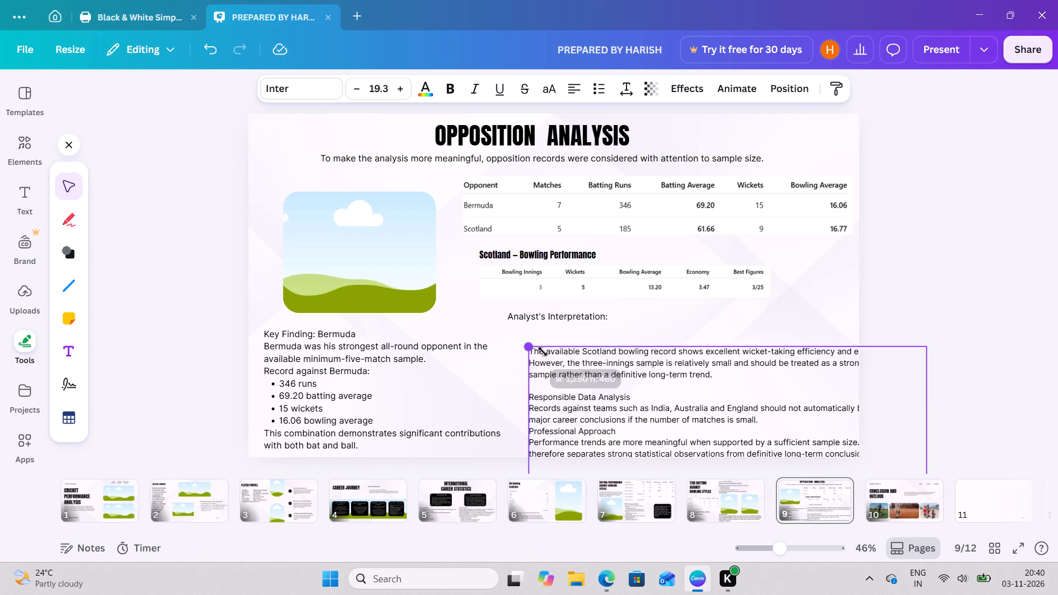
pyautogui.moveTo(543, 351); pyautogui.dragTo(554, 355)
pyautogui.moveTo(692, 391); pyautogui.dragTo(623, 351)
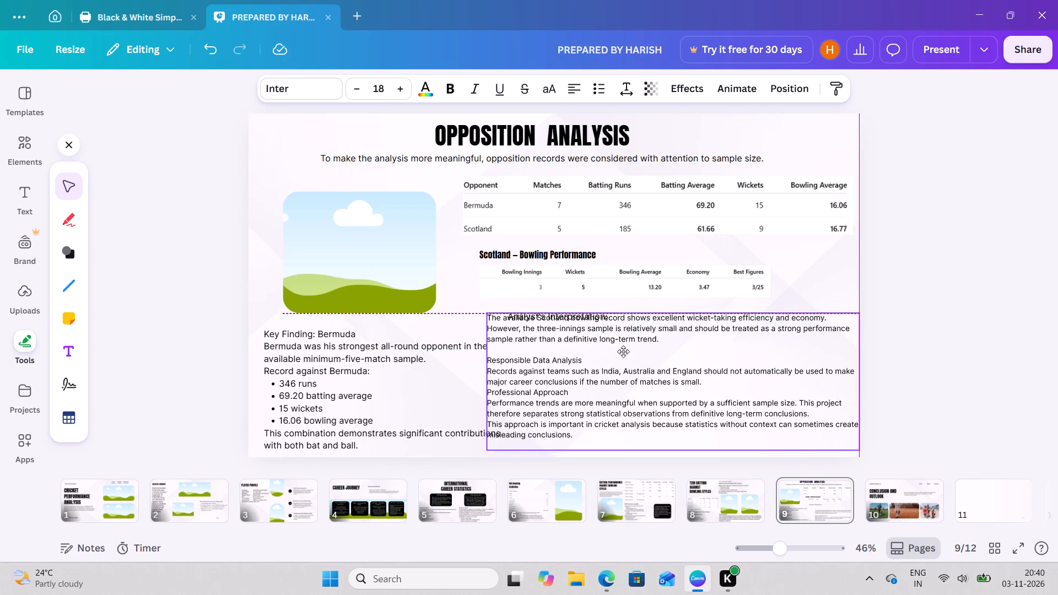
pyautogui.moveTo(623, 351); pyautogui.dragTo(639, 357)
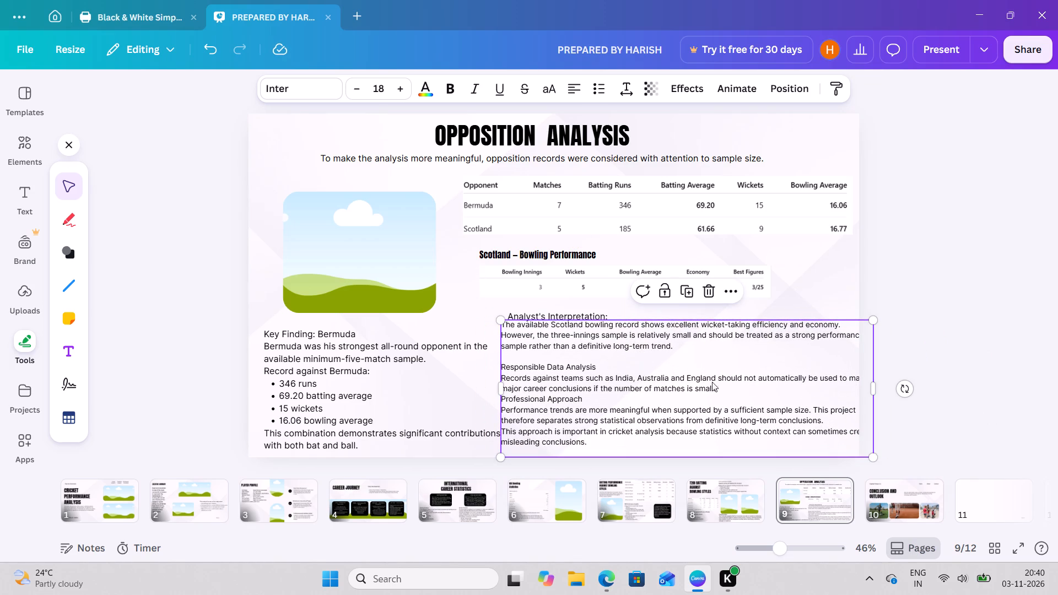
pyautogui.moveTo(875, 455); pyautogui.dragTo(844, 437)
# Move the interpretation text just below the "Analyst's Interpretation:" heading, aligned with the heading's left edge.
pyautogui.click(481, 389)
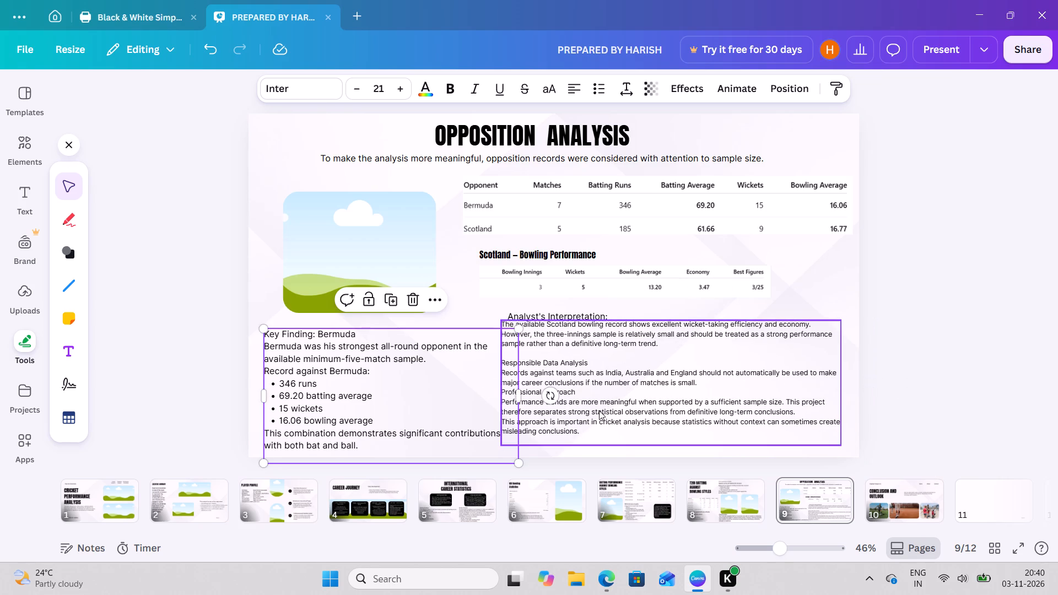
pyautogui.click(599, 410)
pyautogui.moveTo(599, 410); pyautogui.dragTo(604, 420)
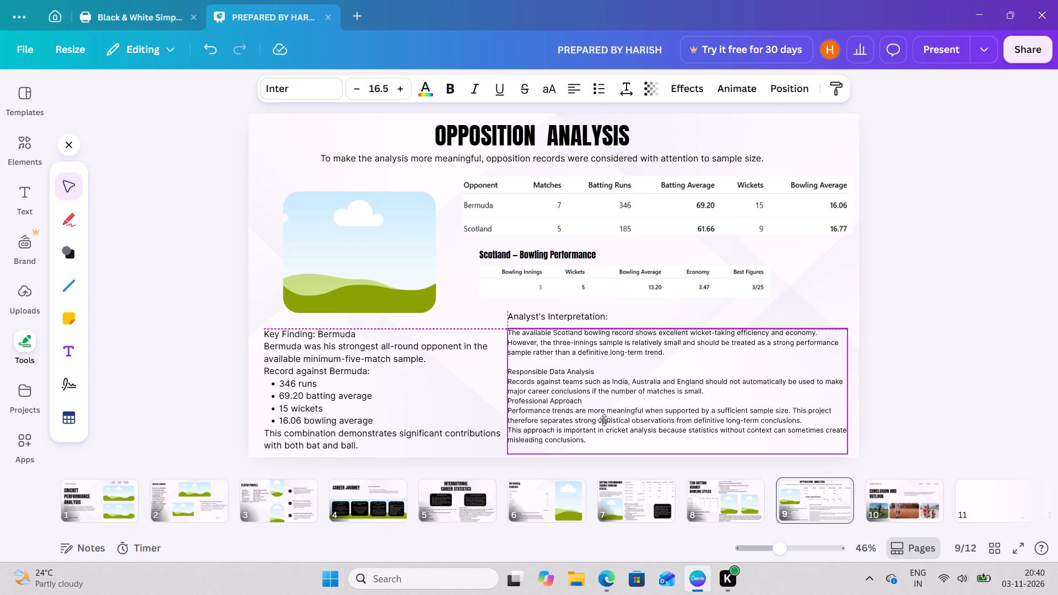
pyautogui.moveTo(604, 420); pyautogui.dragTo(604, 423)
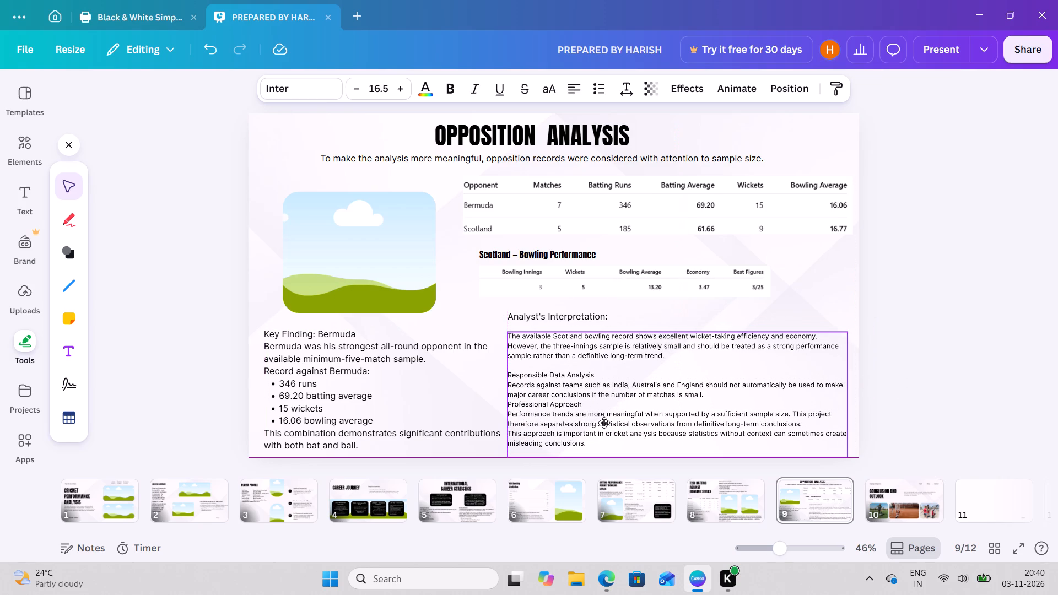
pyautogui.moveTo(604, 423); pyautogui.dragTo(604, 425)
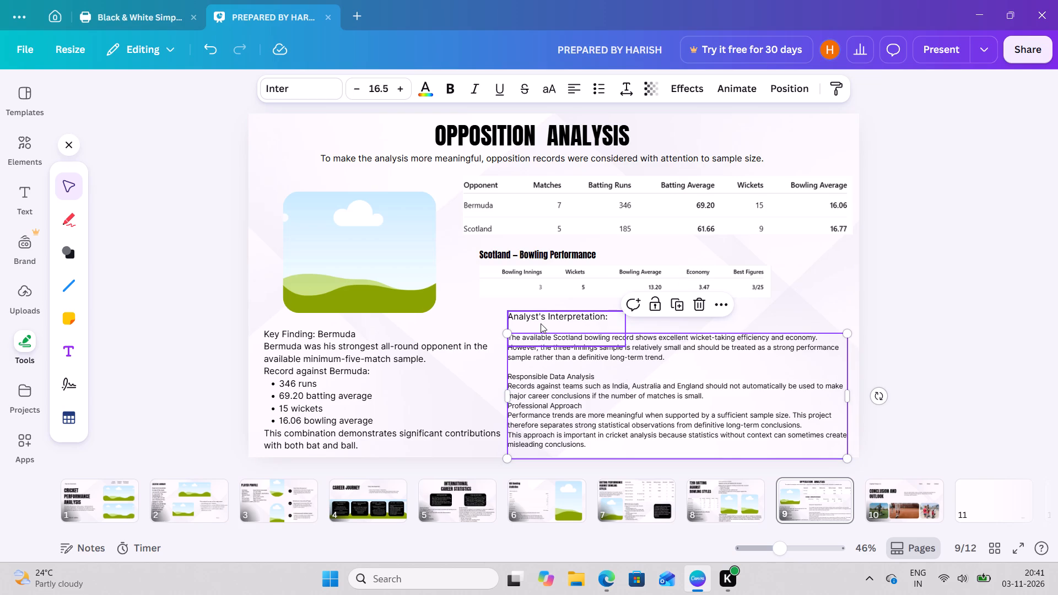
# Set the font of the "Analyst's Interpretation:" heading to Antique Olive.
pyautogui.click(311, 79)
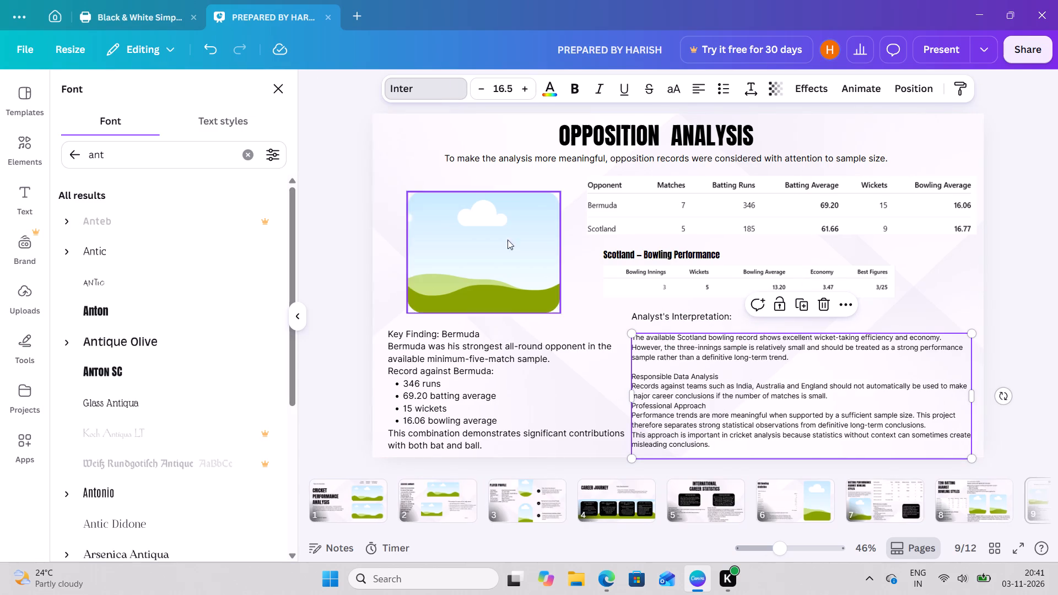
pyautogui.click(682, 385)
pyautogui.click(660, 320)
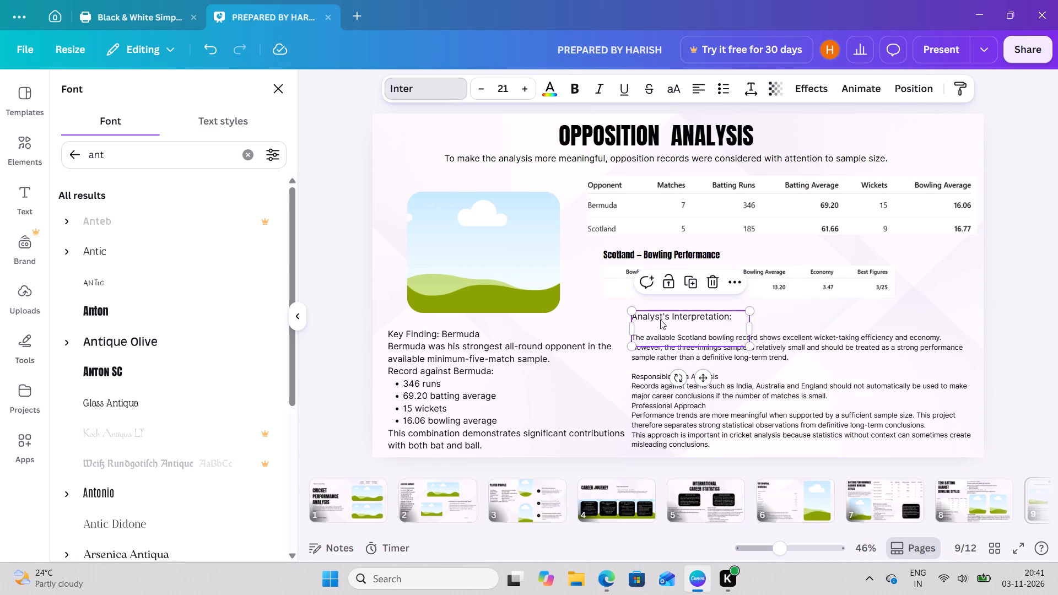
pyautogui.click(418, 97)
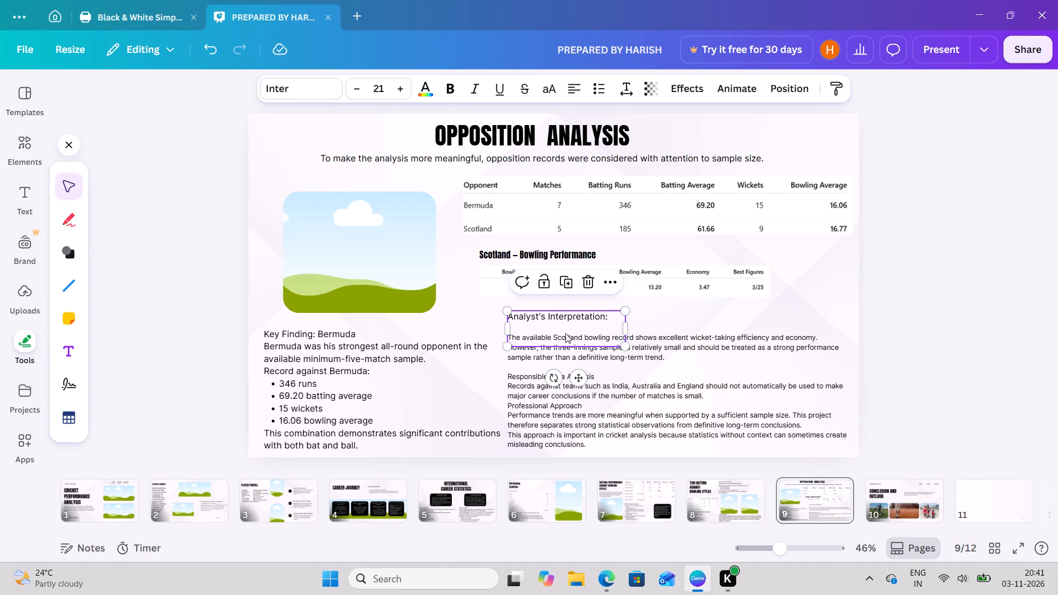
pyautogui.click(564, 333)
pyautogui.click(563, 324)
pyautogui.click(299, 81)
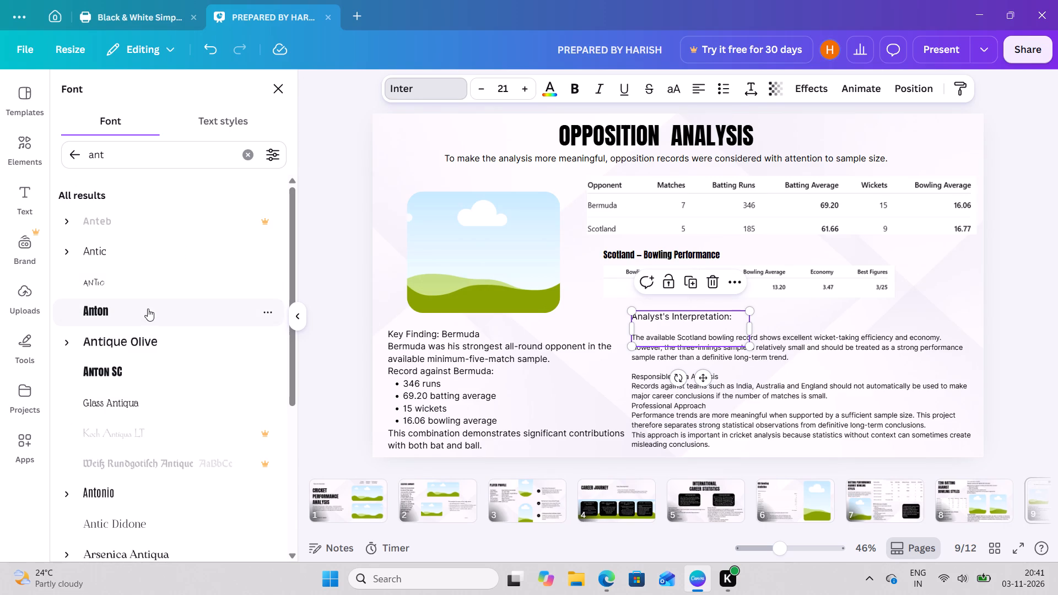
pyautogui.click(150, 345)
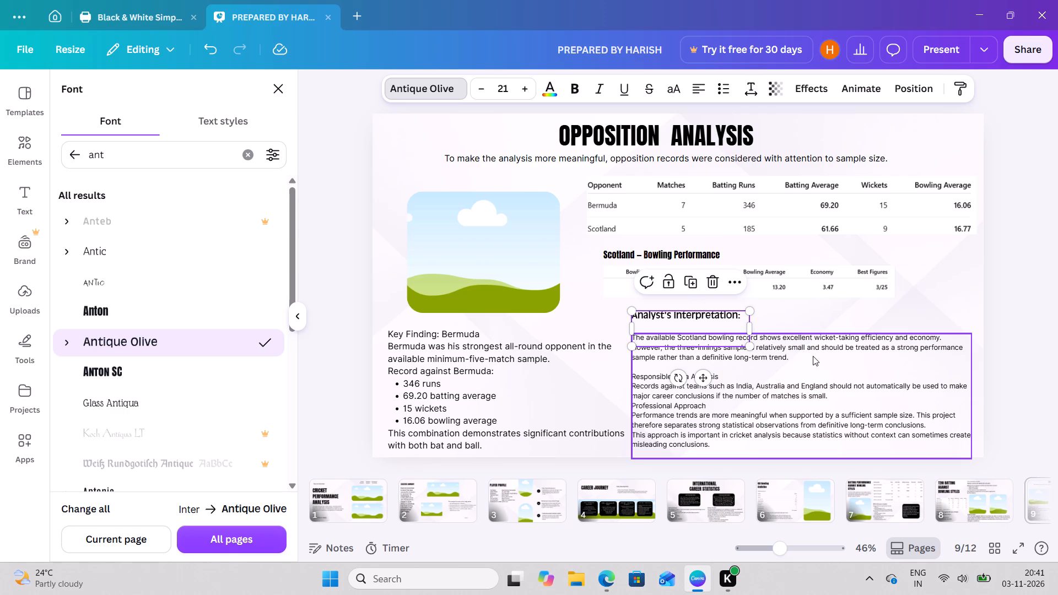
# Move the interpretation text slightly up, closer to the "Analyst's Interpretation:" heading.
pyautogui.moveTo(813, 356); pyautogui.dragTo(811, 347)
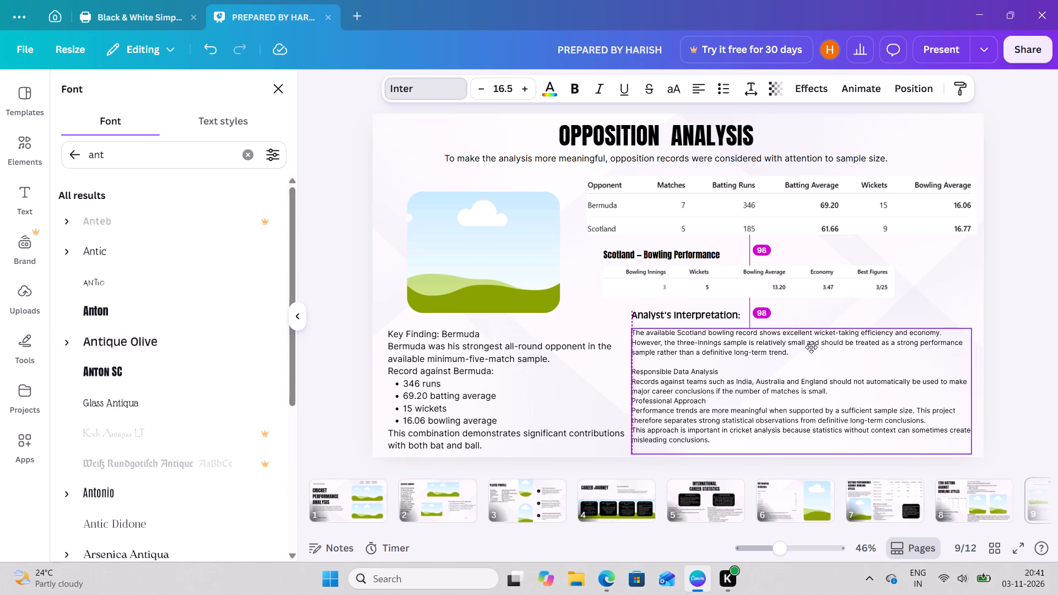
pyautogui.moveTo(811, 347); pyautogui.dragTo(811, 348)
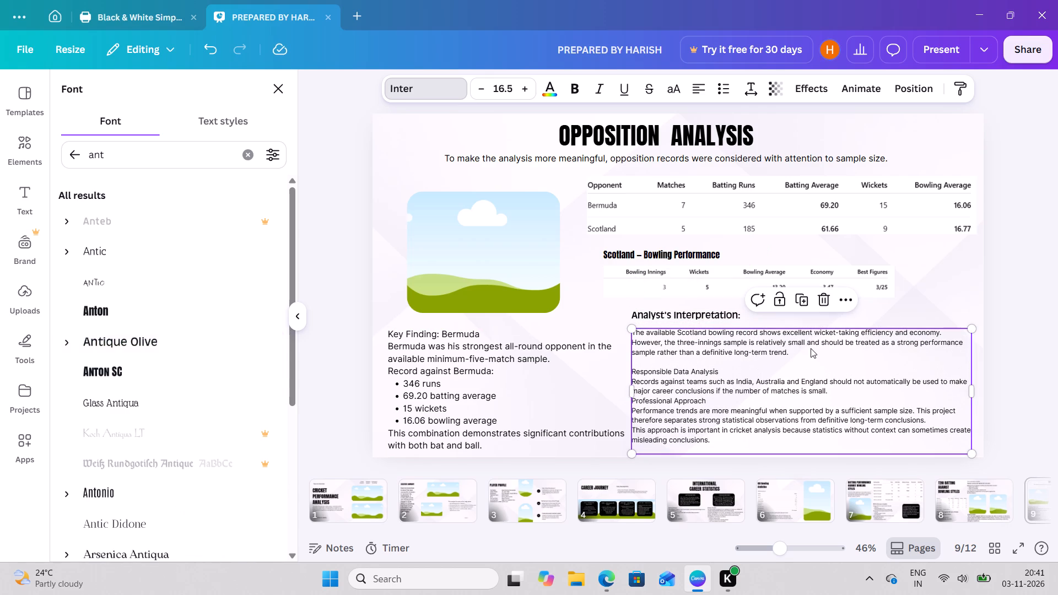
# Delete the "Responsible Data Analysis" line from the interpretation text.
pyautogui.click(719, 370)
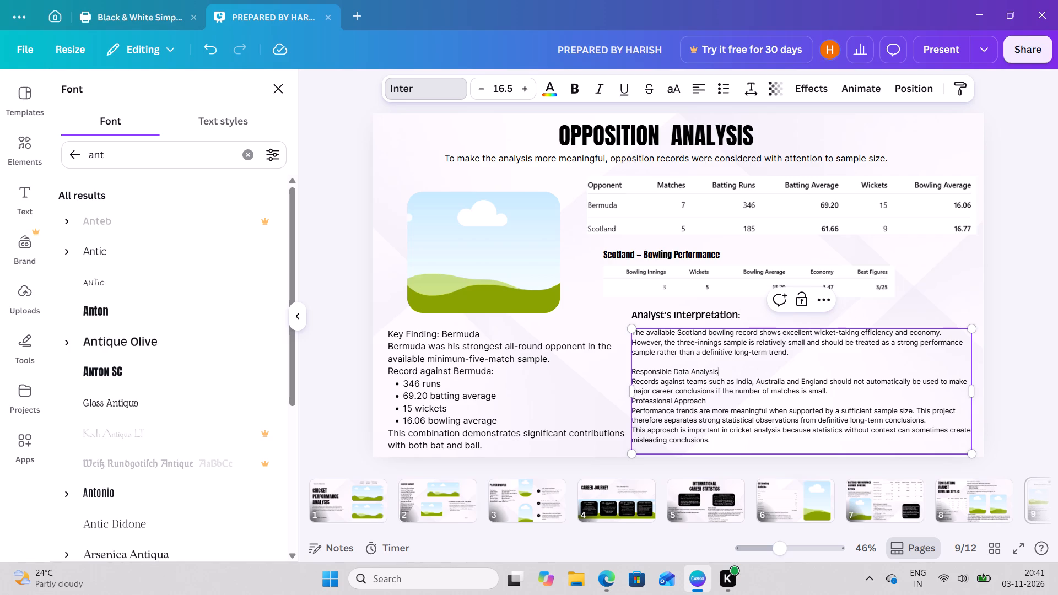
pyautogui.press('BackSpace')
pyautogui.press('BackSpace')
pyautogui.press('BackSpace')
pyautogui.press('BackSpace')
pyautogui.press('BackSpace')
pyautogui.press('BackSpace')
pyautogui.press('BackSpace')
pyautogui.press('BackSpace')
pyautogui.press('BackSpace')
pyautogui.press('BackSpace')
pyautogui.press('BackSpace')
pyautogui.press('BackSpace')
pyautogui.press('BackSpace')
pyautogui.press('BackSpace')
pyautogui.press('BackSpace')
pyautogui.press('BackSpace')
pyautogui.press('BackSpace')
pyautogui.press('BackSpace')
pyautogui.press('BackSpace')
pyautogui.press('BackSpace')
pyautogui.press('BackSpace')
pyautogui.press('BackSpace')
pyautogui.press('BackSpace')
pyautogui.press('BackSpace')
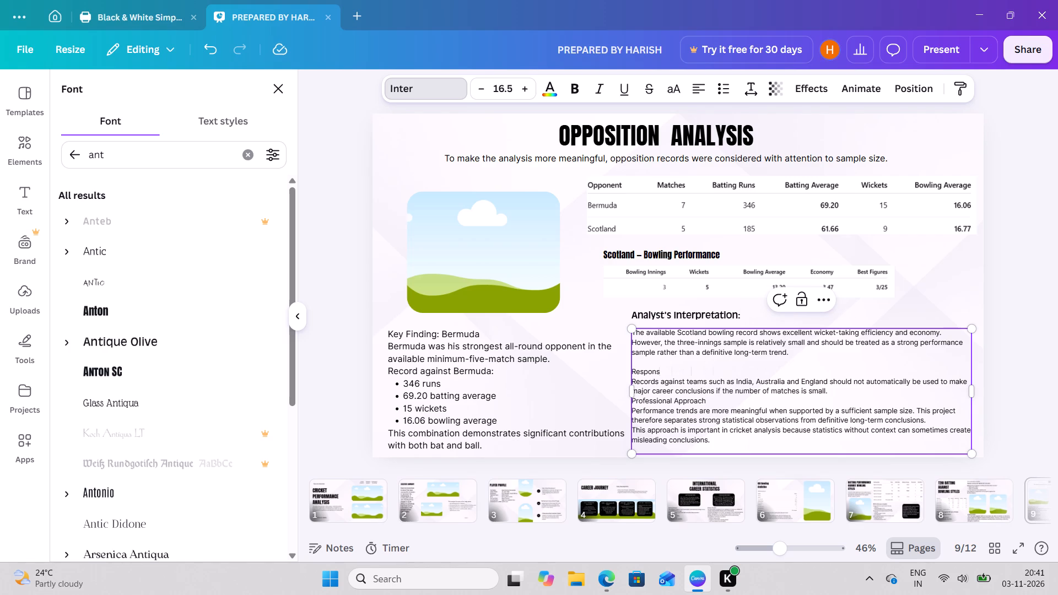
pyautogui.press('BackSpace')
pyautogui.press('BackSpace')
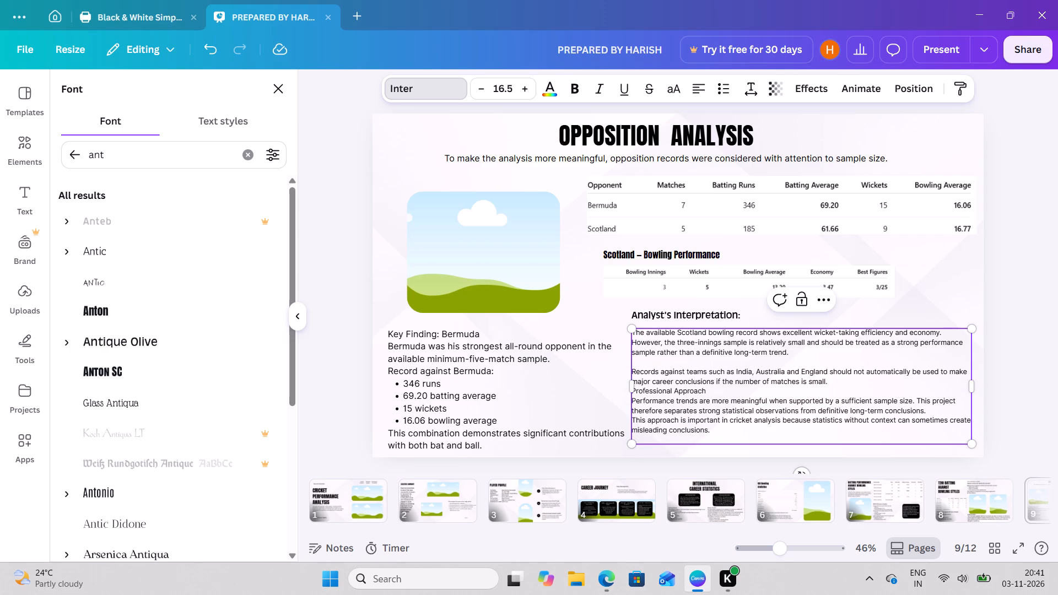
# Insert an extra blank line above the "Records against teams such as India" paragraph in the interpretation text.
pyautogui.press('space')
pyautogui.press('Return')
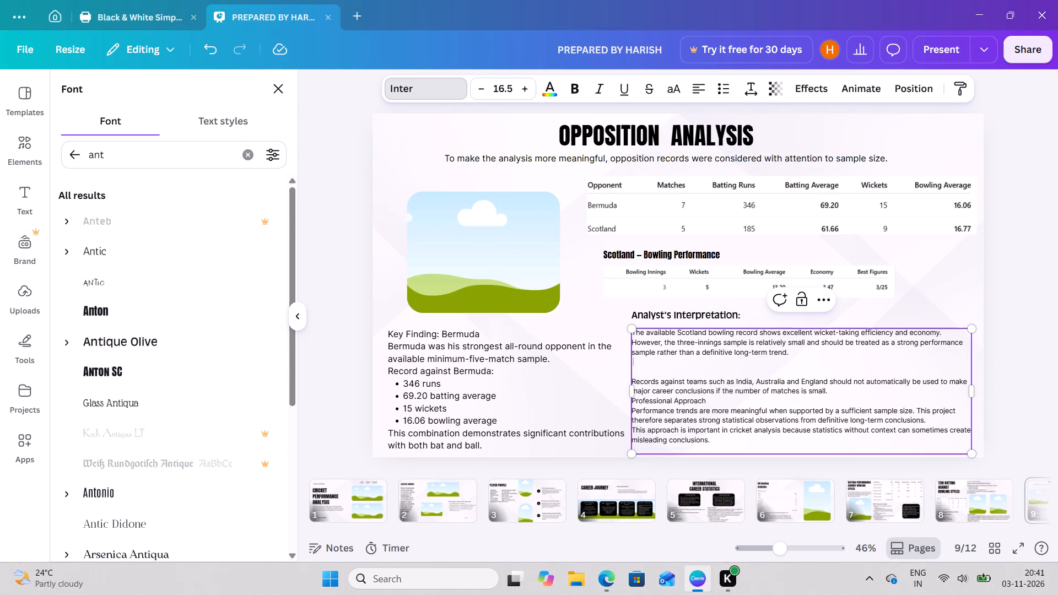
pyautogui.click(643, 367)
pyautogui.click(342, 341)
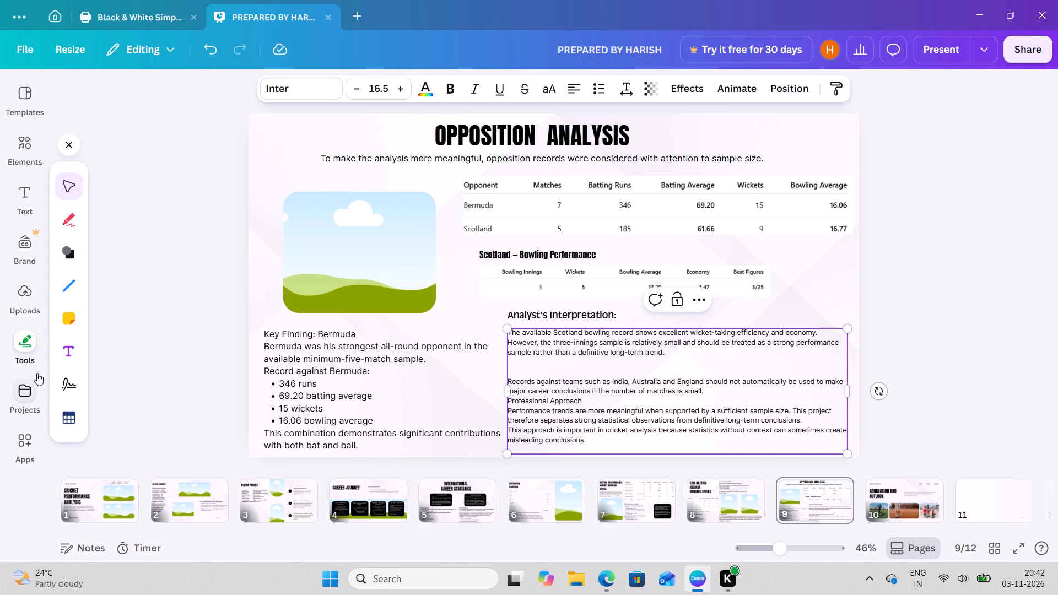
pyautogui.click(60, 358)
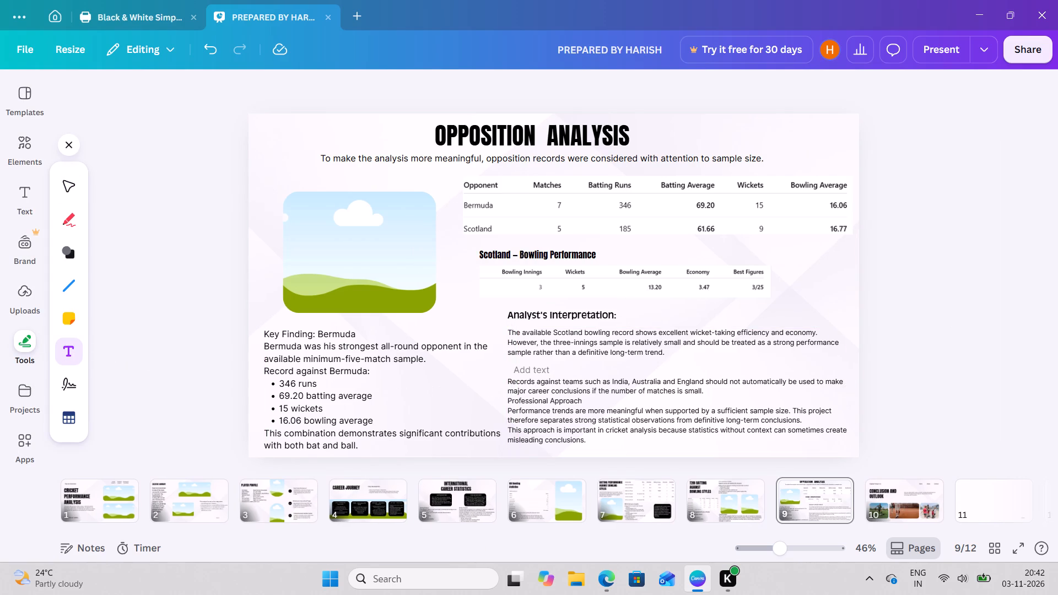
pyautogui.click(514, 362)
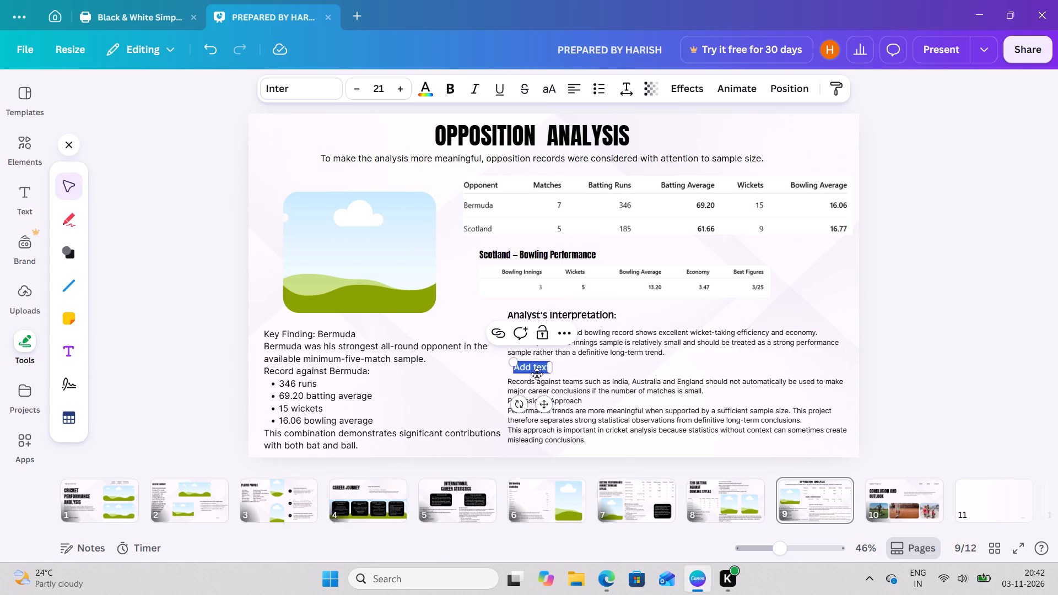
pyautogui.press('BackSpace')
pyautogui.hotkey('ctrl', 'v')
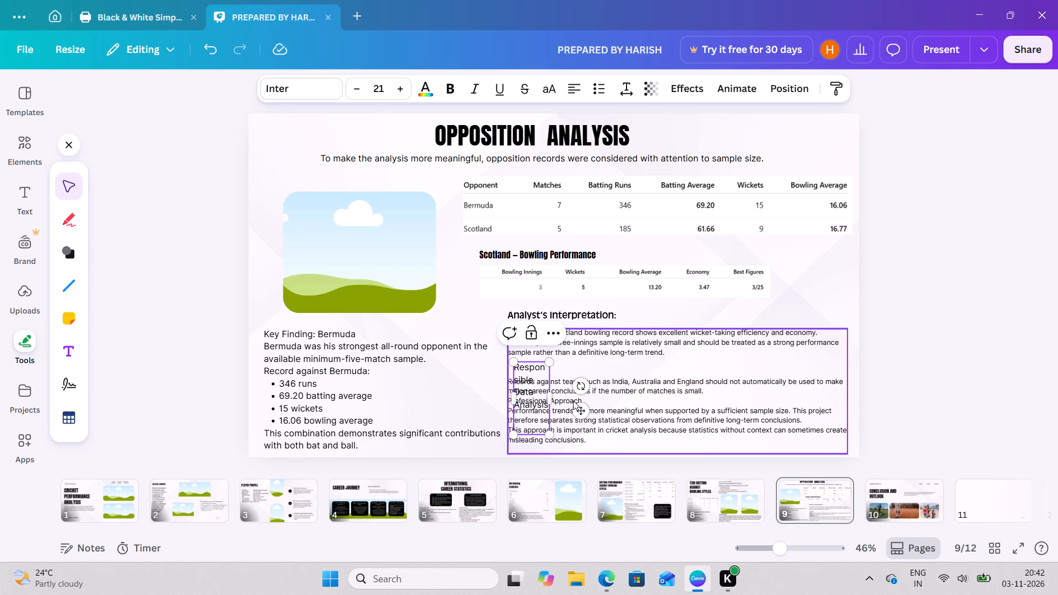
# Widen the "Responsible Data Analysis" text box so the heading fits on a single line.
pyautogui.moveTo(542, 386); pyautogui.dragTo(558, 386)
pyautogui.moveTo(552, 401); pyautogui.dragTo(605, 383)
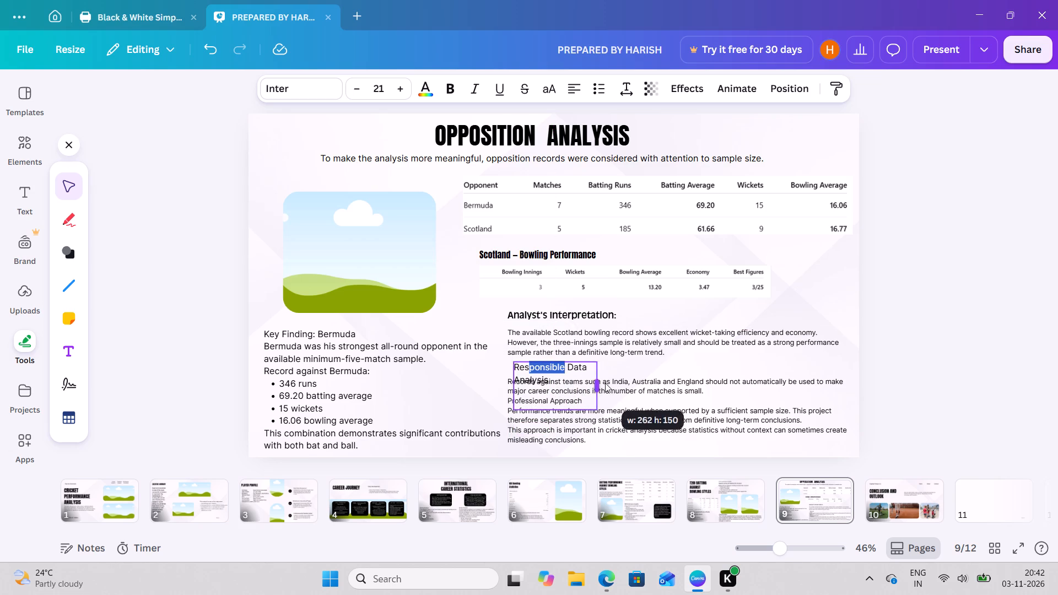
pyautogui.moveTo(605, 383); pyautogui.dragTo(639, 369)
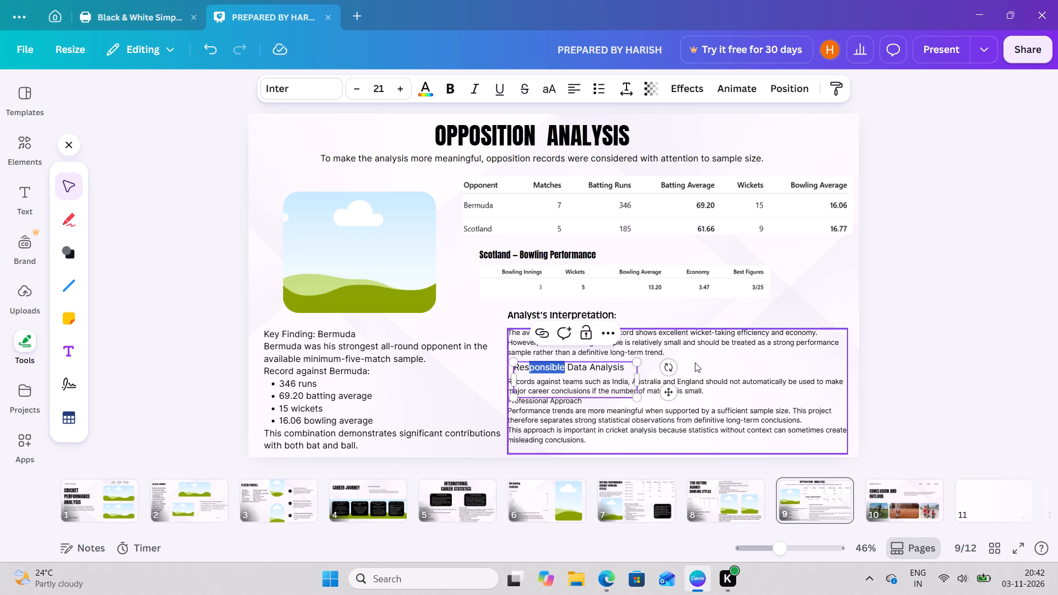
pyautogui.click(800, 285)
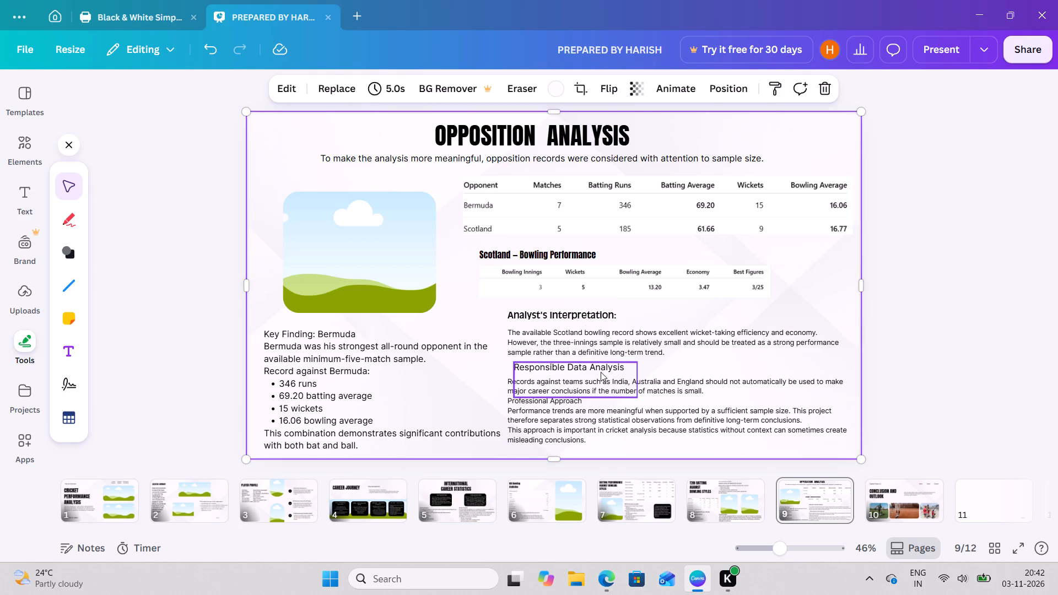
# Align the "Responsible Data Analysis" heading with the interpretation text's left edge, in the gap above "Records against teams".
pyautogui.moveTo(601, 372); pyautogui.dragTo(596, 376)
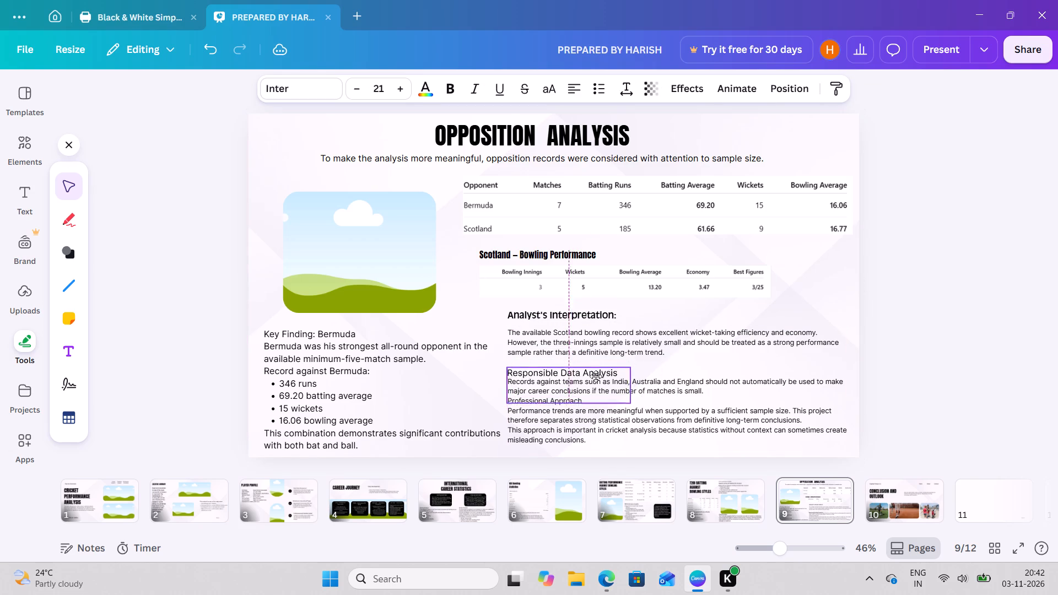
pyautogui.moveTo(596, 376); pyautogui.dragTo(596, 375)
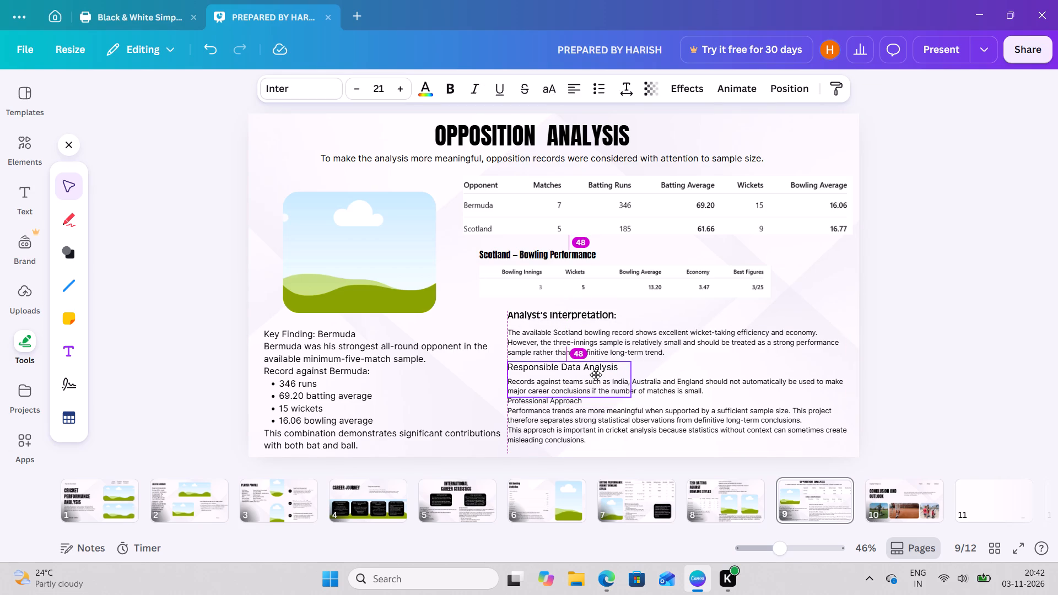
pyautogui.moveTo(596, 375); pyautogui.dragTo(596, 376)
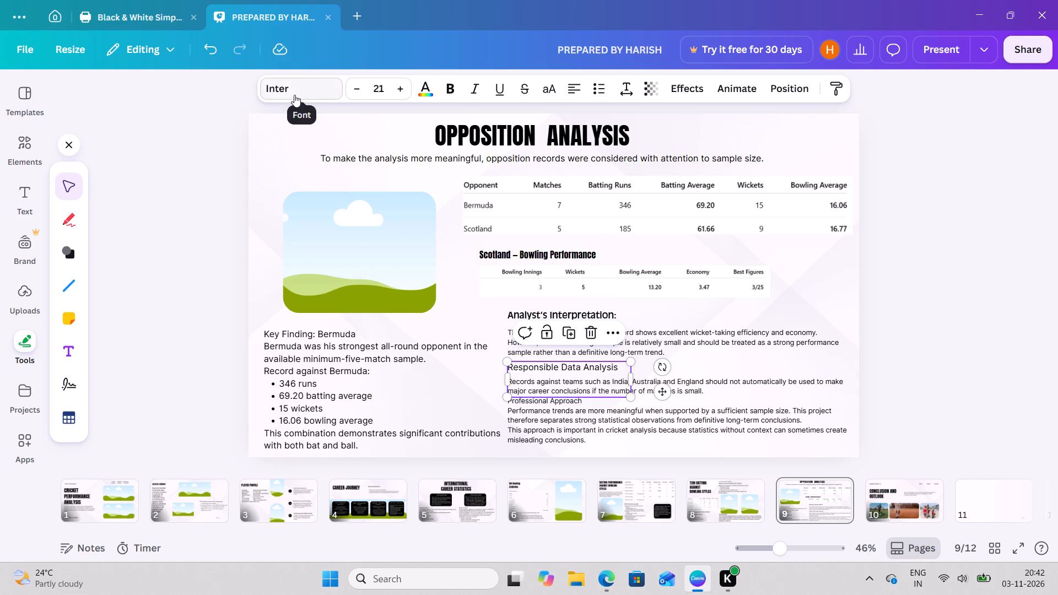
# Set the font of the "Responsible Data Analysis" heading to Antique Olive, matching the "Analyst's Interpretation:" heading.
pyautogui.click(569, 317)
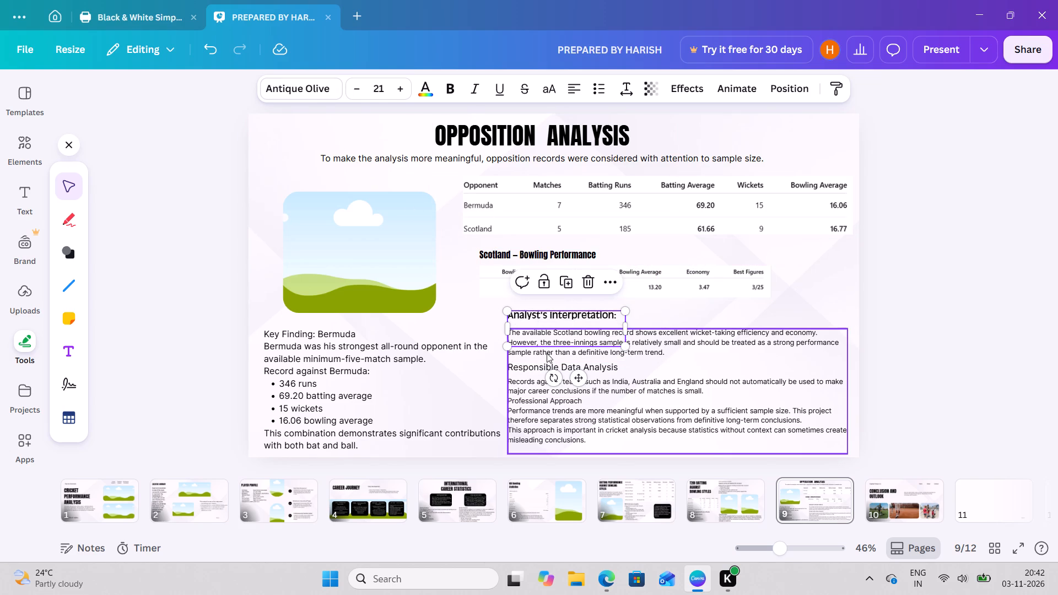
pyautogui.click(533, 369)
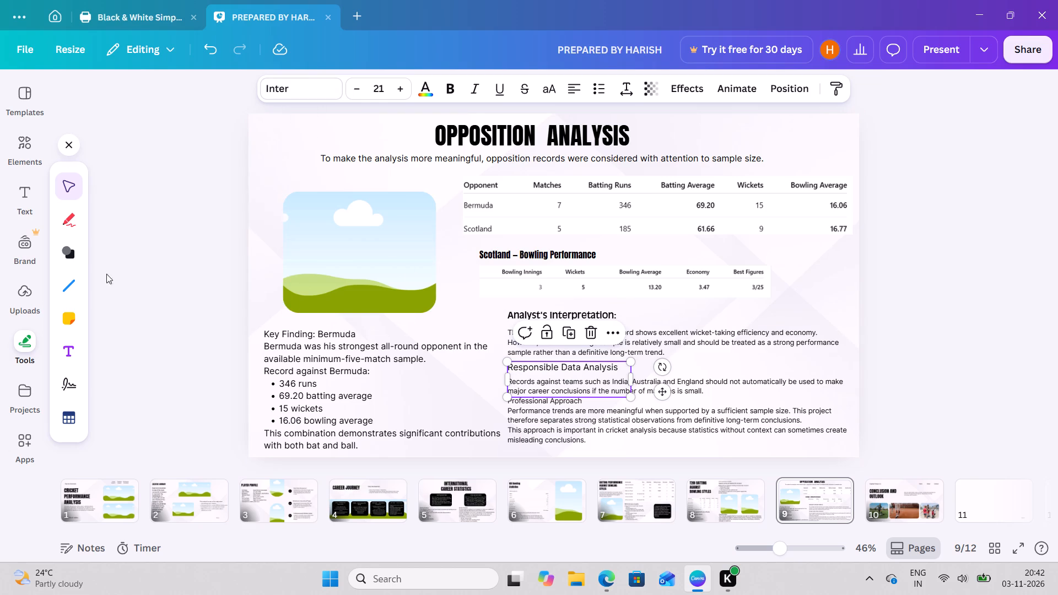
pyautogui.click(304, 91)
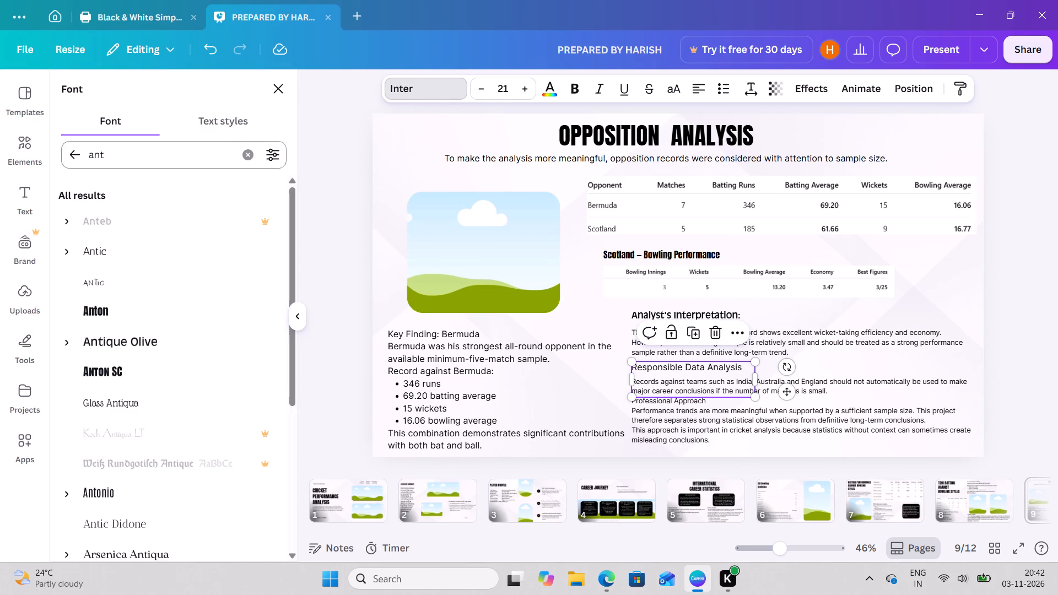
pyautogui.click(127, 337)
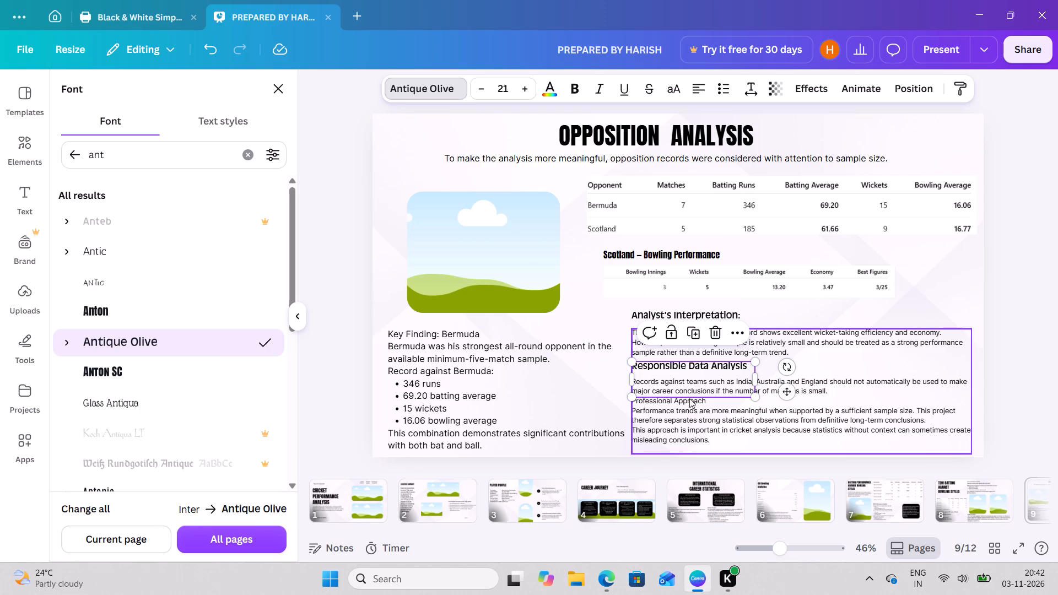
# Add a colon at the end of the "Responsible Data Analysis" heading.
pyautogui.click(691, 382)
pyautogui.click(748, 366)
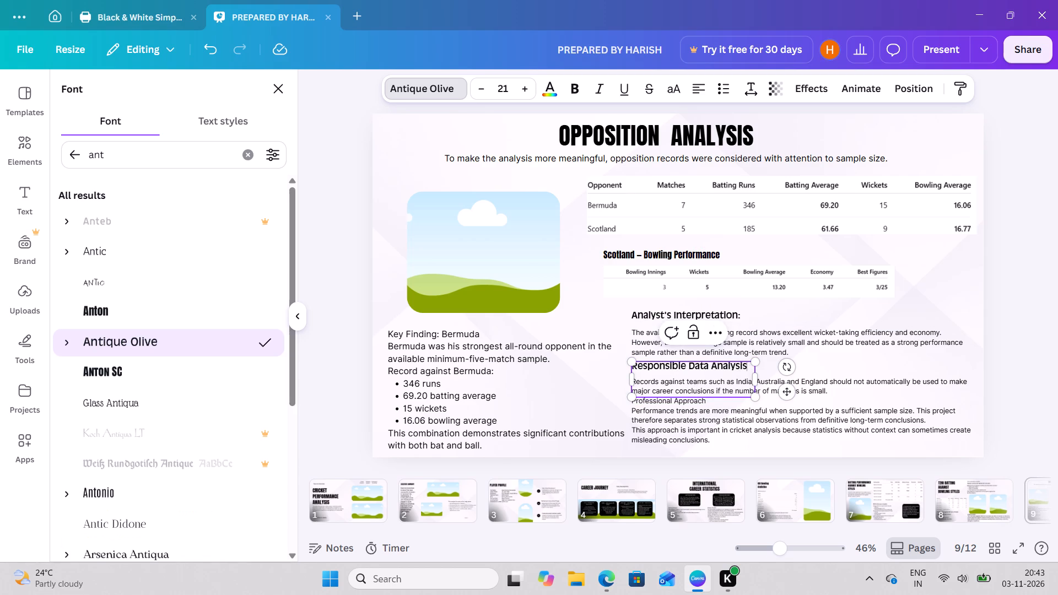
pyautogui.hotkey('shift', ':')
# Delete the words "Professional Approach" from the interpretation text, leaving their line blank.
pyautogui.click(714, 408)
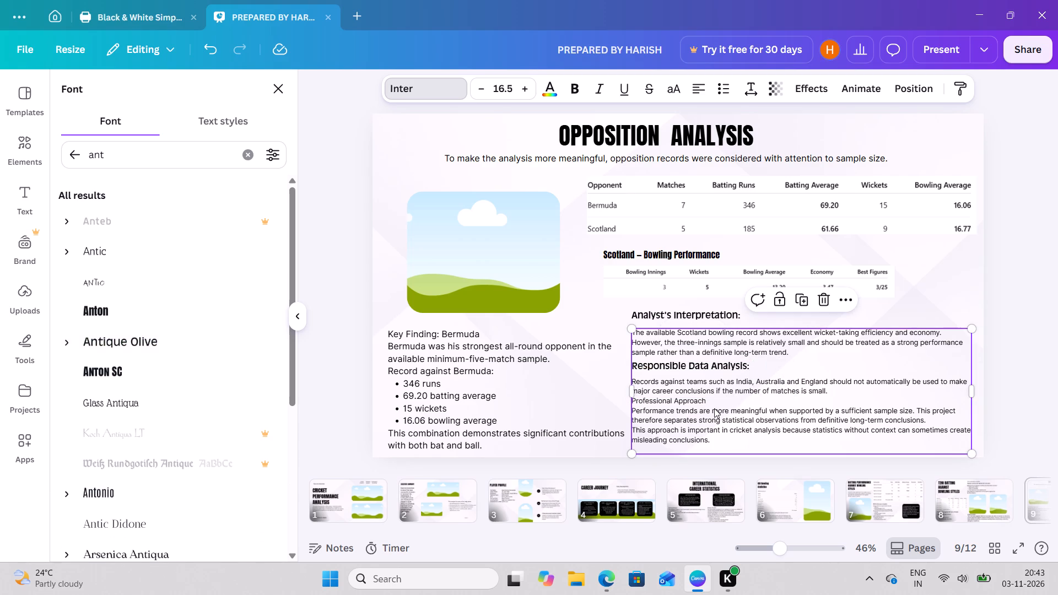
pyautogui.click(708, 401)
pyautogui.click(708, 401)
pyautogui.press('BackSpace')
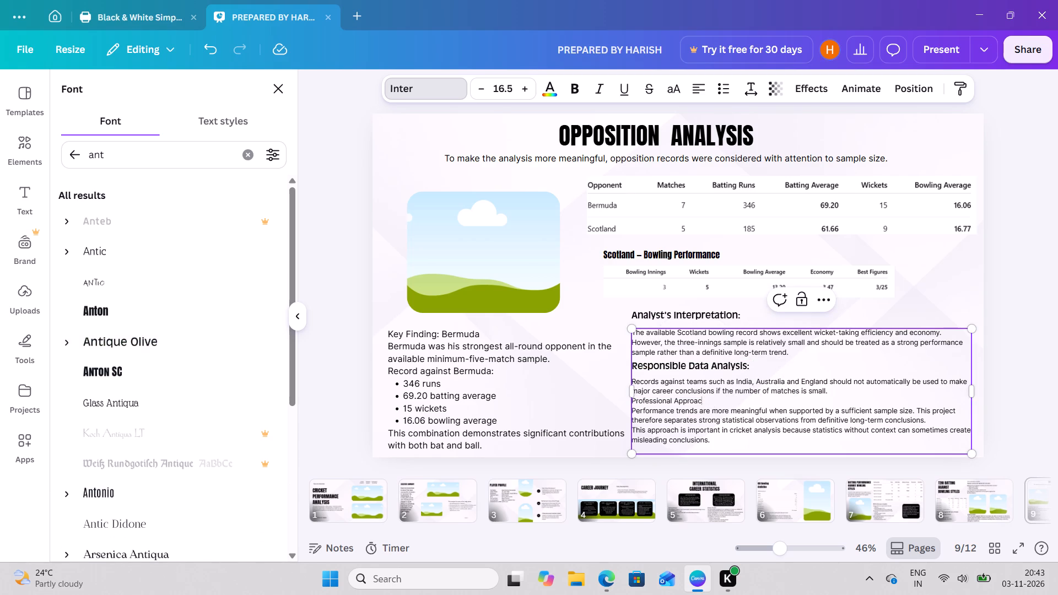
pyautogui.press('BackSpace')
pyautogui.press('BackSpace')
pyautogui.press('BackSpace')
pyautogui.press('BackSpace')
pyautogui.press('BackSpace')
pyautogui.press('BackSpace')
pyautogui.press('BackSpace')
pyautogui.press('BackSpace')
pyautogui.press('BackSpace')
pyautogui.press('BackSpace')
pyautogui.press('BackSpace')
pyautogui.press('BackSpace')
pyautogui.press('BackSpace')
pyautogui.press('BackSpace')
pyautogui.press('BackSpace')
pyautogui.press('BackSpace')
pyautogui.press('BackSpace')
pyautogui.press('BackSpace')
pyautogui.press('BackSpace')
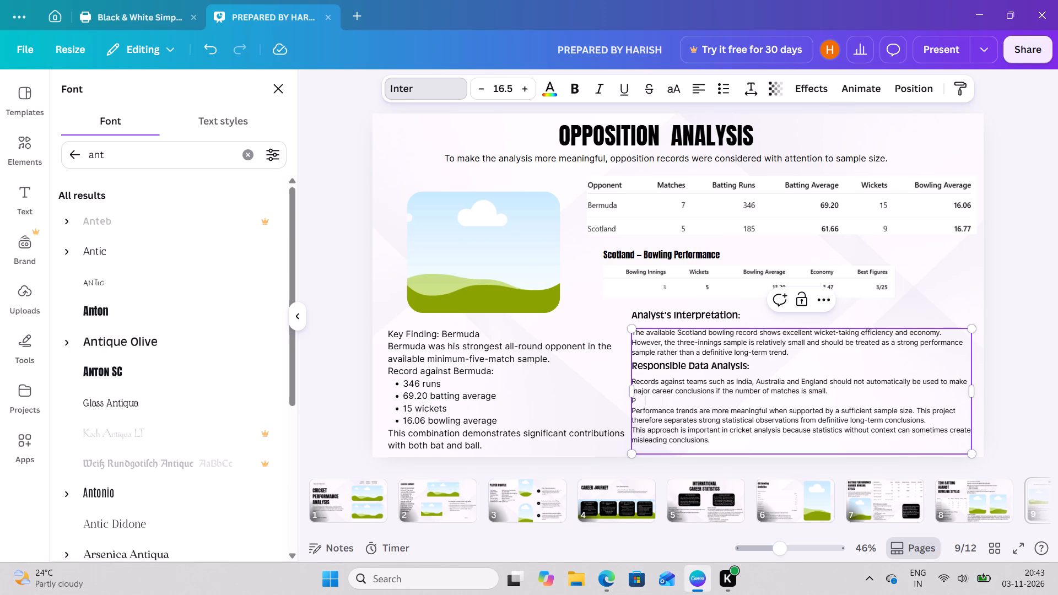
pyautogui.press('BackSpace')
pyautogui.hotkey('alt', 'Tab')
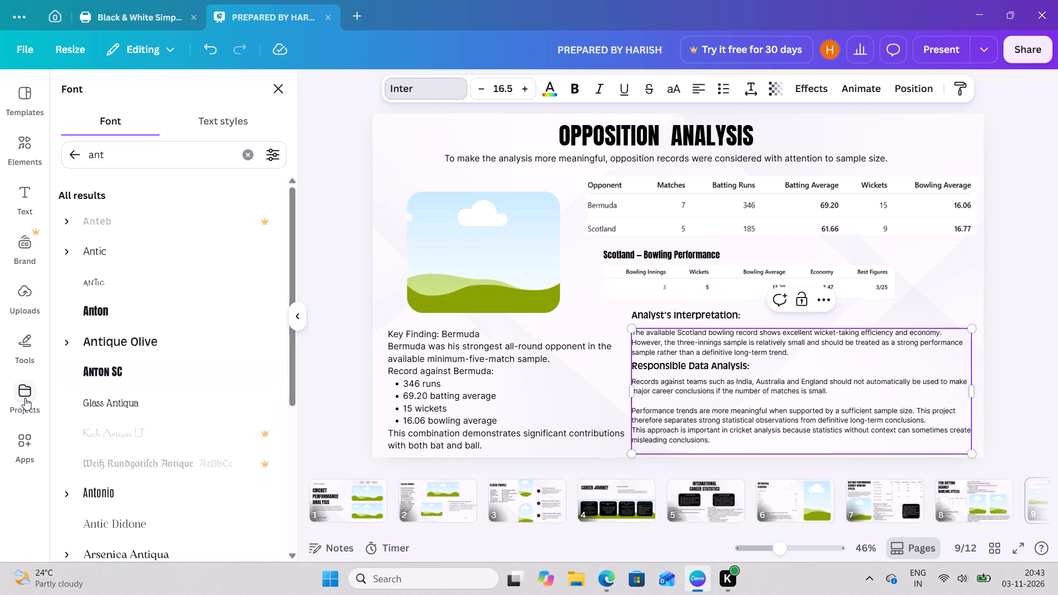
pyautogui.click(26, 356)
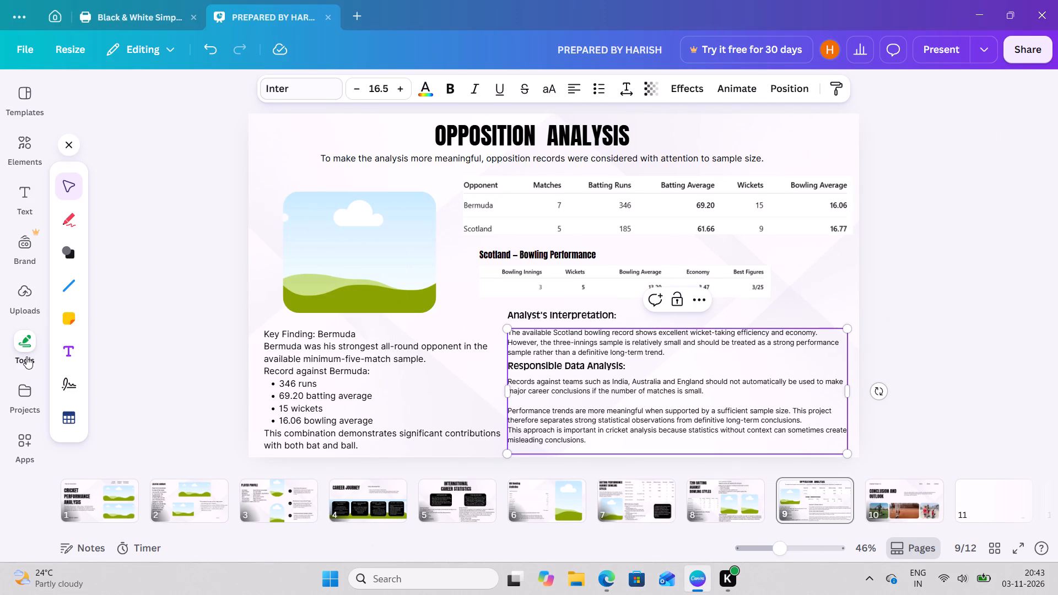
pyautogui.click(63, 364)
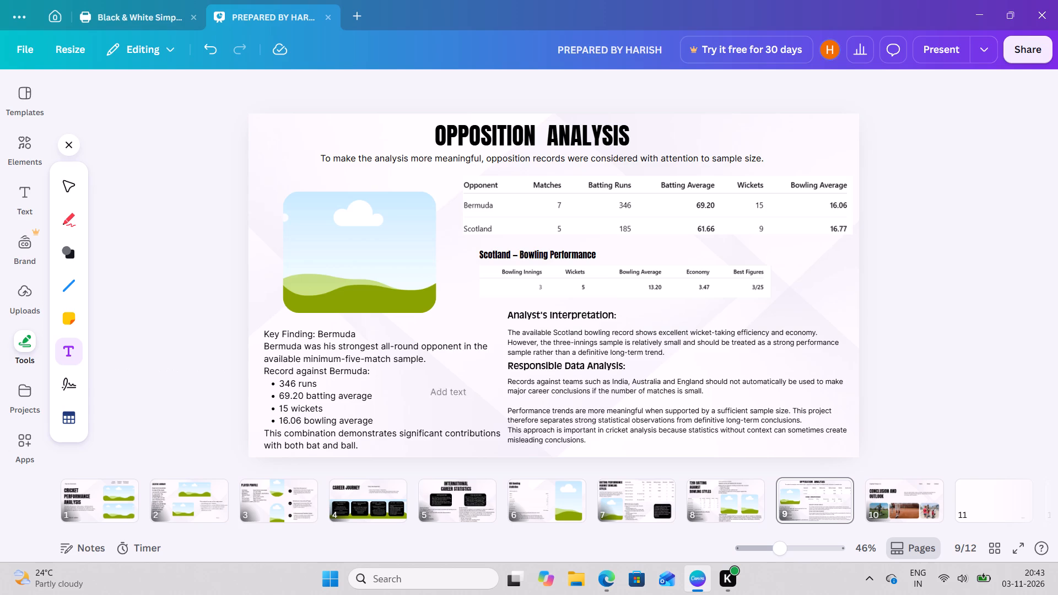
pyautogui.click(511, 394)
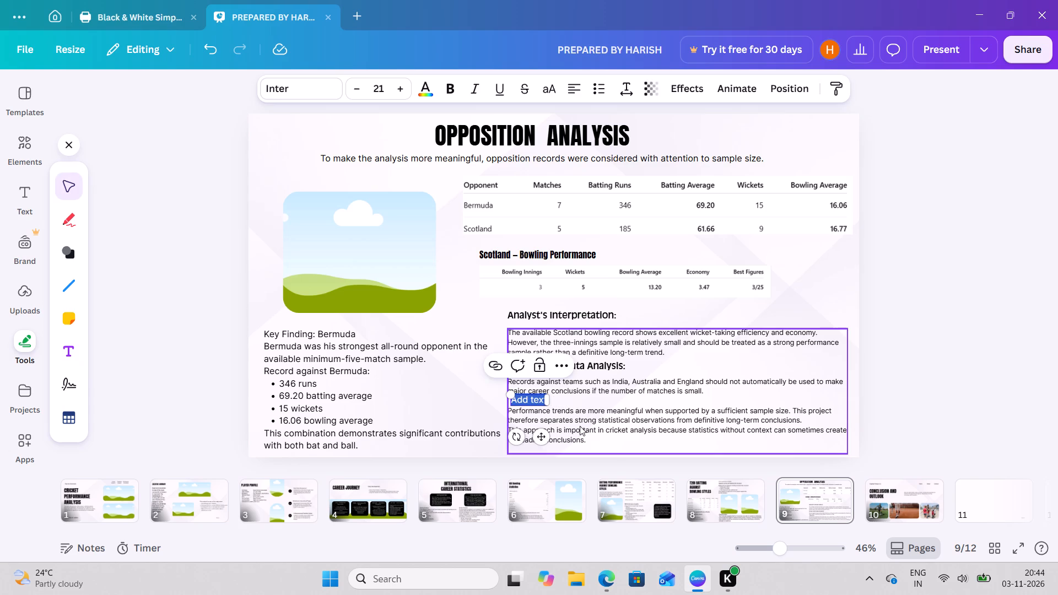
pyautogui.press('BackSpace')
pyautogui.hotkey('ctrl', 'v')
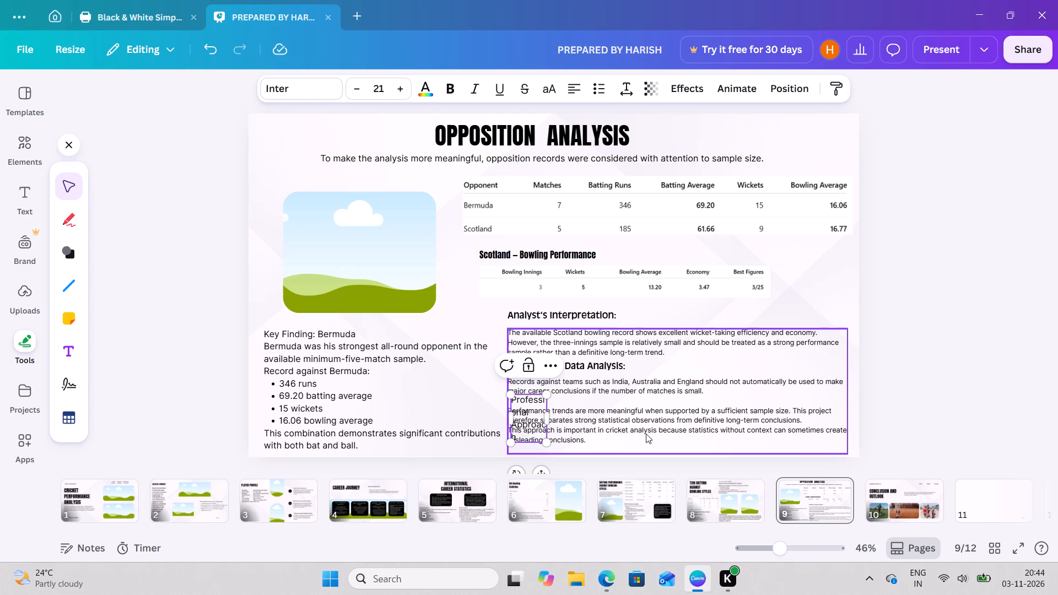
pyautogui.moveTo(547, 421); pyautogui.dragTo(616, 398)
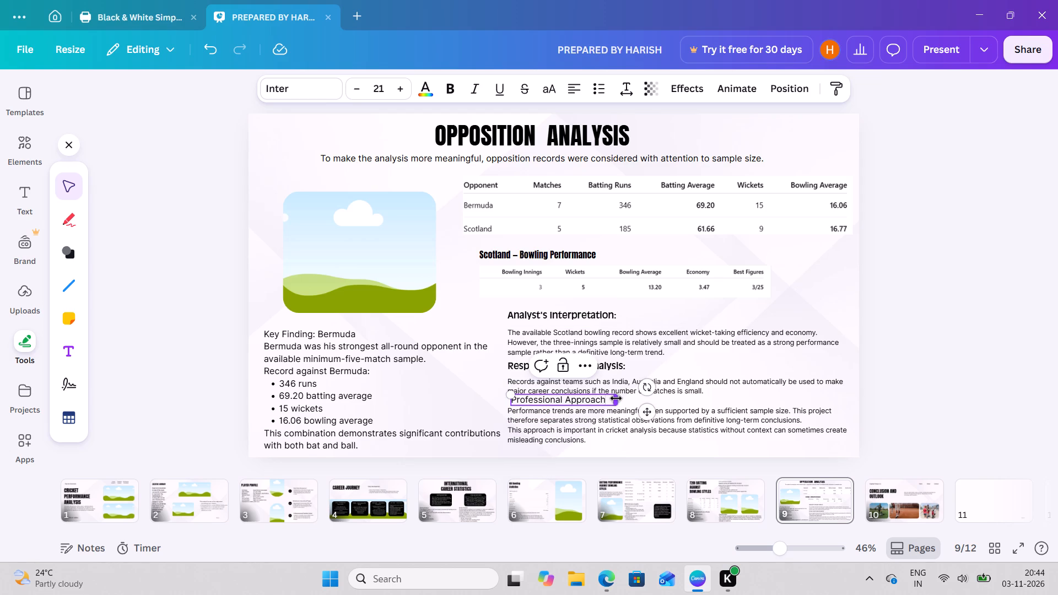
# Set the font of the "Professional Approach" heading to Antique Olive.
pyautogui.hscroll(-2, 102, 340)
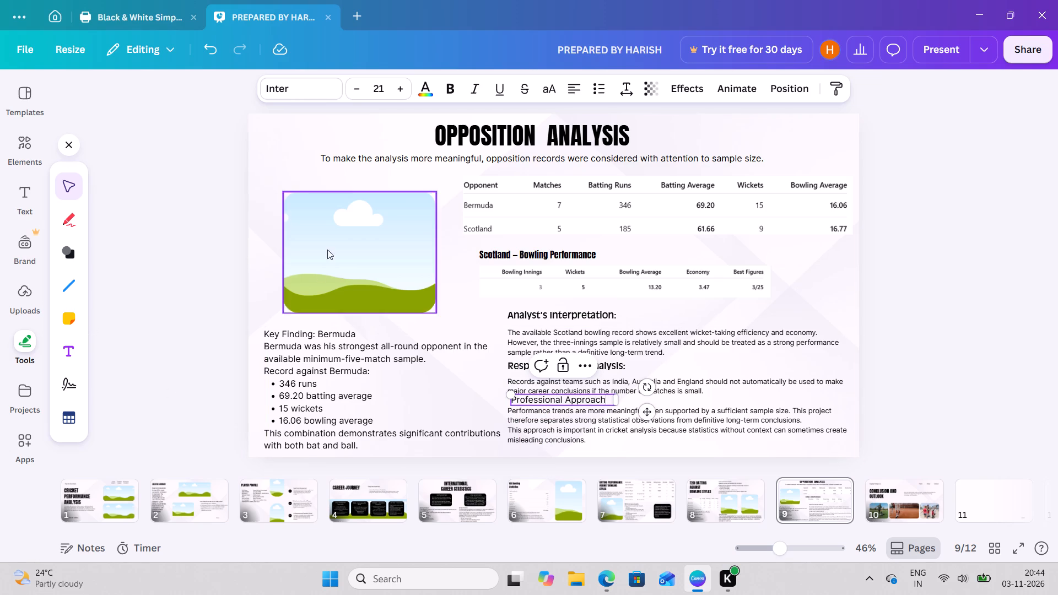
pyautogui.click(290, 90)
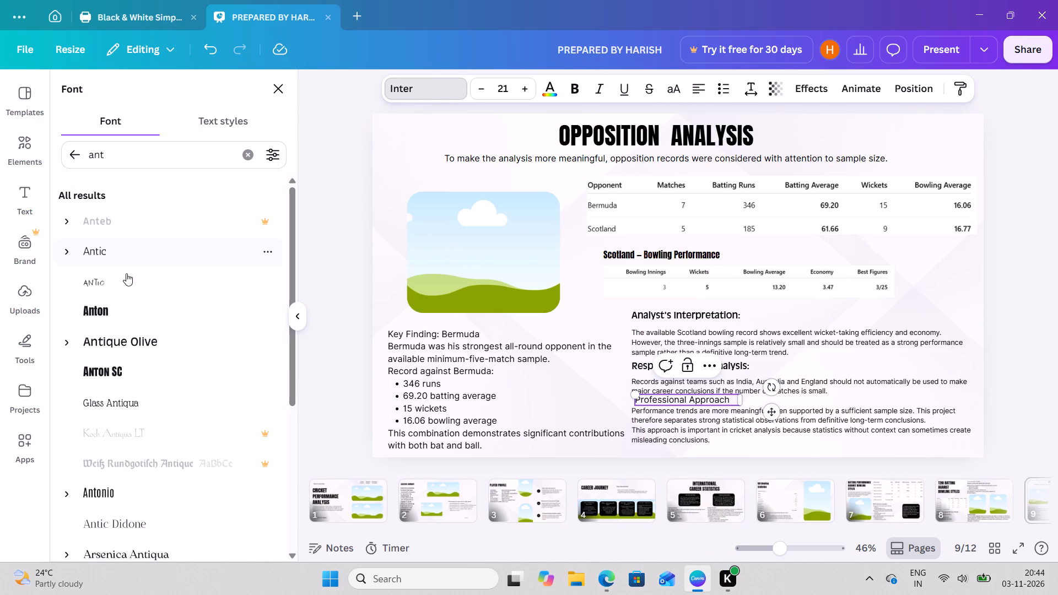
pyautogui.click(128, 337)
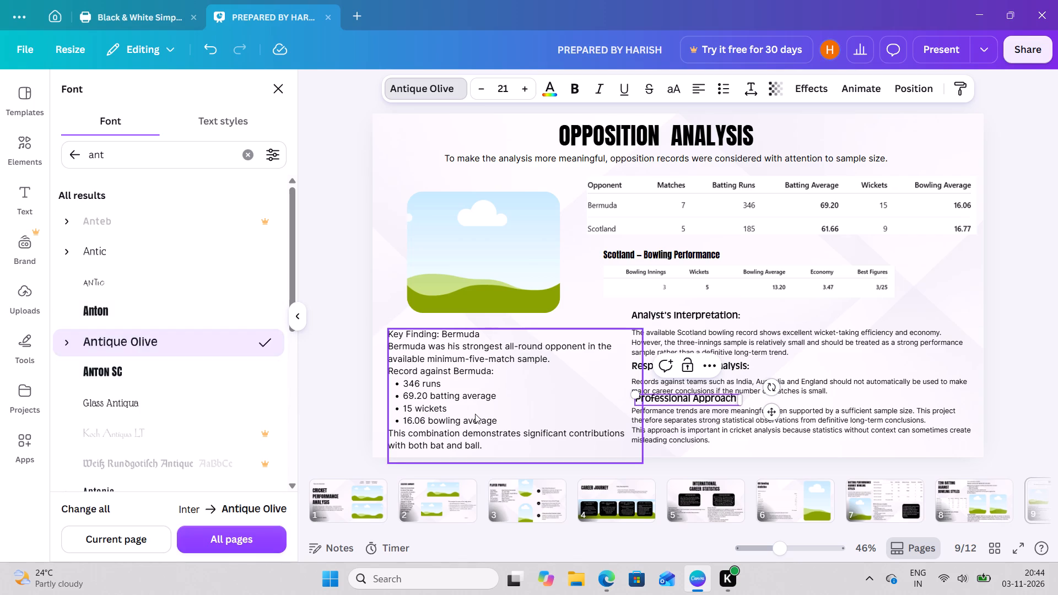
pyautogui.click(586, 301)
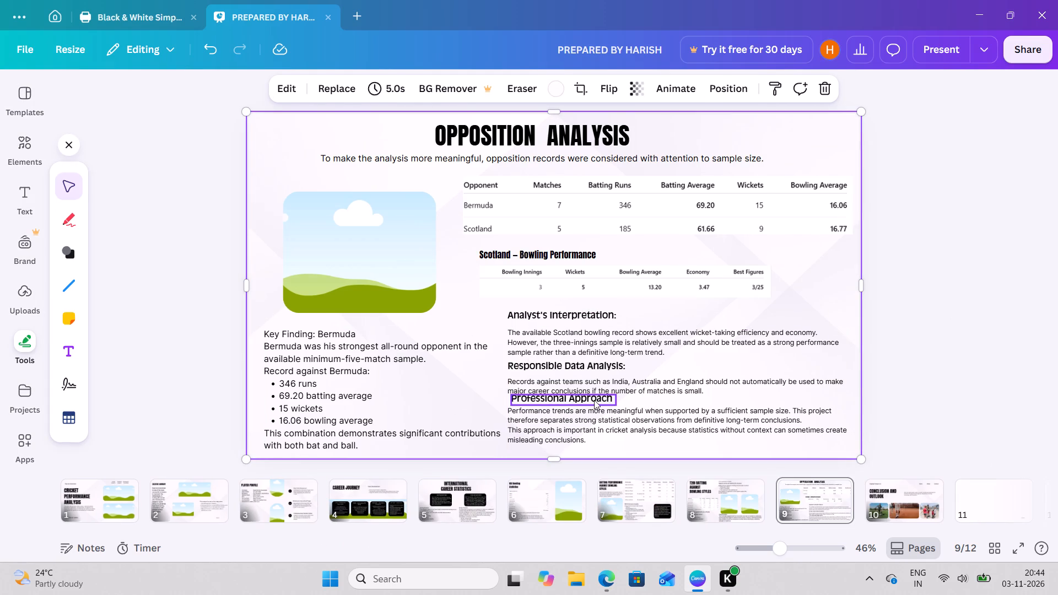
# Move the "Professional Approach" heading slightly down to line up with the edge of the interpretation text.
pyautogui.moveTo(595, 400); pyautogui.dragTo(591, 405)
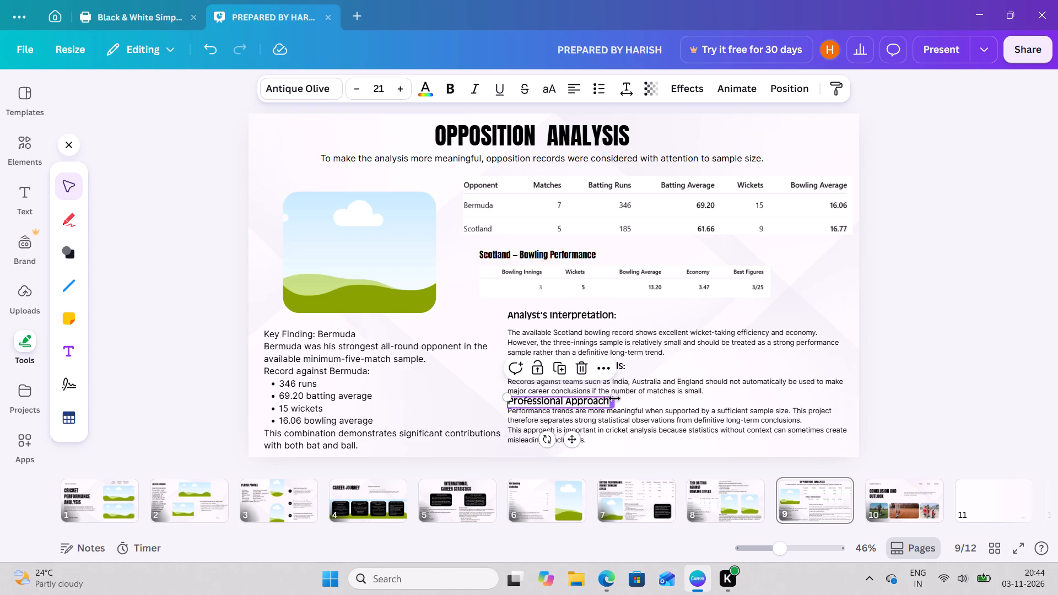
# Add a colon at the end of the "Professional Approach" heading.
pyautogui.hotkey('shift', ':')
pyautogui.click(597, 400)
# Place the text cursor after "Professional Approach" and add a colon to end the heading.
pyautogui.press('Right')
pyautogui.press('Right')
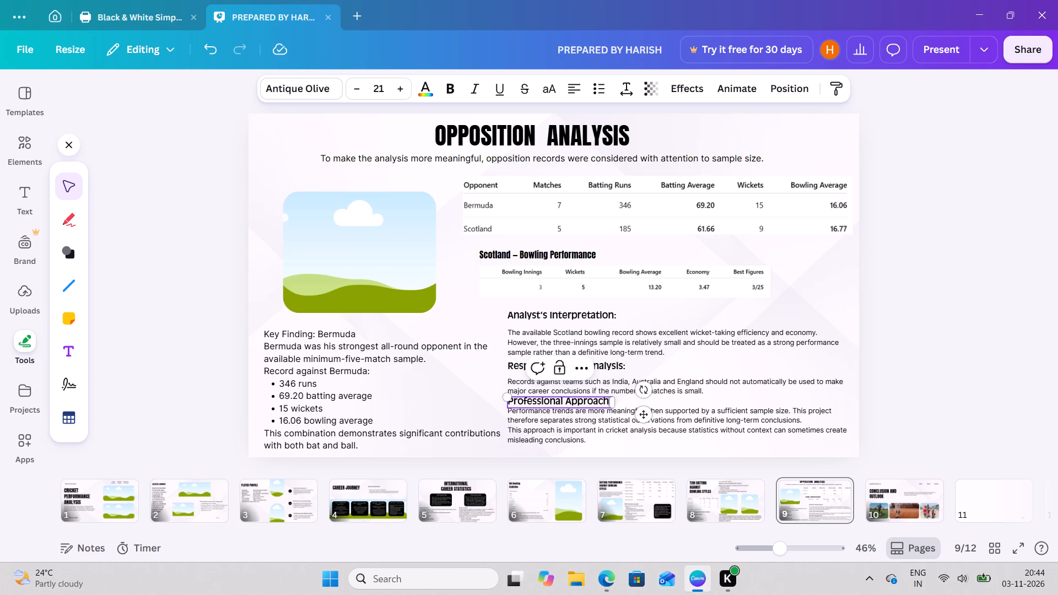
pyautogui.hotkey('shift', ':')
pyautogui.click(801, 253)
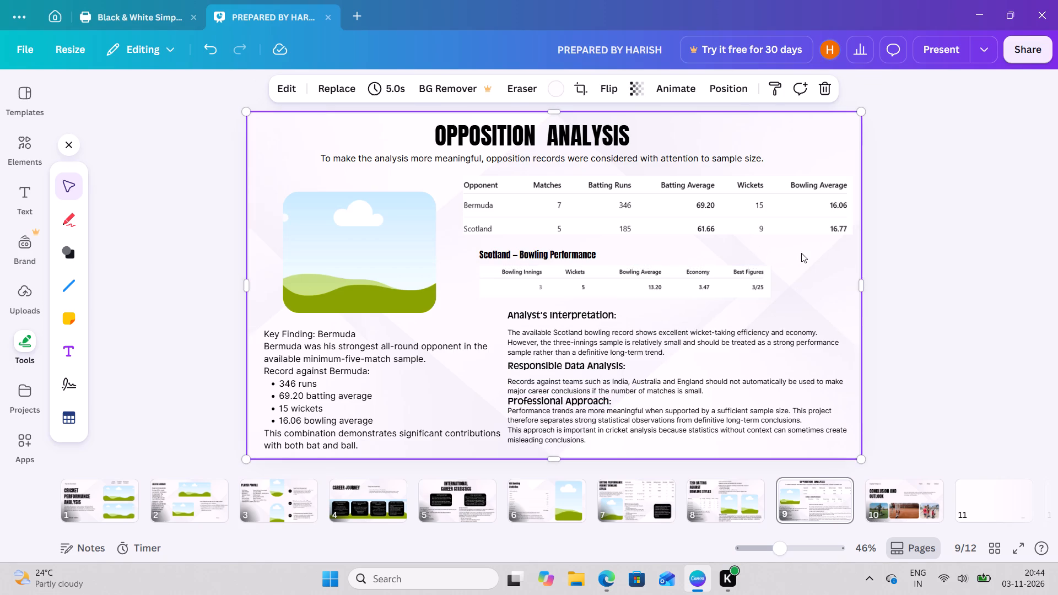
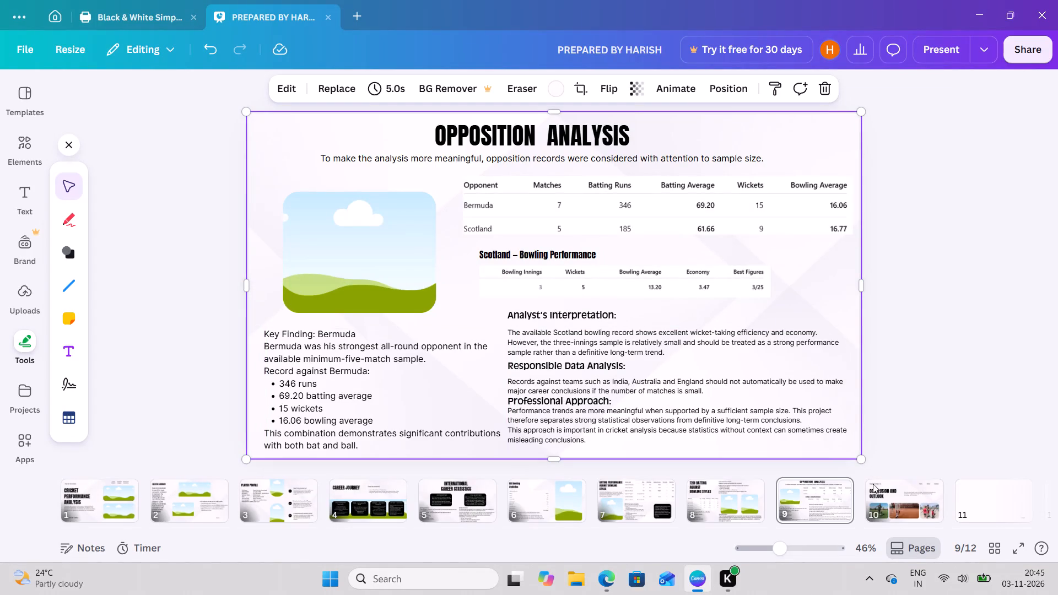
# Open page 10, the "Conclusion and Outlook" slide.
pyautogui.click(893, 497)
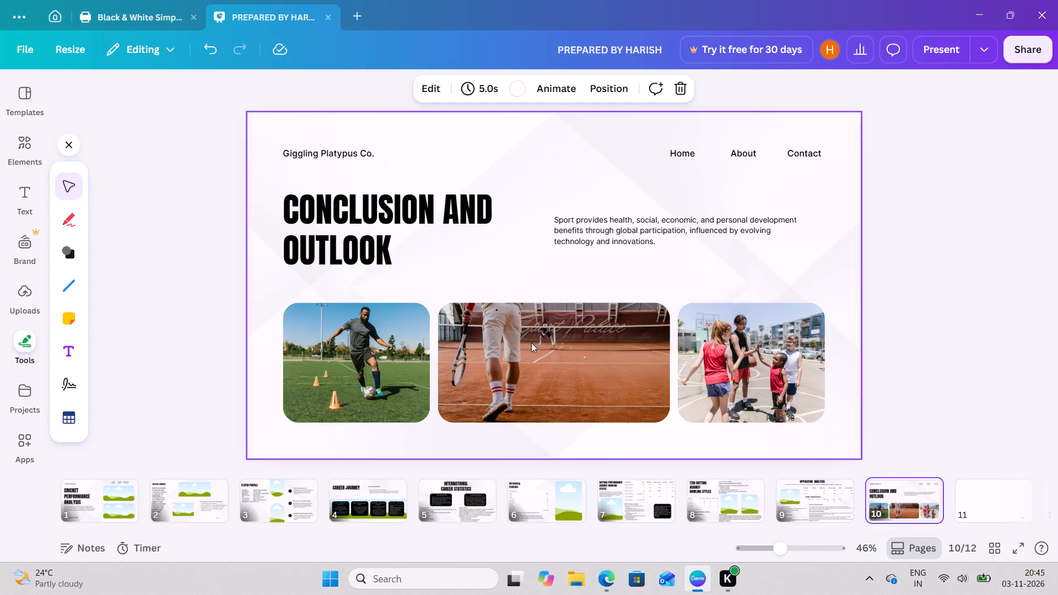
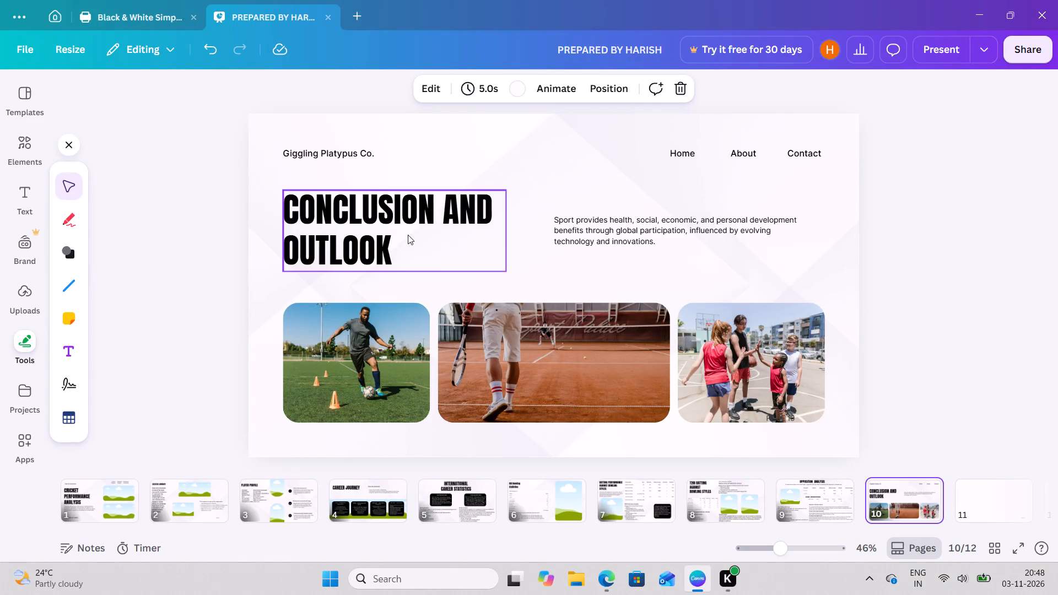
# Delete the "Giggling Platypus Co.", "Home", "About" and "Contact" header texts from page 10.
pyautogui.click(343, 158)
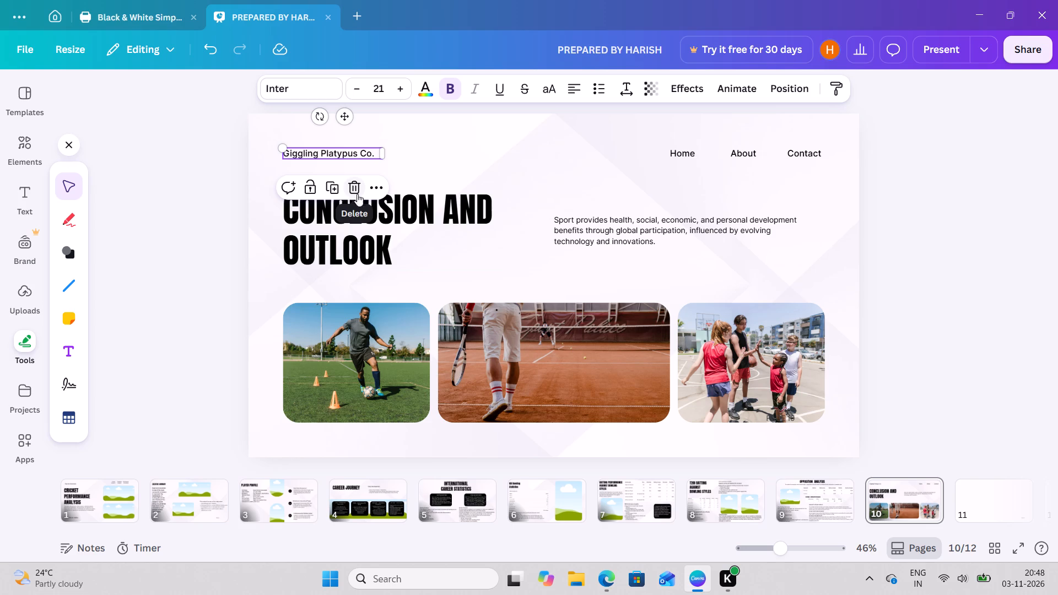
pyautogui.click(352, 188)
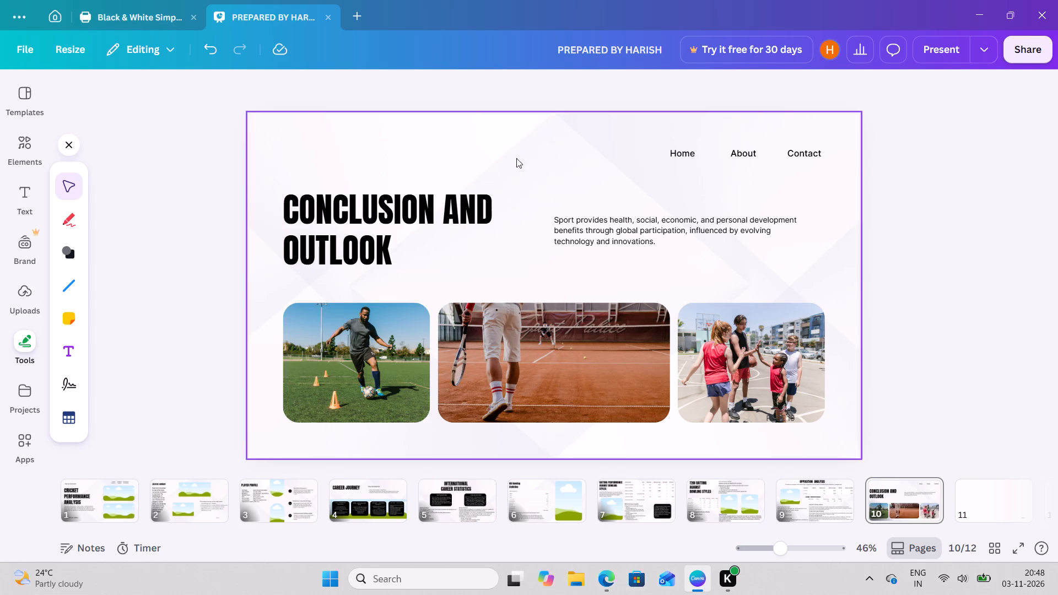
pyautogui.click(681, 158)
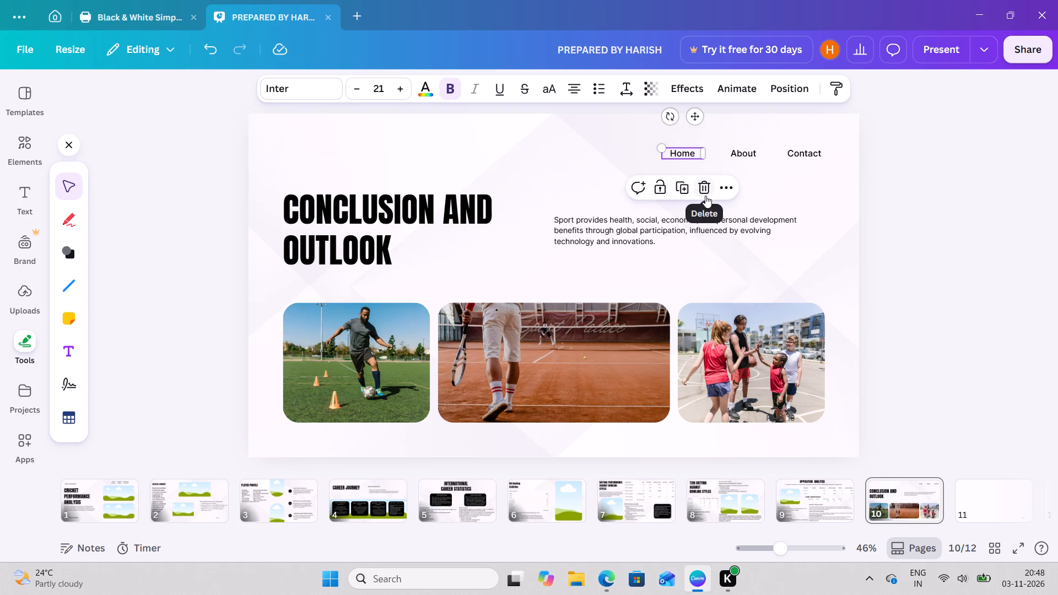
pyautogui.click(705, 196)
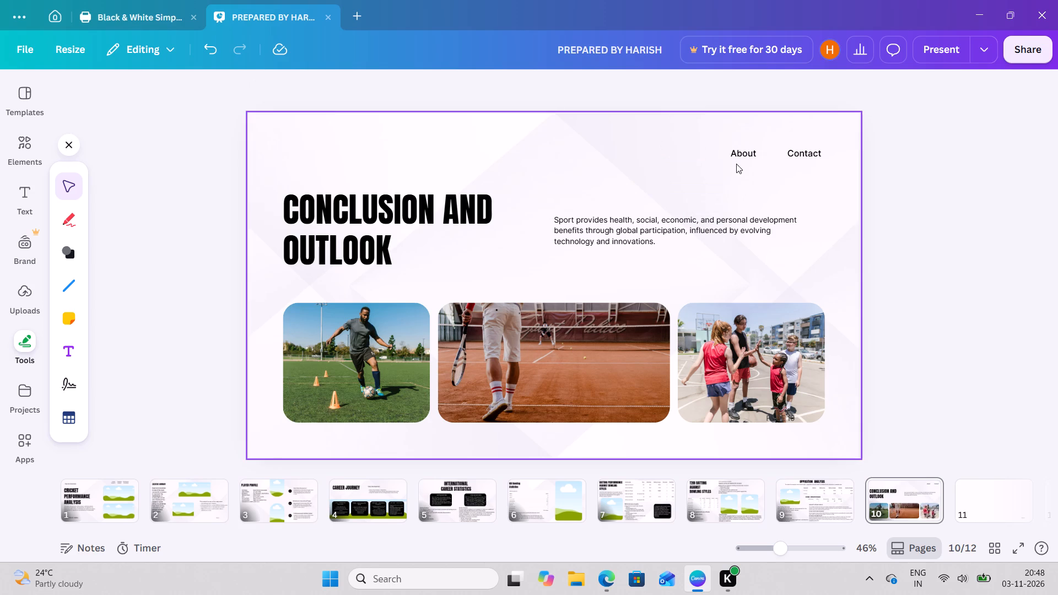
pyautogui.click(741, 158)
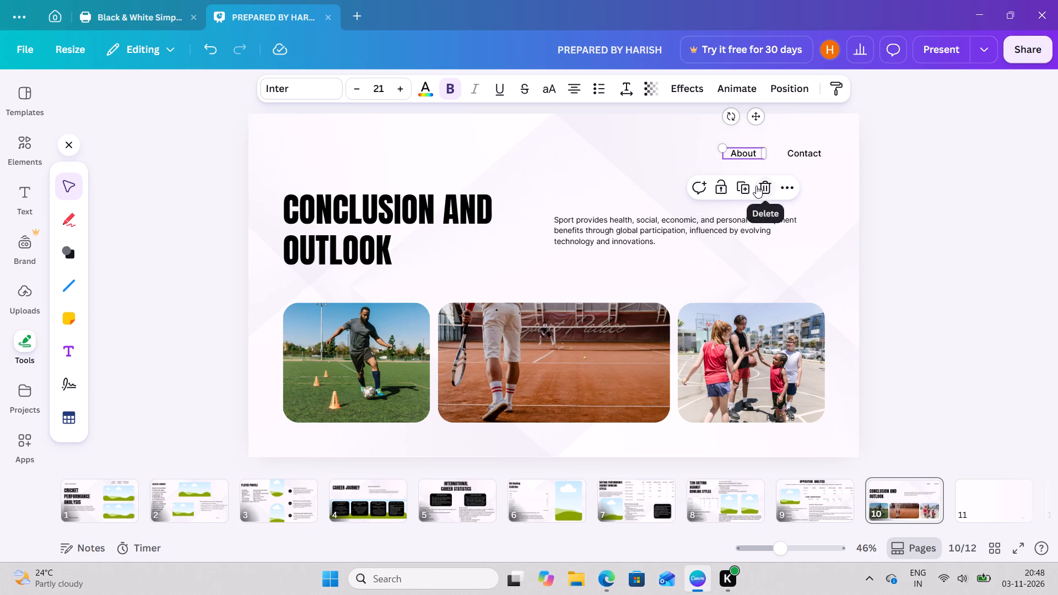
pyautogui.click(756, 186)
pyautogui.click(822, 148)
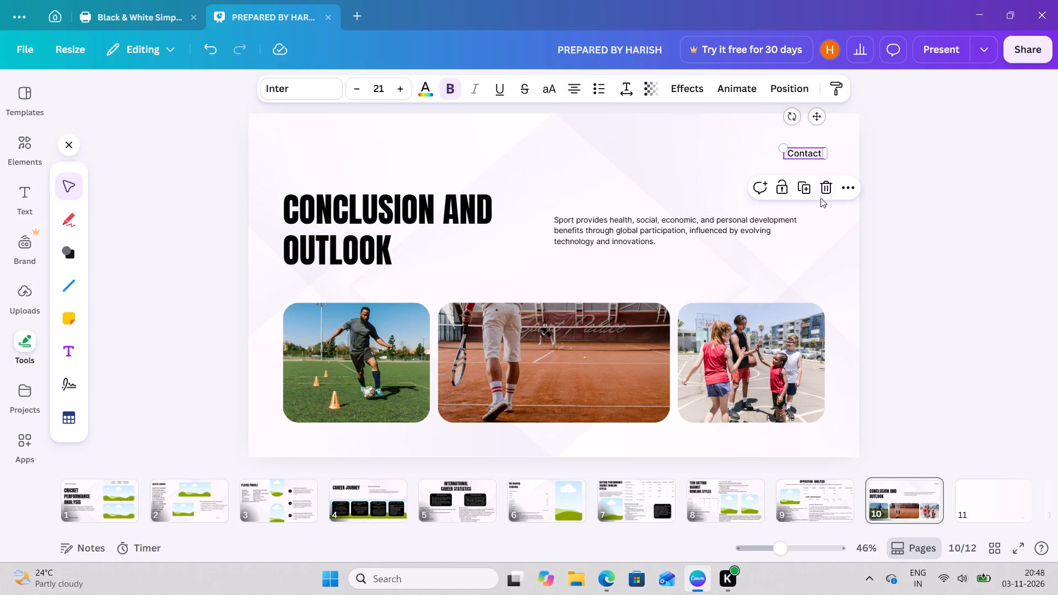
pyautogui.click(821, 197)
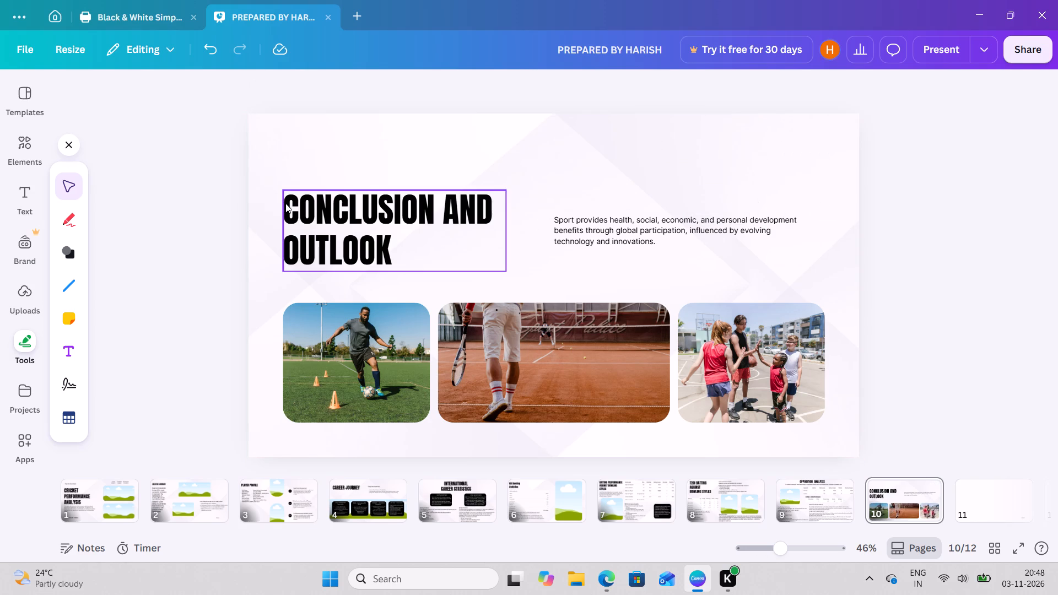
# Move the "Conclusion and Outlook" heading up and slightly left, into the page's upper-left corner.
pyautogui.moveTo(319, 215); pyautogui.dragTo(316, 206)
pyautogui.moveTo(316, 206); pyautogui.dragTo(306, 160)
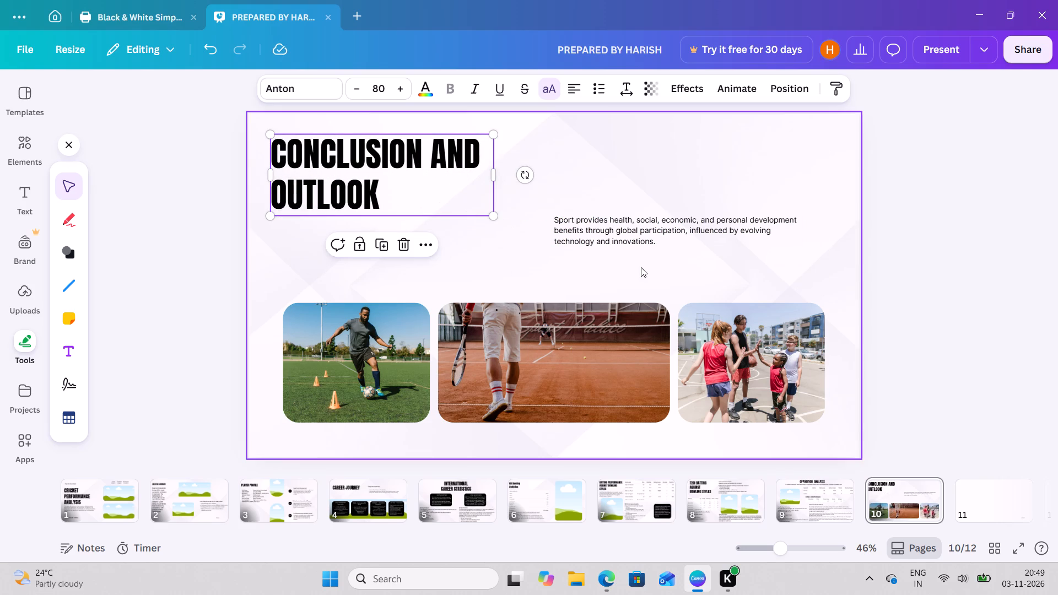
# Delete the placeholder paragraph about sport's health, social and economic benefits from page 10.
pyautogui.click(641, 243)
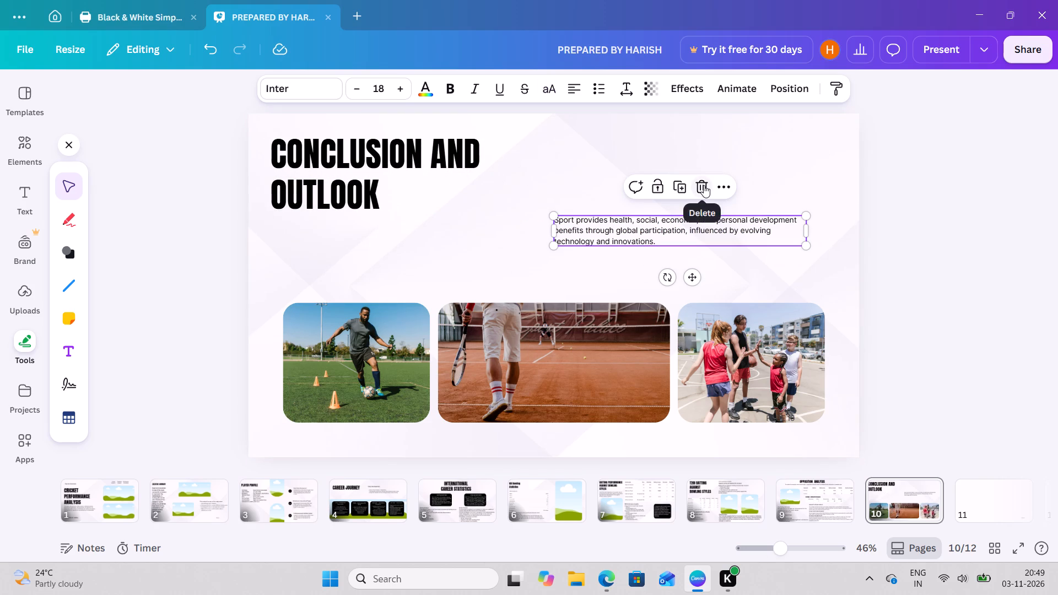
pyautogui.click(704, 185)
# Delete the football, tennis and basketball photos from page 10 together with their frames.
pyautogui.click(361, 338)
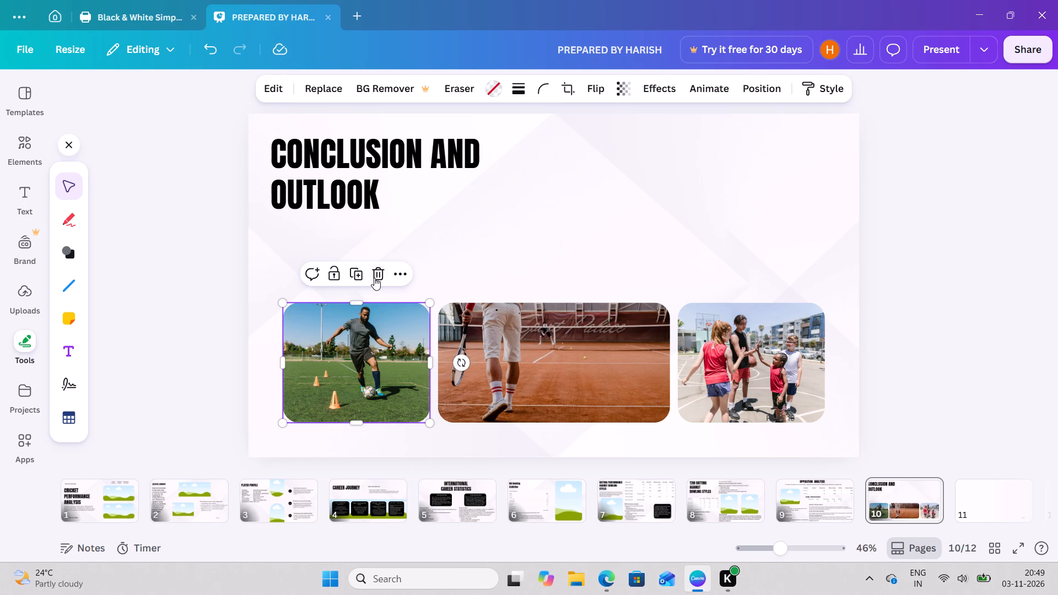
pyautogui.click(378, 272)
pyautogui.moveTo(564, 364); pyautogui.dragTo(466, 356)
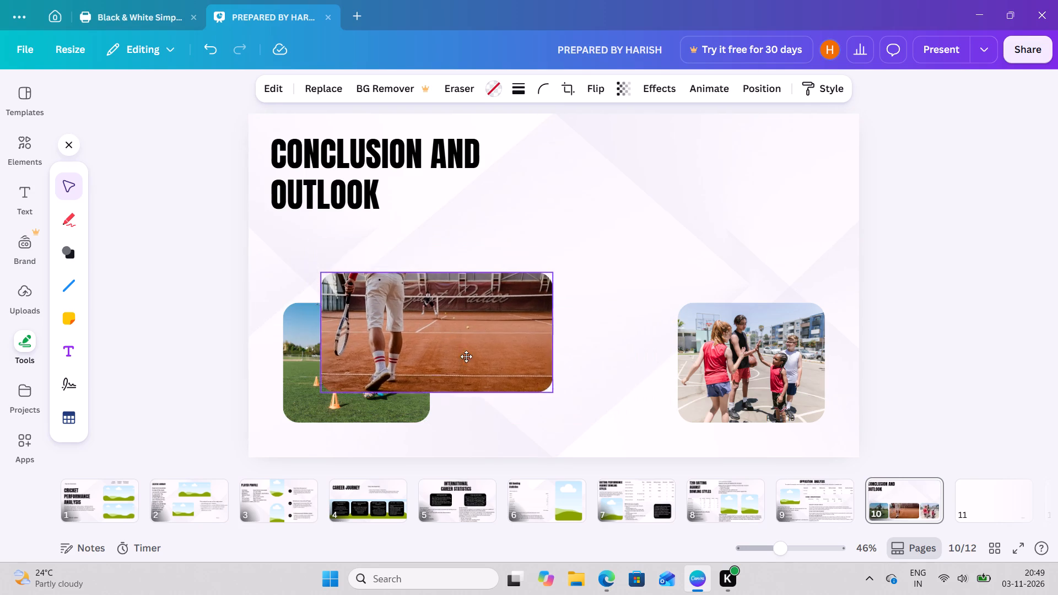
pyautogui.moveTo(466, 356); pyautogui.dragTo(550, 397)
pyautogui.click(565, 310)
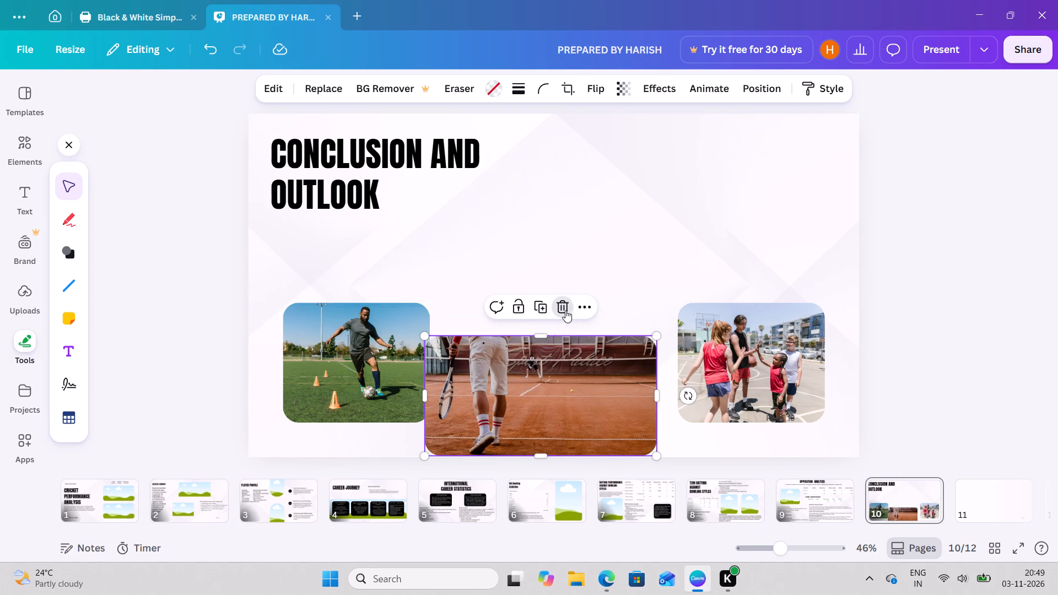
pyautogui.click(569, 348)
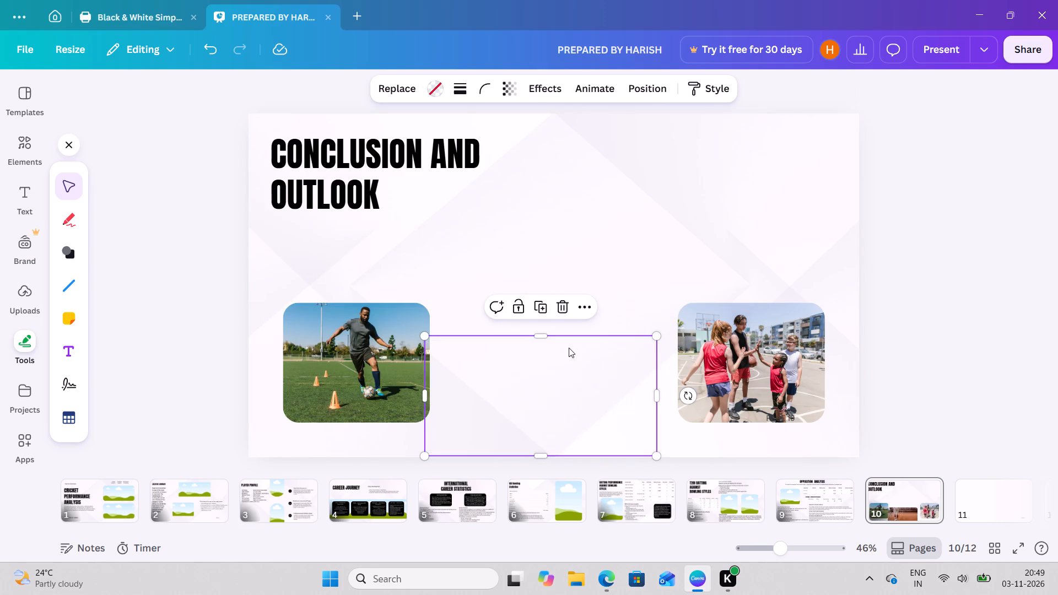
pyautogui.click(560, 313)
pyautogui.moveTo(391, 344); pyautogui.dragTo(393, 337)
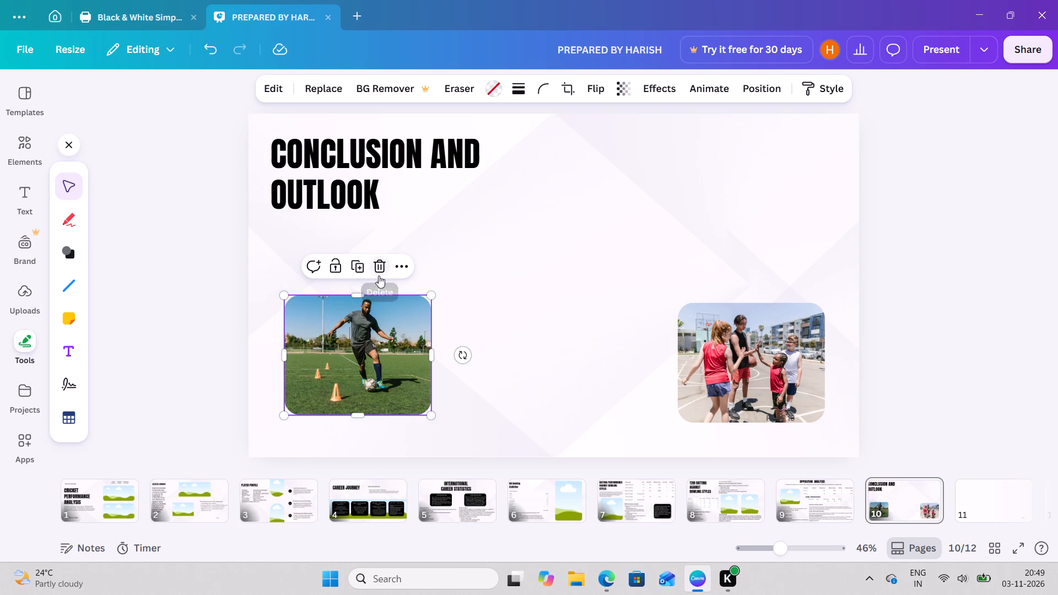
pyautogui.click(379, 275)
pyautogui.click(394, 307)
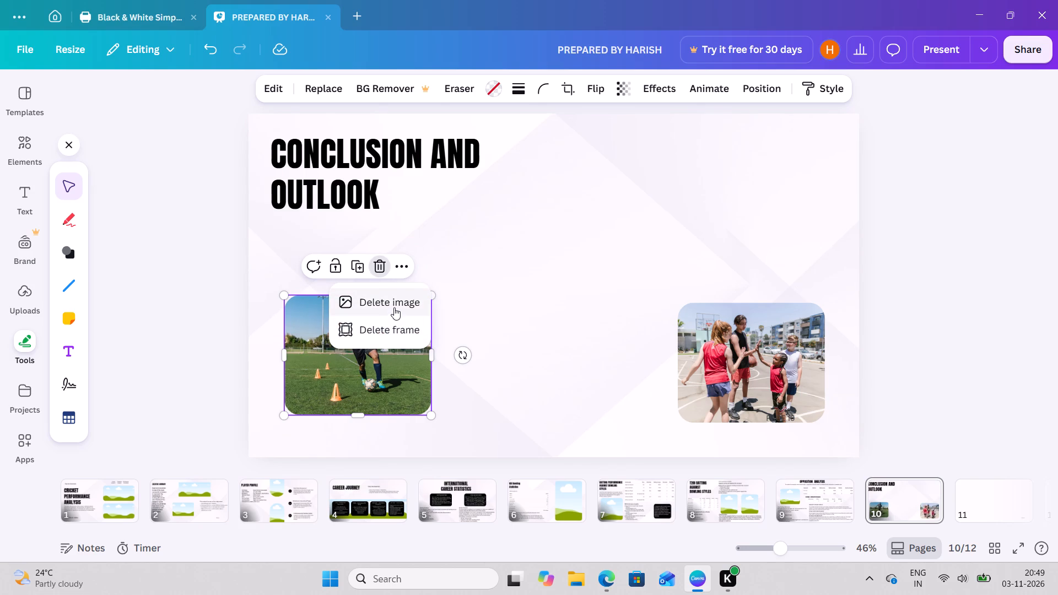
pyautogui.click(381, 271)
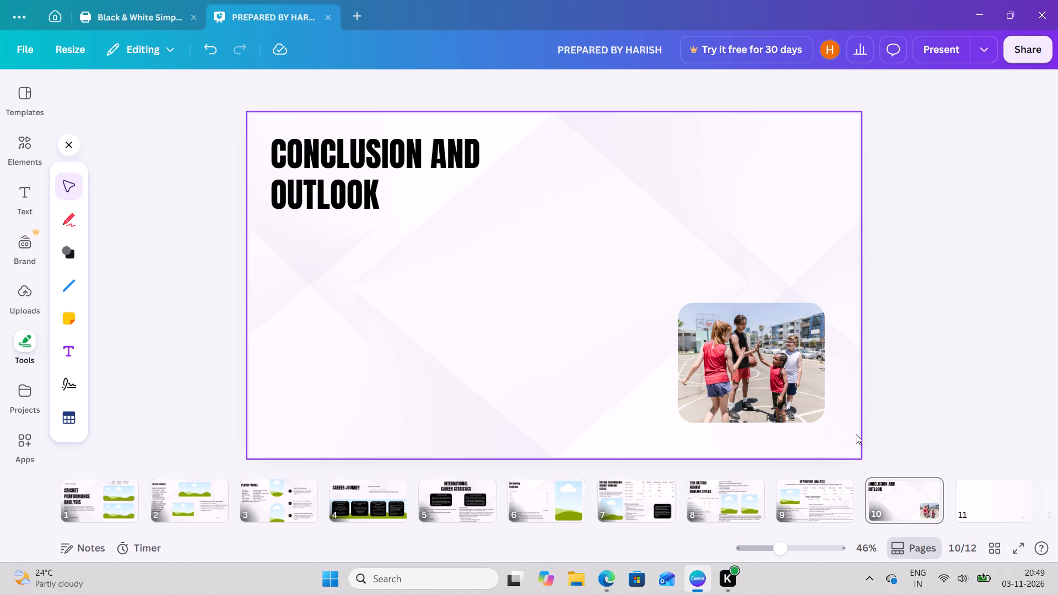
pyautogui.click(761, 410)
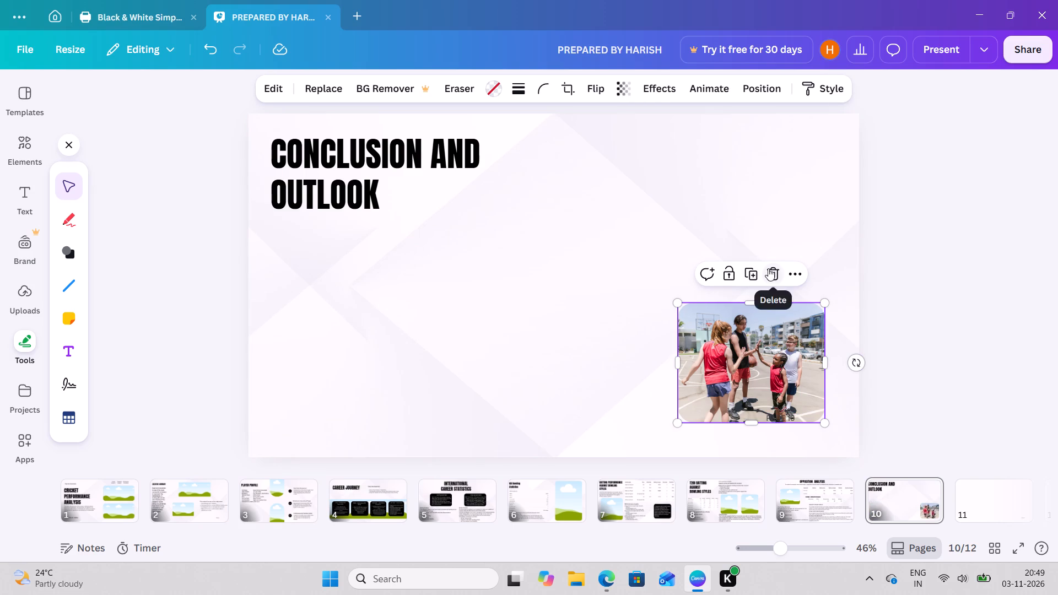
pyautogui.click(768, 268)
pyautogui.click(760, 307)
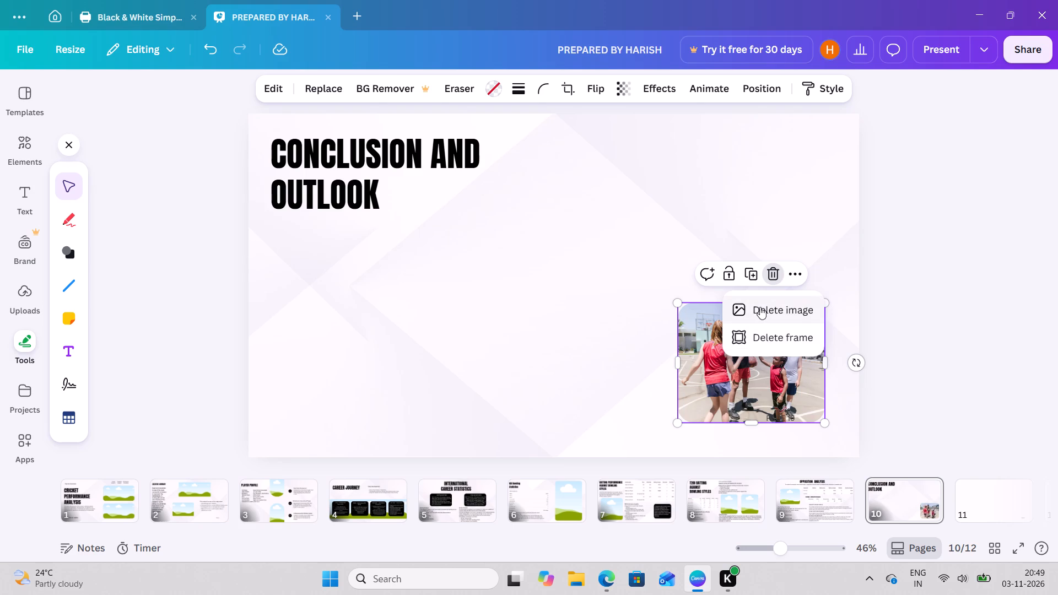
pyautogui.click(770, 273)
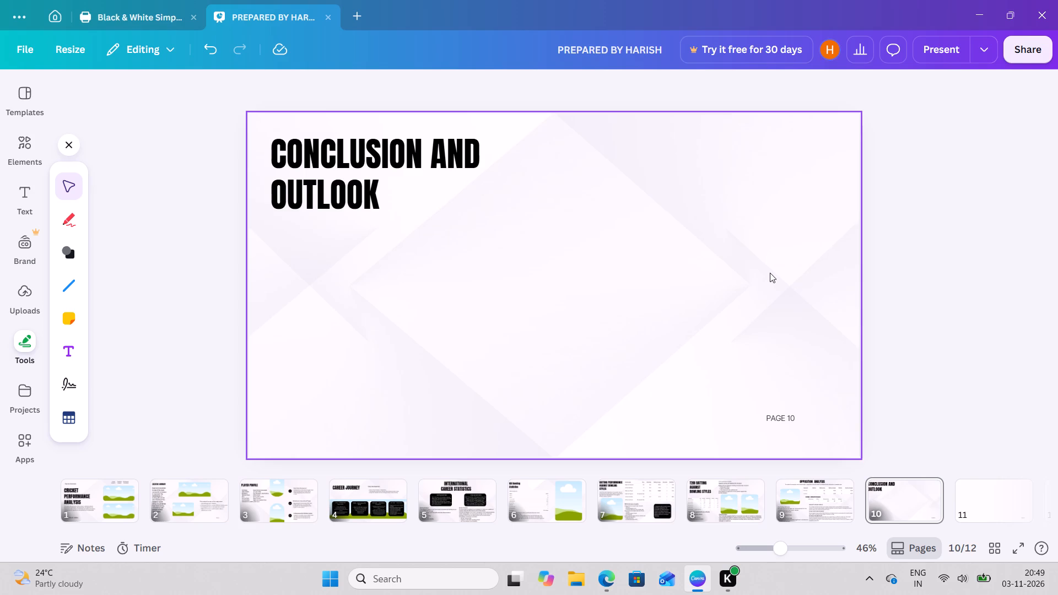
# Delete the "PAGE 10" label near the bottom of the page.
pyautogui.click(781, 414)
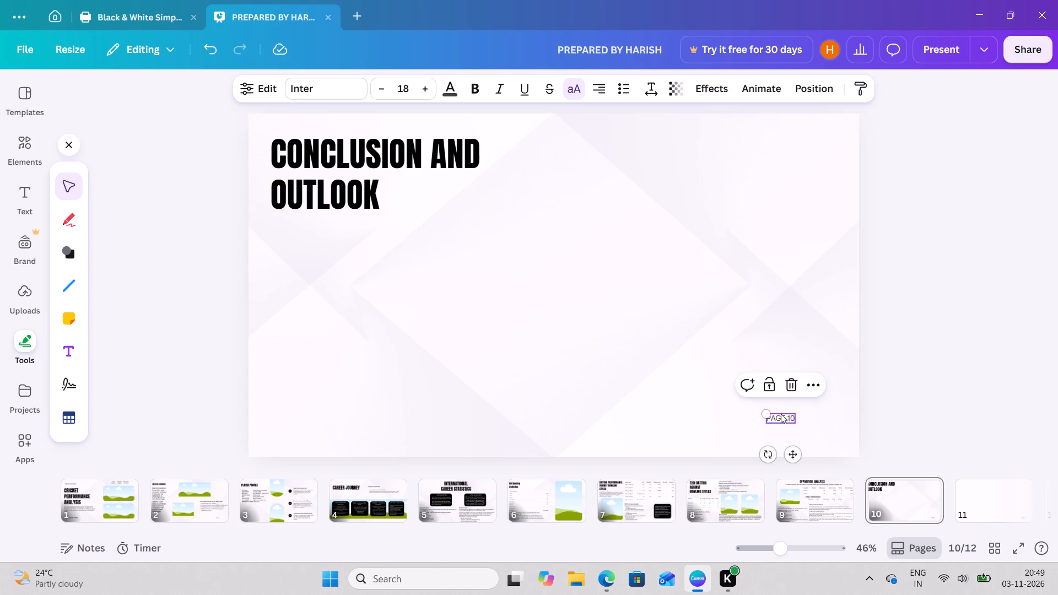
pyautogui.click(792, 382)
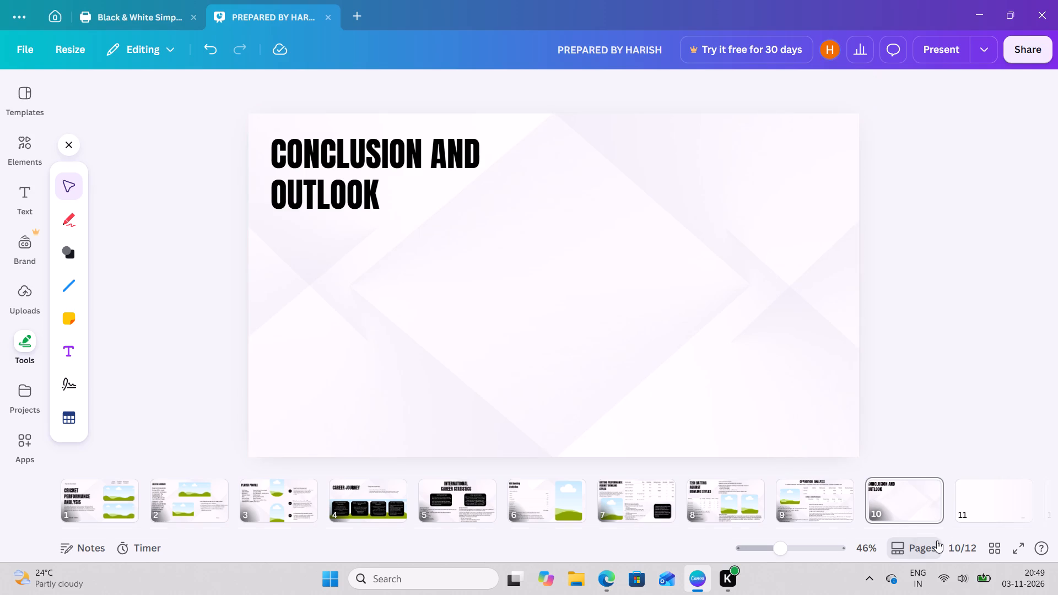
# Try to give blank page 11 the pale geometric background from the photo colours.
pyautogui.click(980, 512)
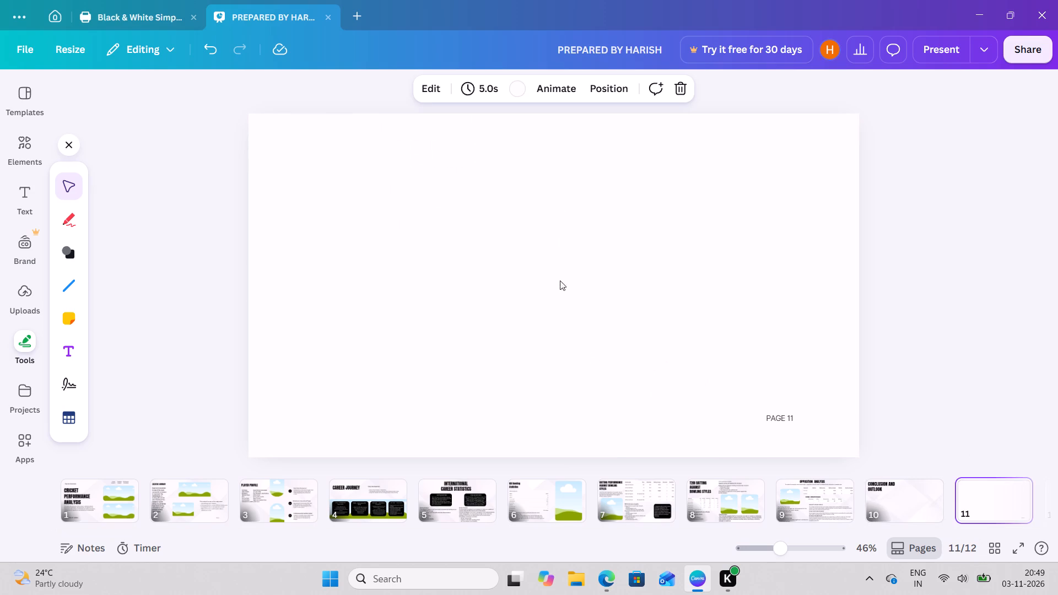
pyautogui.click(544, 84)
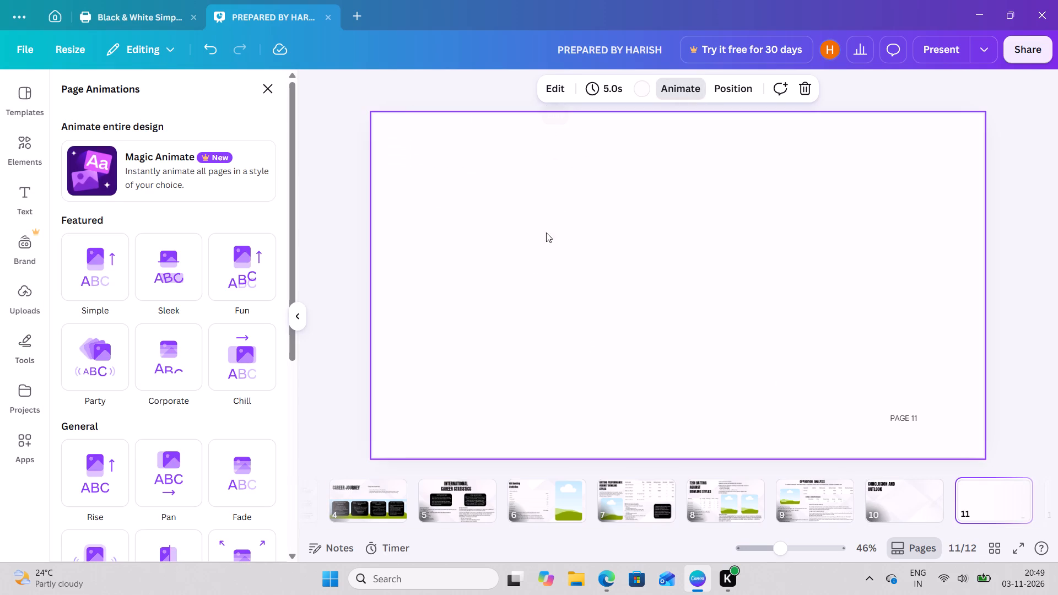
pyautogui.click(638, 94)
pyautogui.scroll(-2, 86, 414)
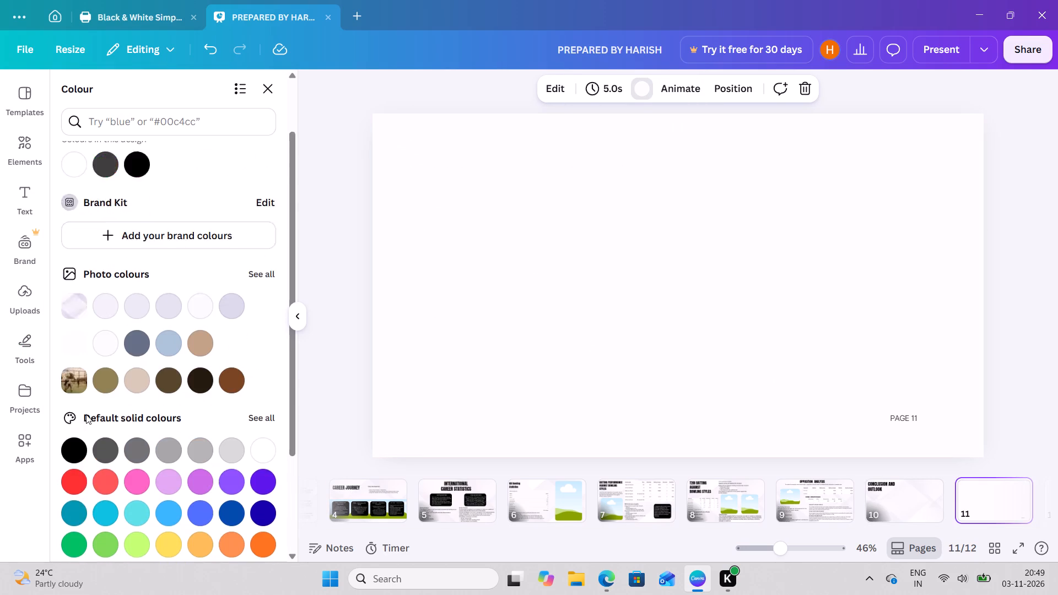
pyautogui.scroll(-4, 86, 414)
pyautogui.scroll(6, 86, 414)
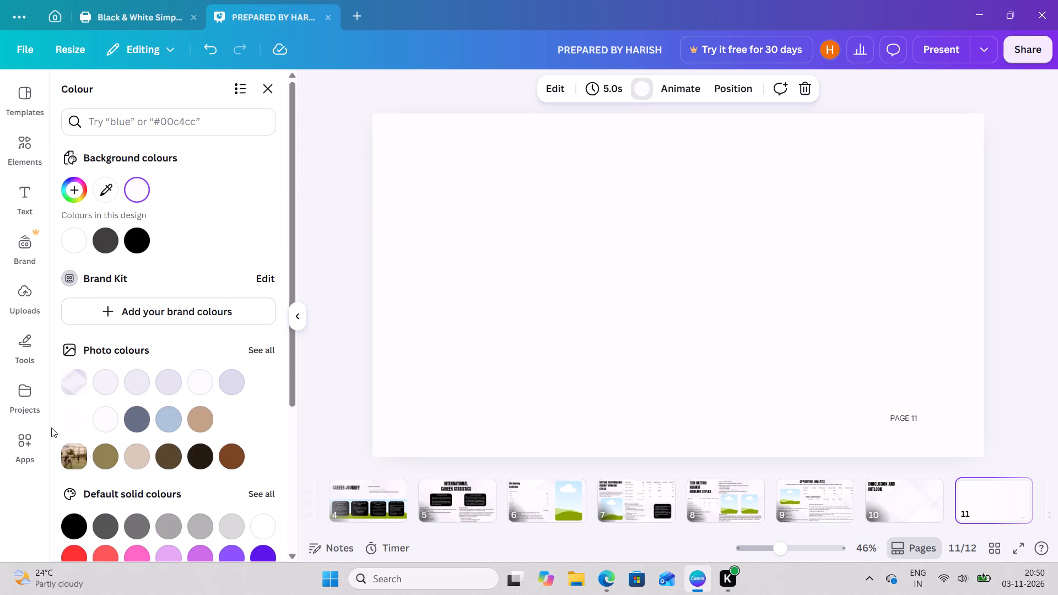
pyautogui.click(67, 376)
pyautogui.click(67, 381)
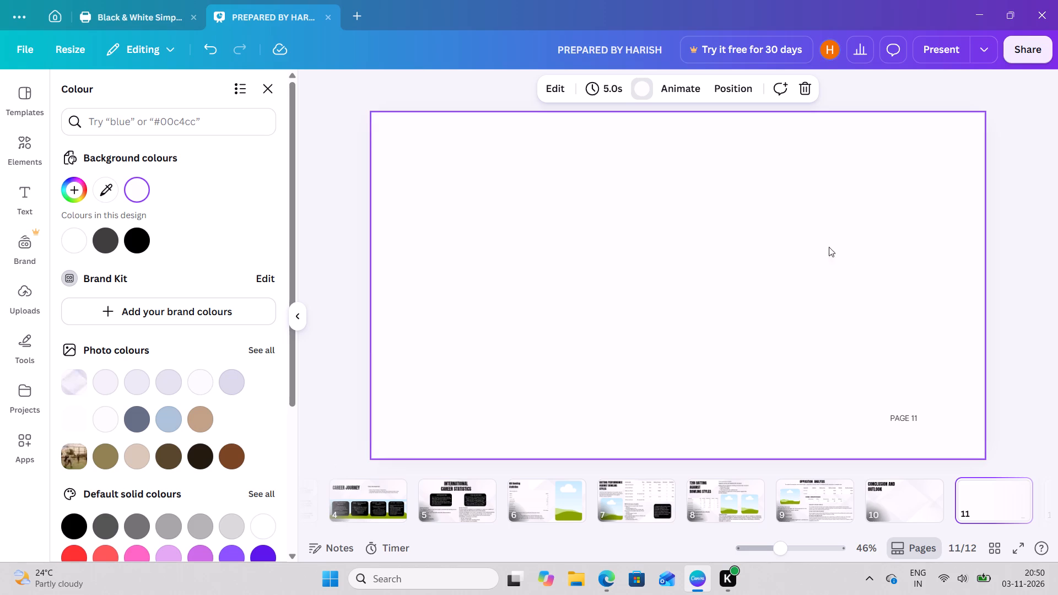
# Examine the background layers of pages 10 and 11 to compare how their backgrounds are set up.
pyautogui.click(893, 497)
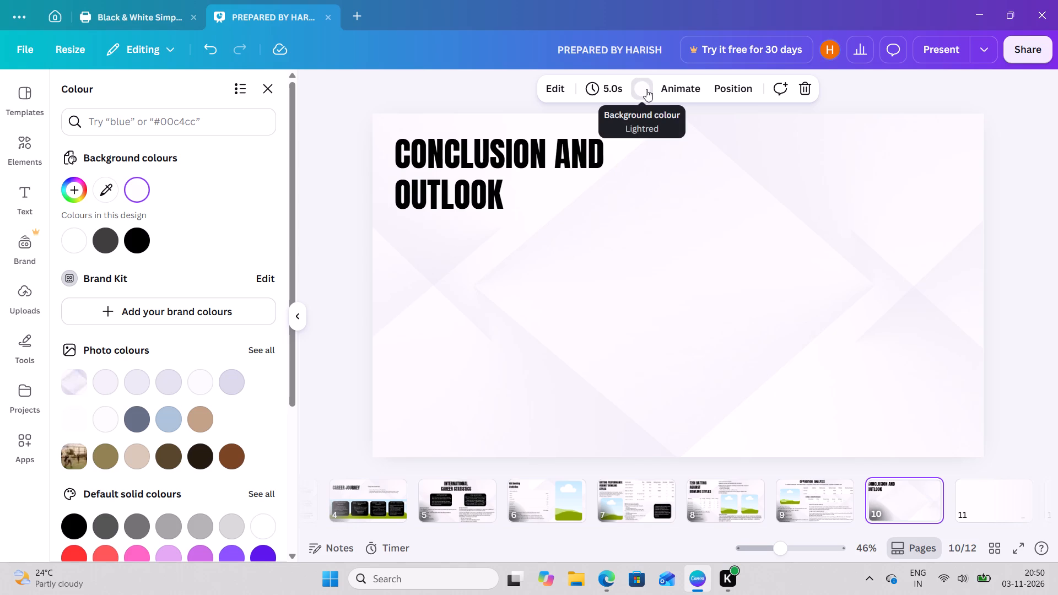
pyautogui.click(722, 246)
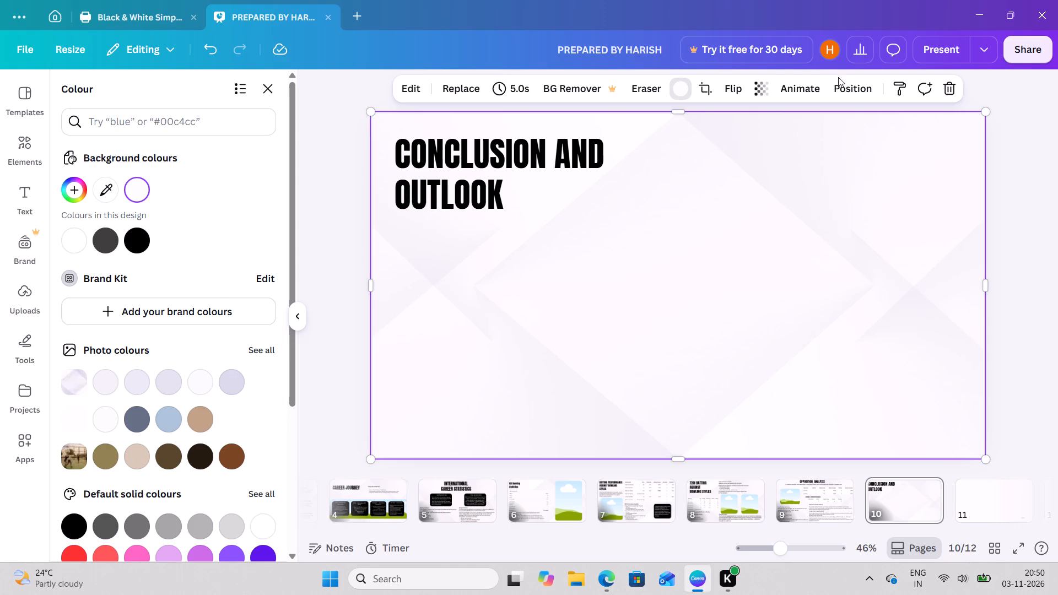
pyautogui.click(854, 85)
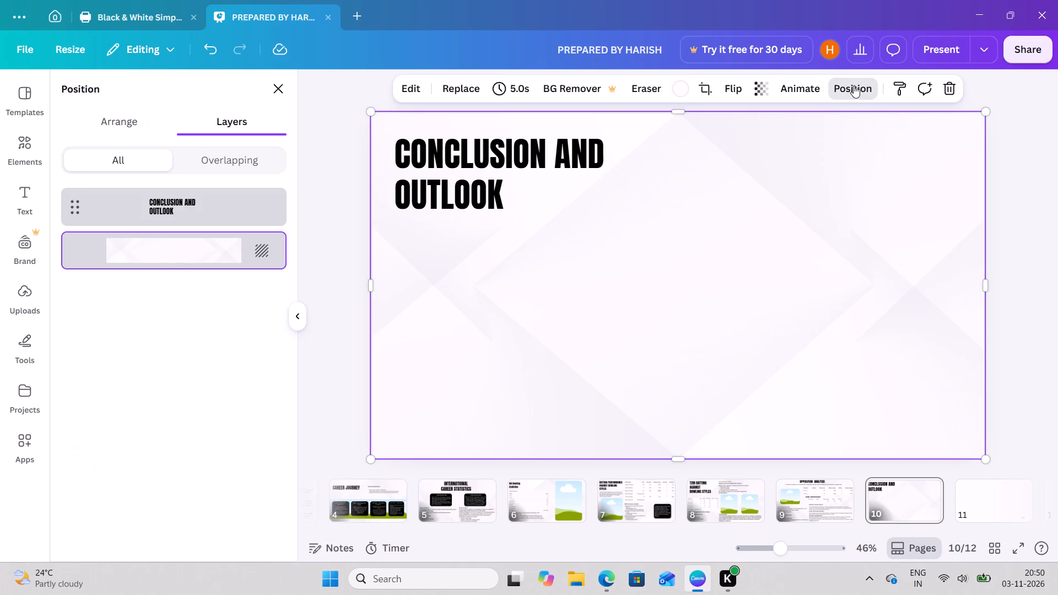
pyautogui.click(193, 263)
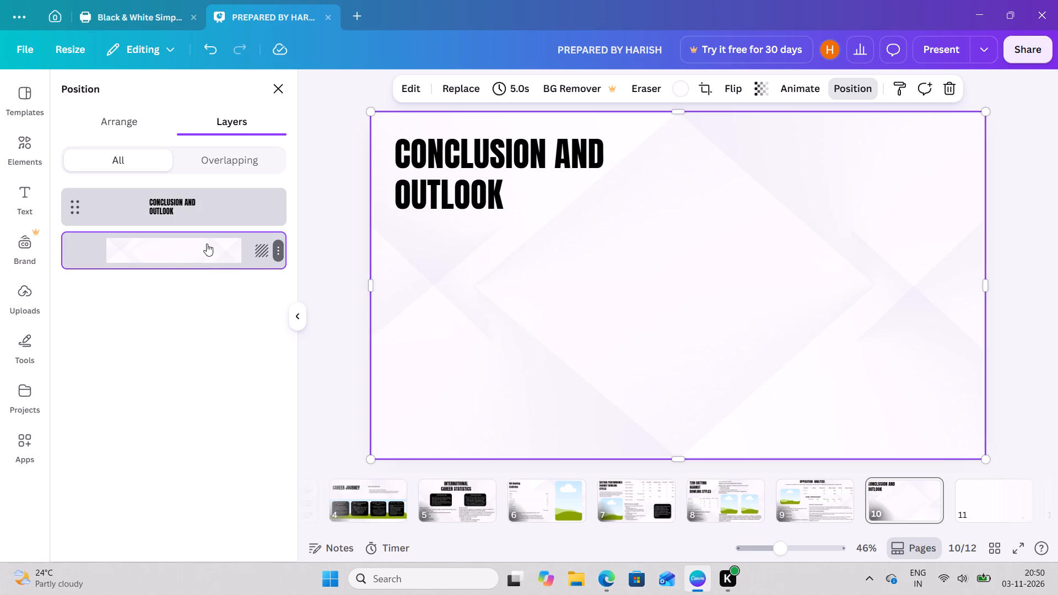
pyautogui.click(212, 247)
pyautogui.click(989, 516)
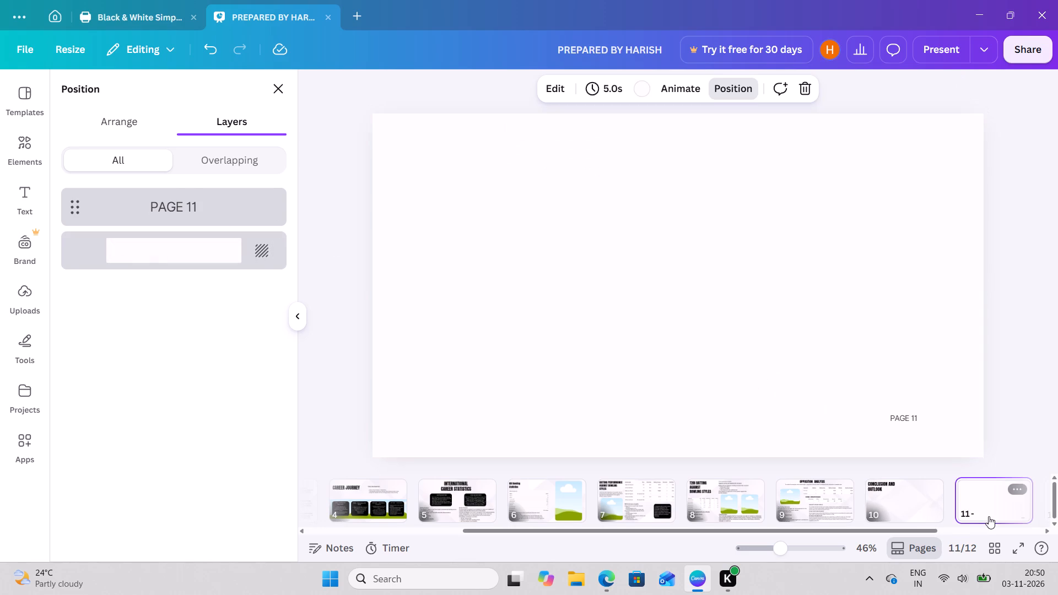
pyautogui.click(731, 85)
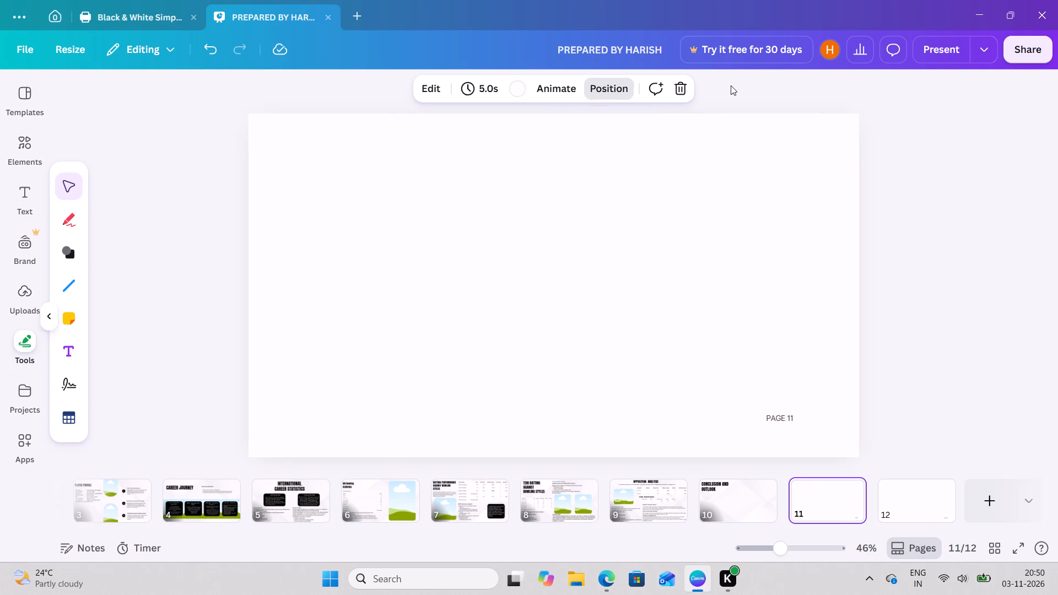
pyautogui.click(609, 88)
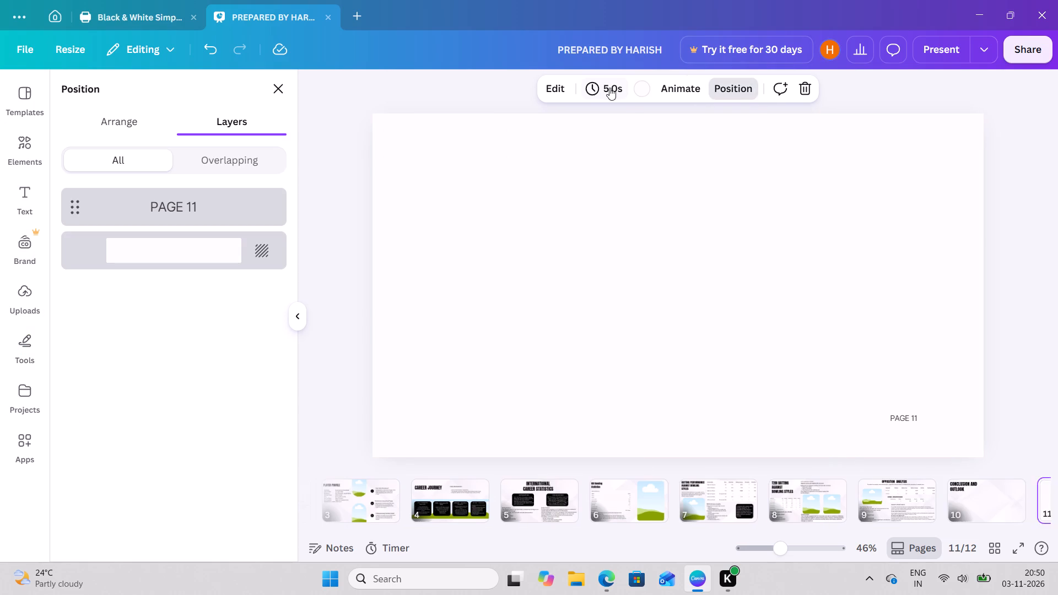
pyautogui.click(263, 247)
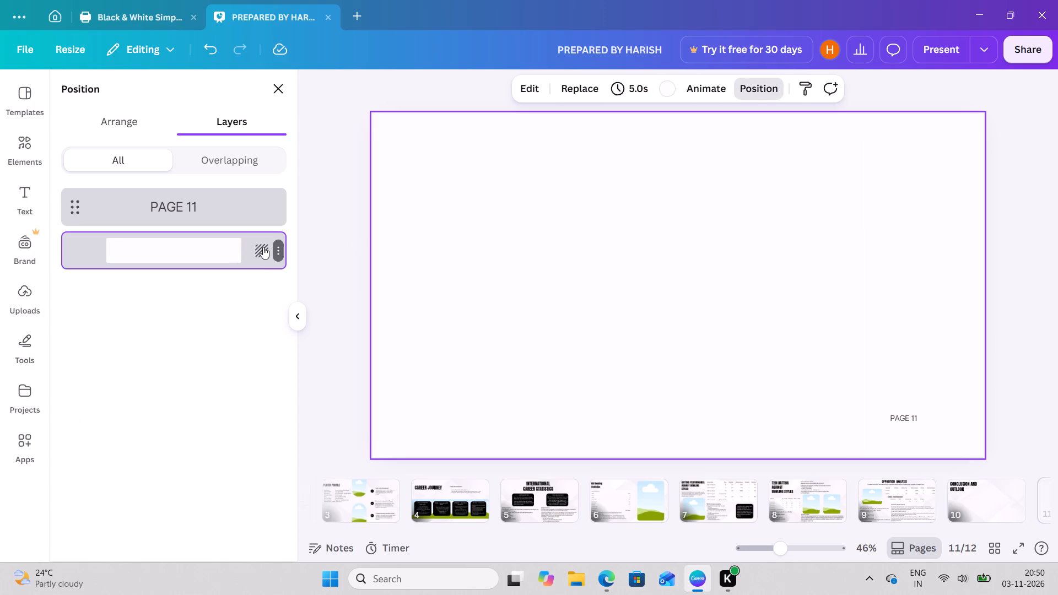
pyautogui.click(201, 243)
pyautogui.click(580, 201)
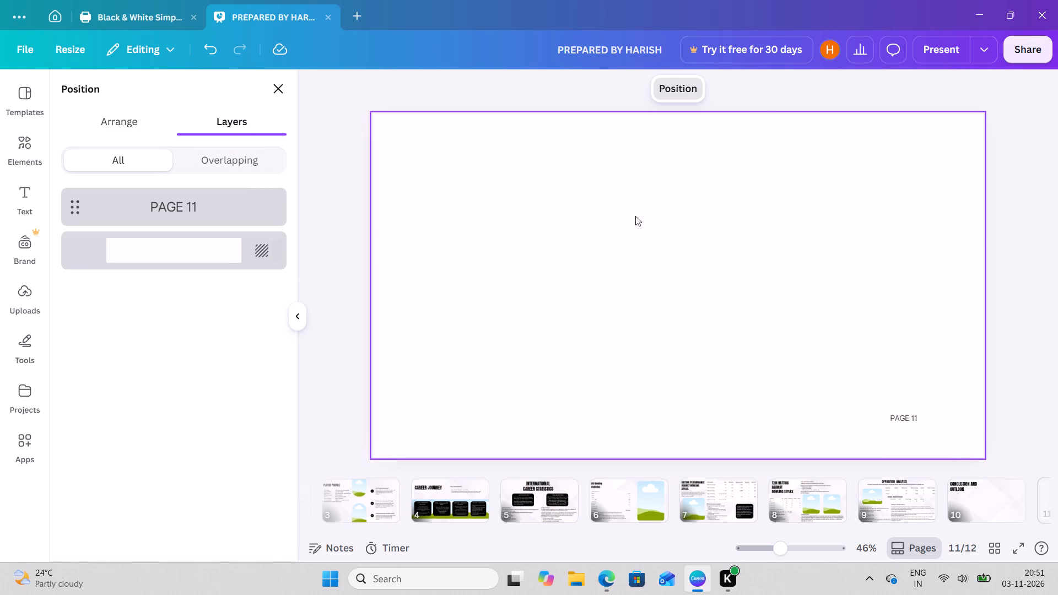
pyautogui.click(635, 216)
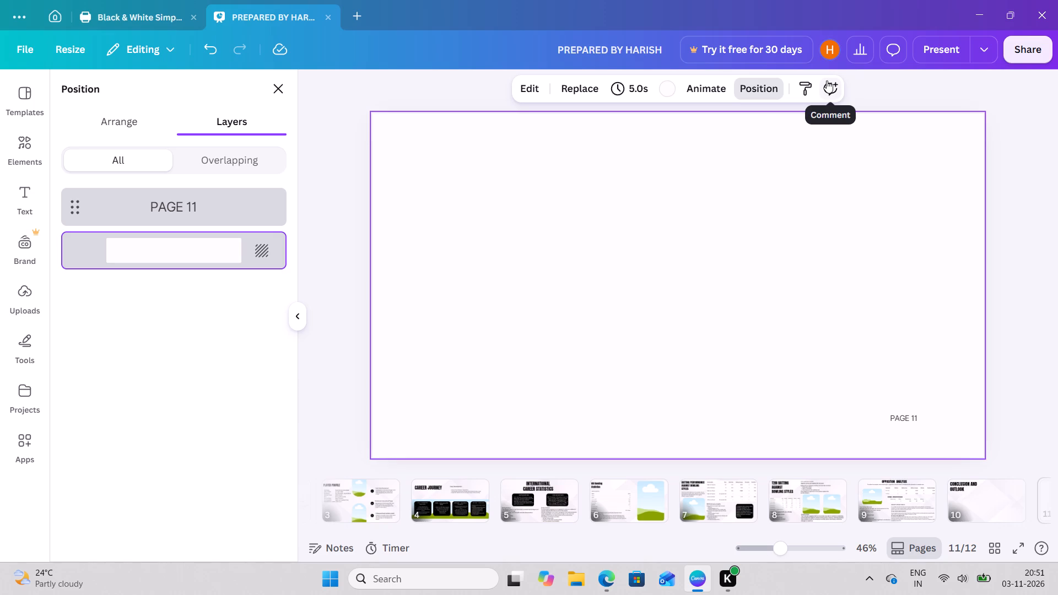
# Browse the editing options and style palettes available for page 11.
pyautogui.click(523, 93)
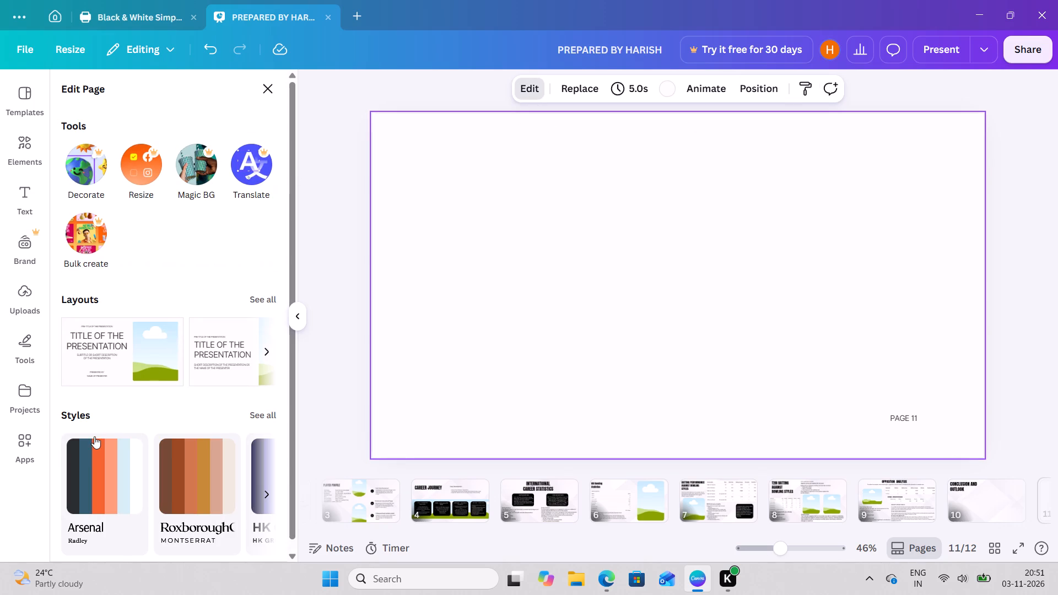
pyautogui.hscroll(-2, 217, 474)
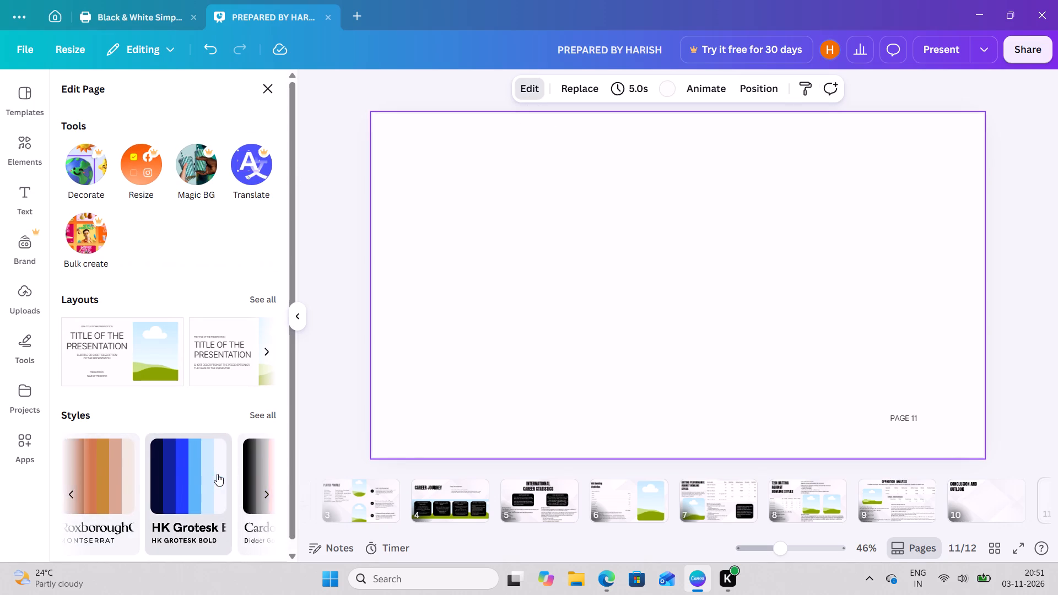
pyautogui.hscroll(-3, 217, 474)
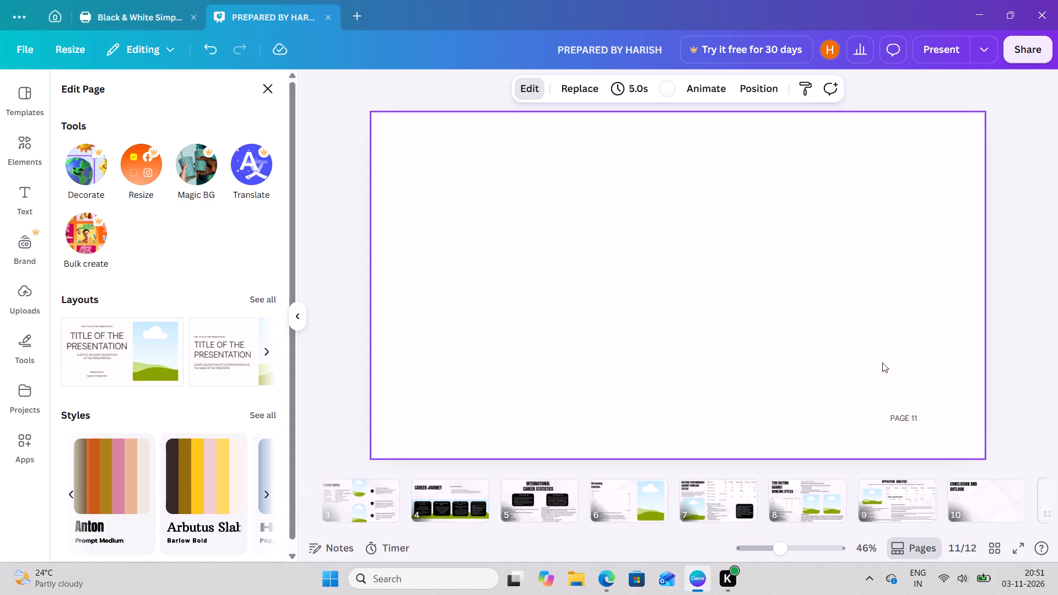
# Delete the "PAGE 11" page-number text from page 11.
pyautogui.click(904, 422)
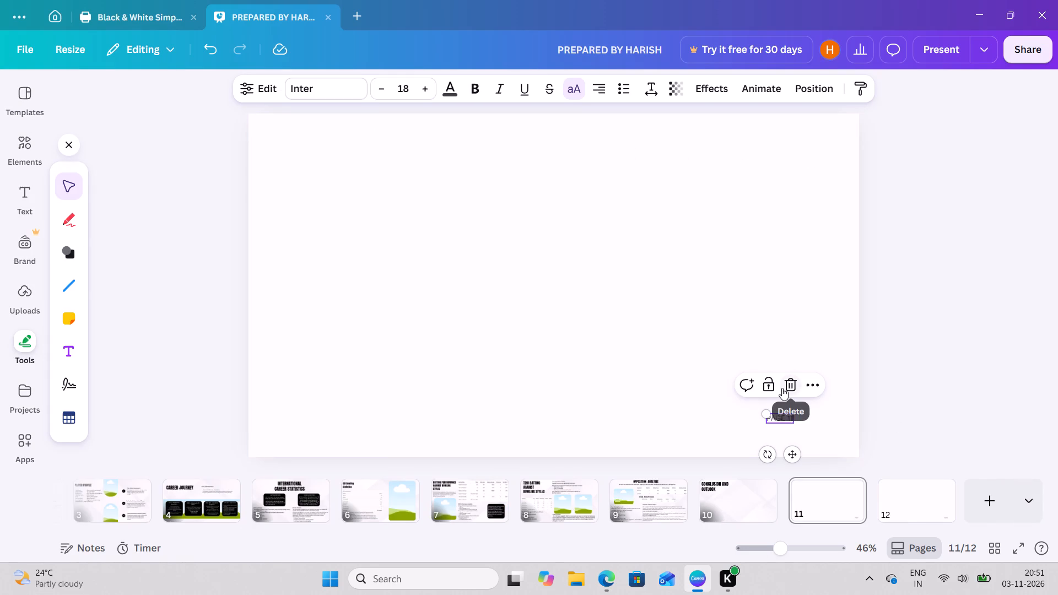
pyautogui.click(782, 388)
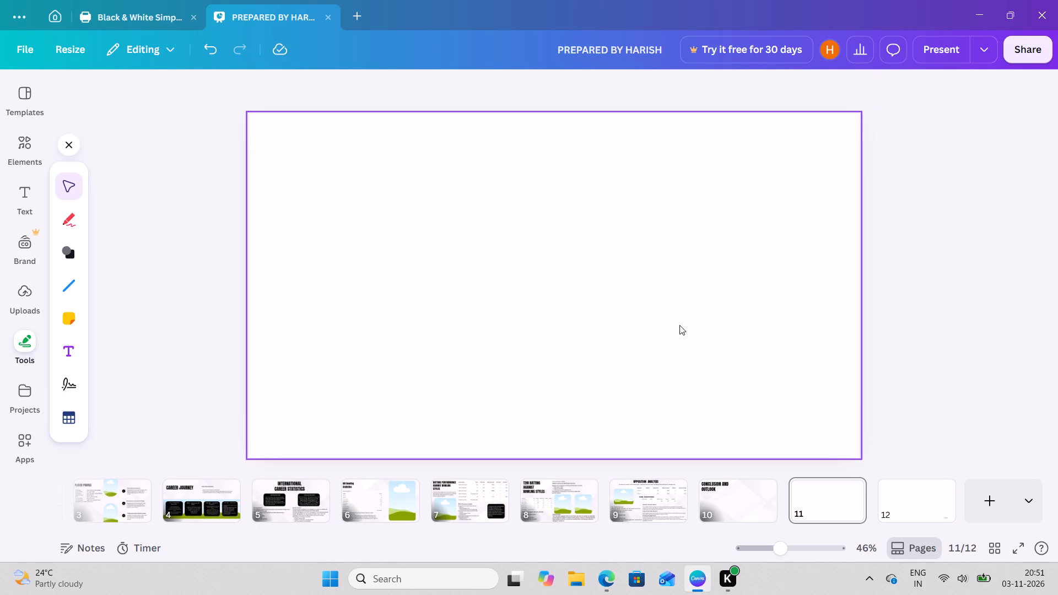
# Replace the blank background of page 11 with a light grey weathered-texture image from the background library.
pyautogui.click(679, 325)
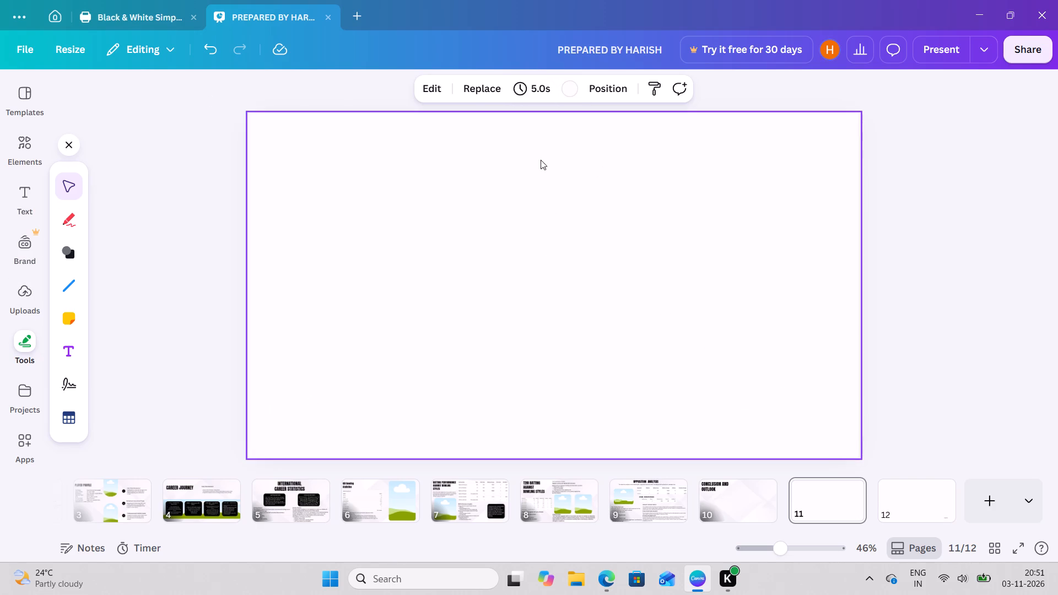
pyautogui.click(469, 90)
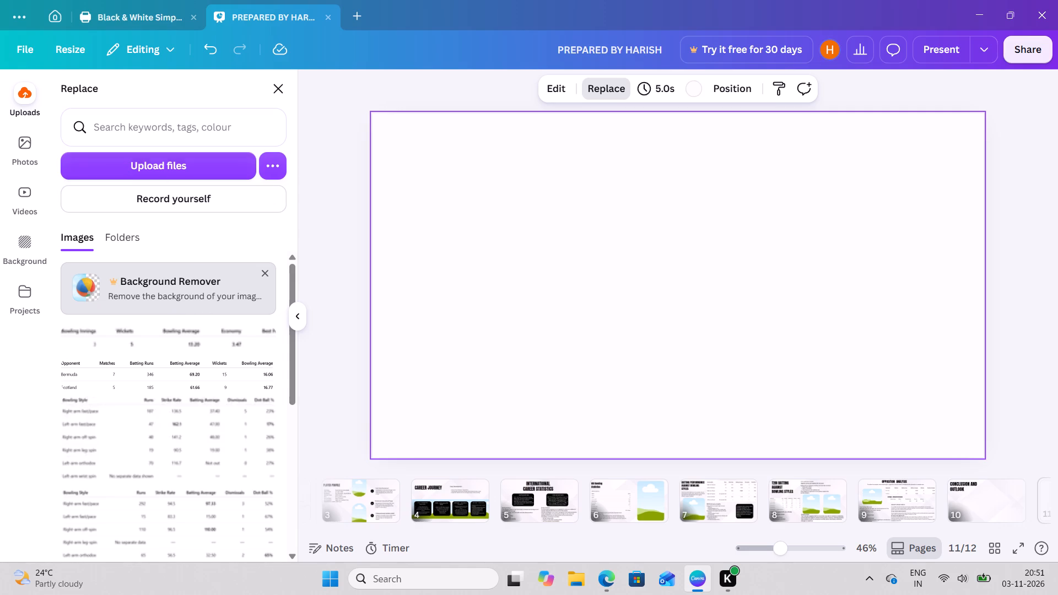
pyautogui.click(147, 126)
pyautogui.click(33, 255)
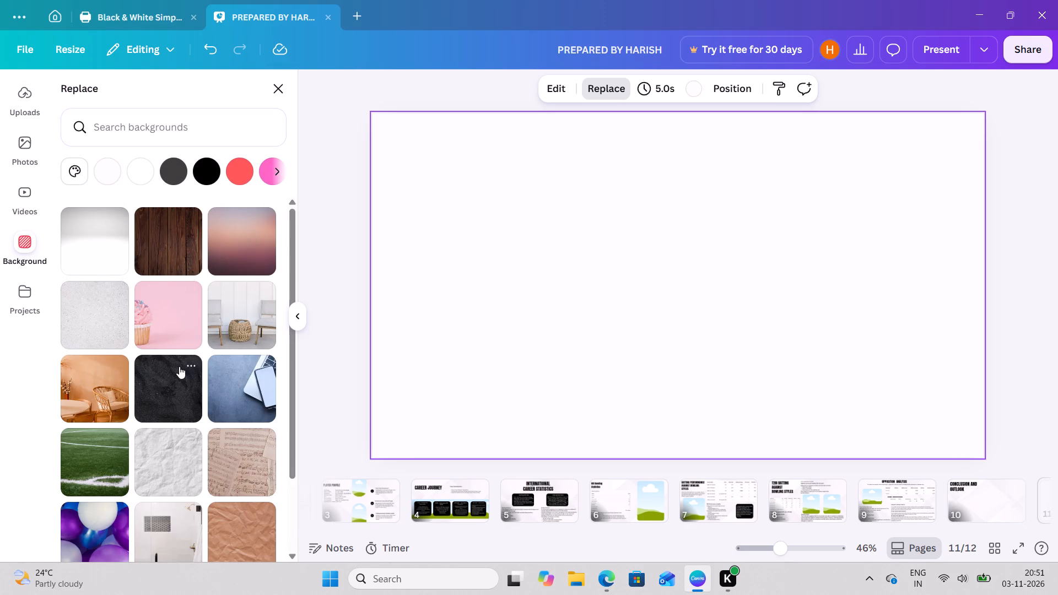
pyautogui.scroll(-7, 179, 366)
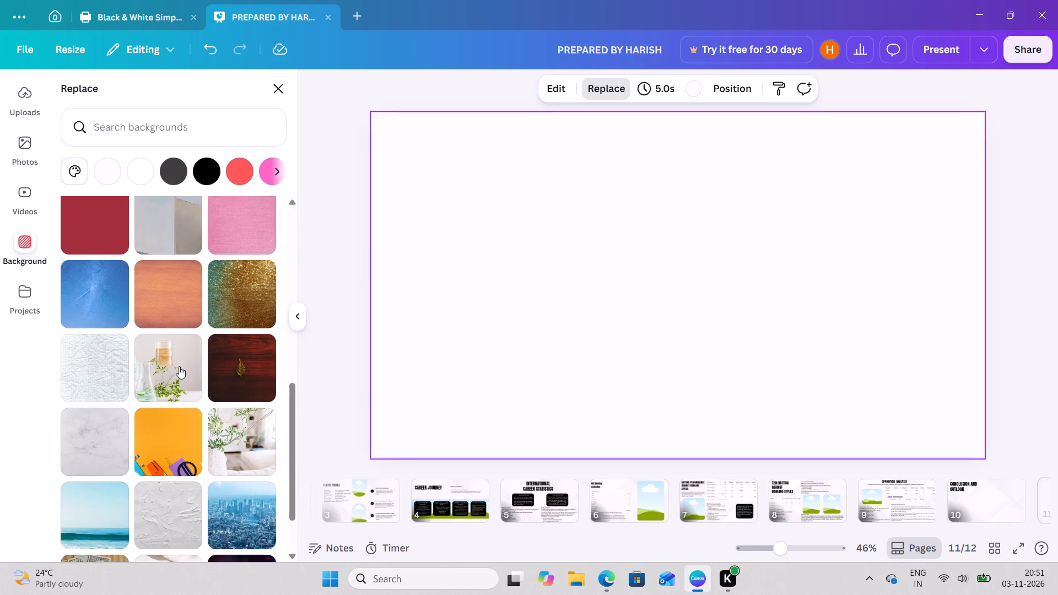
pyautogui.scroll(-3, 179, 366)
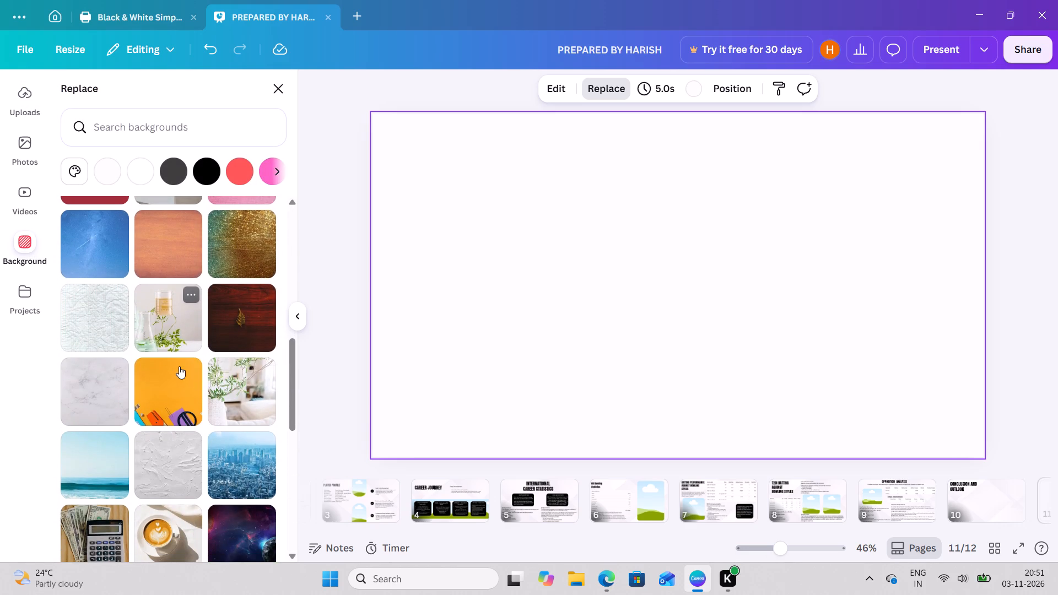
pyautogui.scroll(-3, 179, 366)
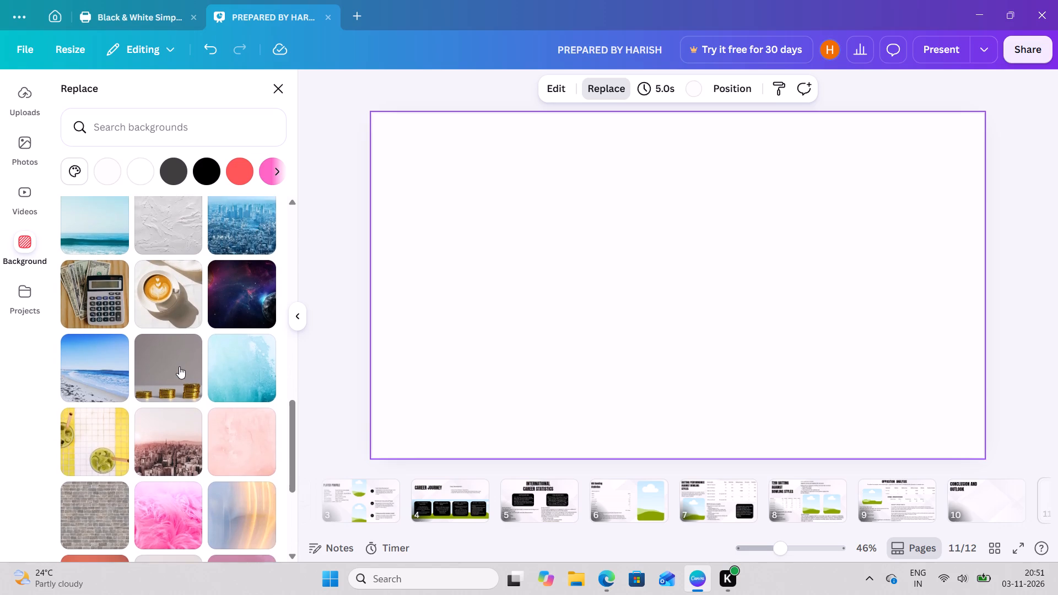
pyautogui.scroll(-6, 179, 366)
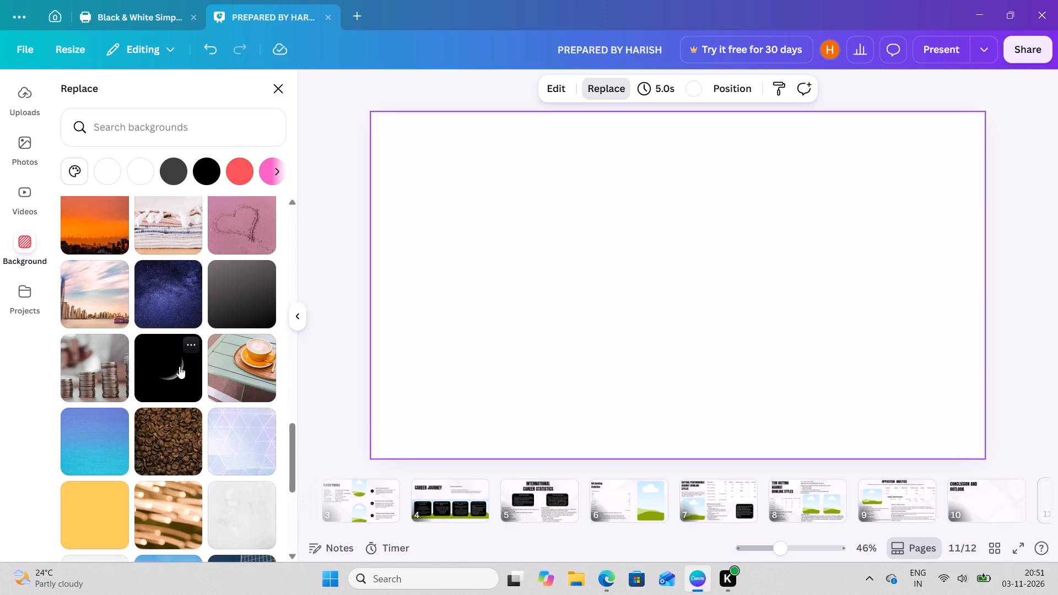
pyautogui.scroll(-1, 179, 366)
pyautogui.click(232, 437)
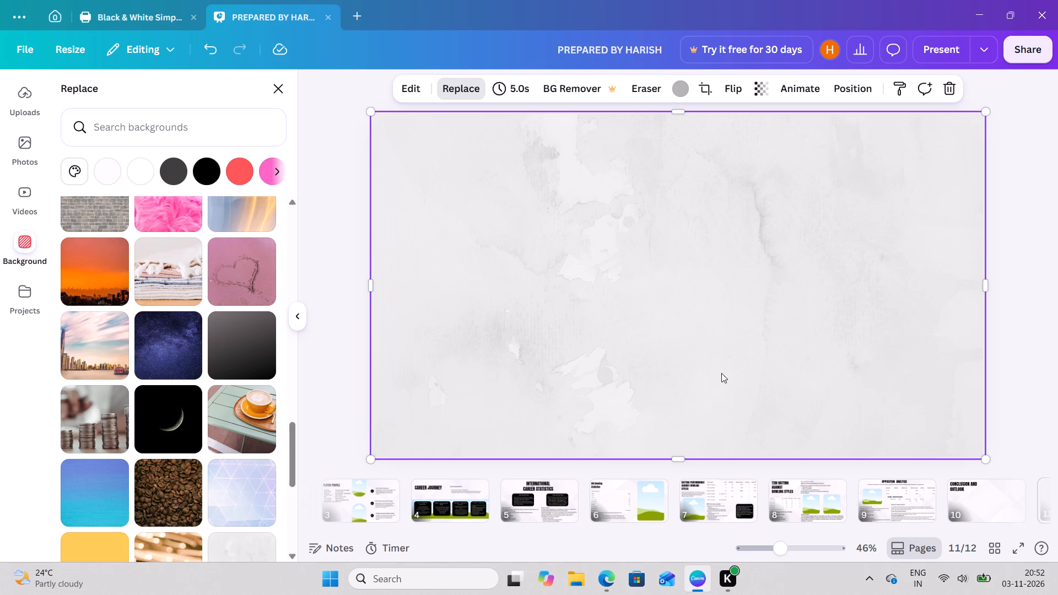
# Open page 12 and look through its layout, style, animation, background colour and layer options.
pyautogui.hscroll(-4, 981, 493)
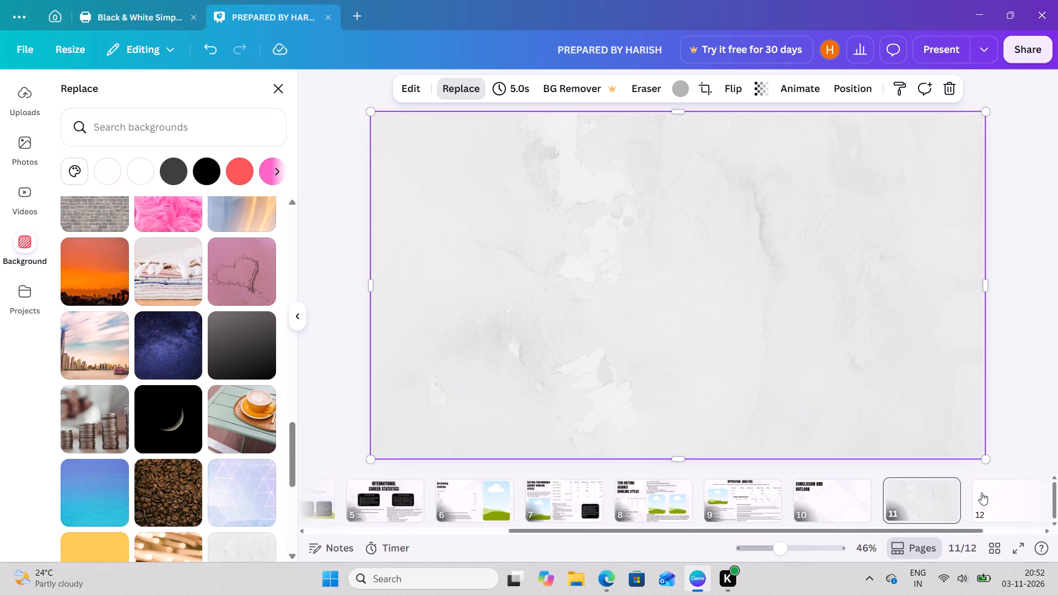
pyautogui.hscroll(-1, 981, 493)
pyautogui.click(896, 501)
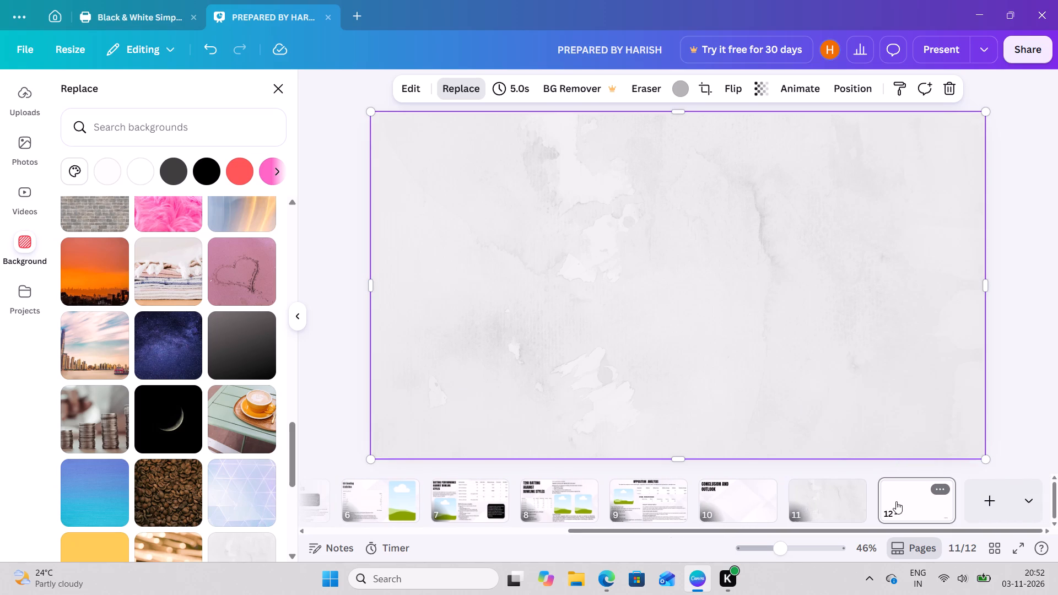
pyautogui.click(533, 213)
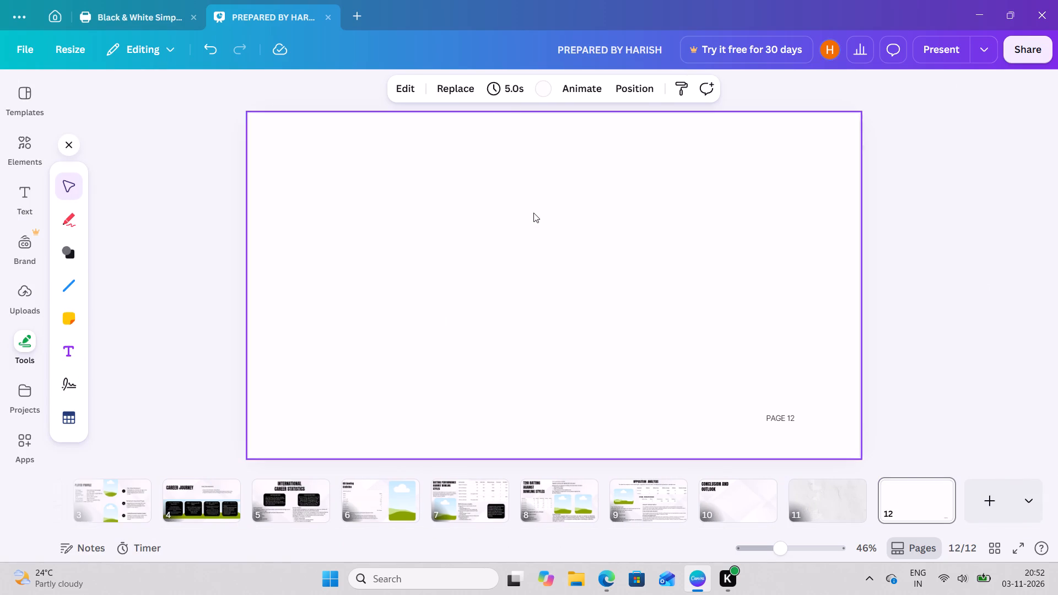
pyautogui.click(407, 83)
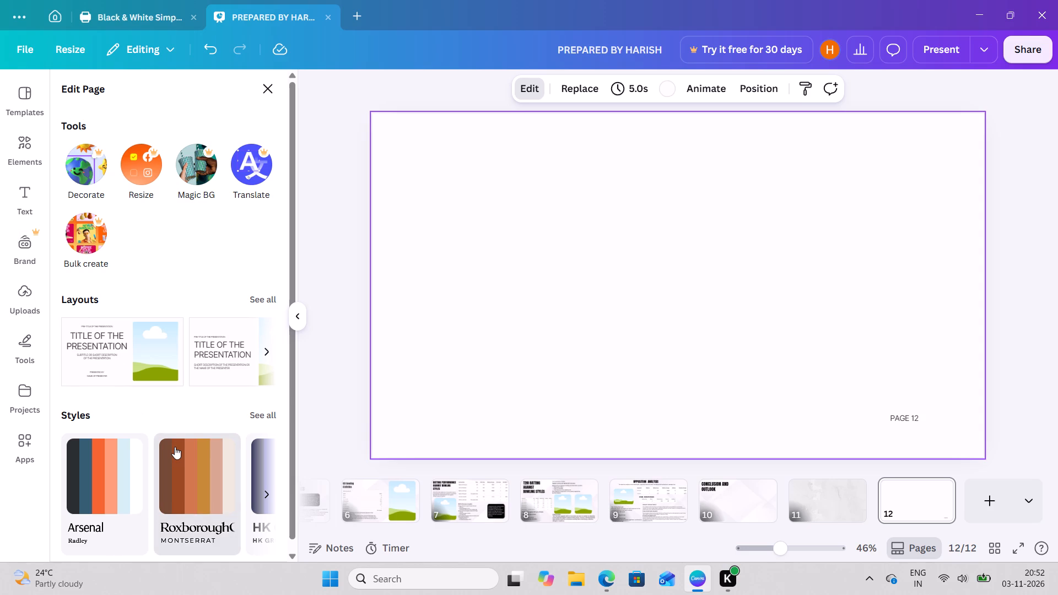
pyautogui.scroll(-3, 175, 447)
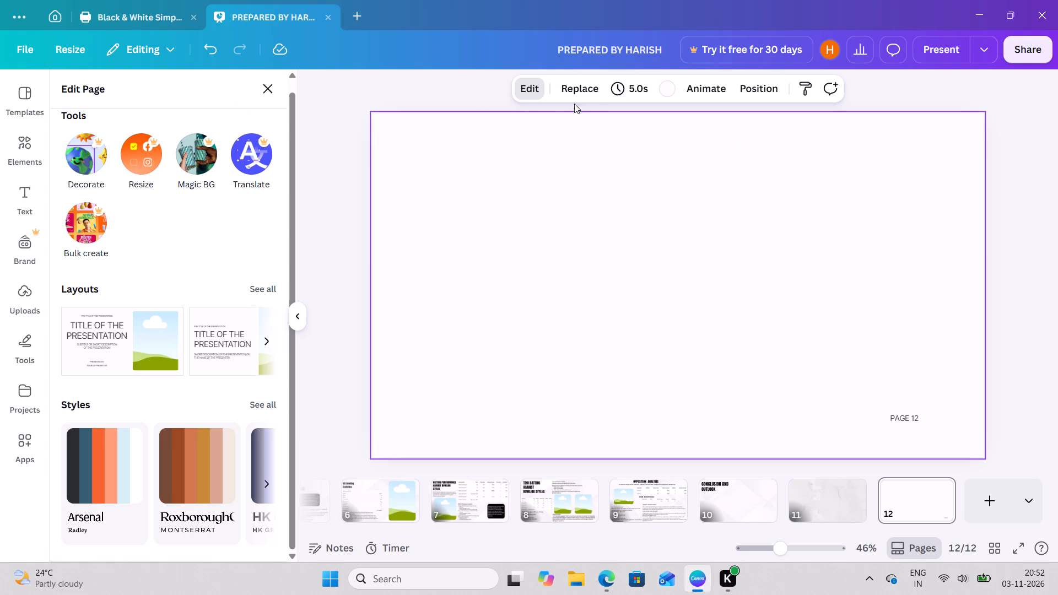
pyautogui.click(570, 155)
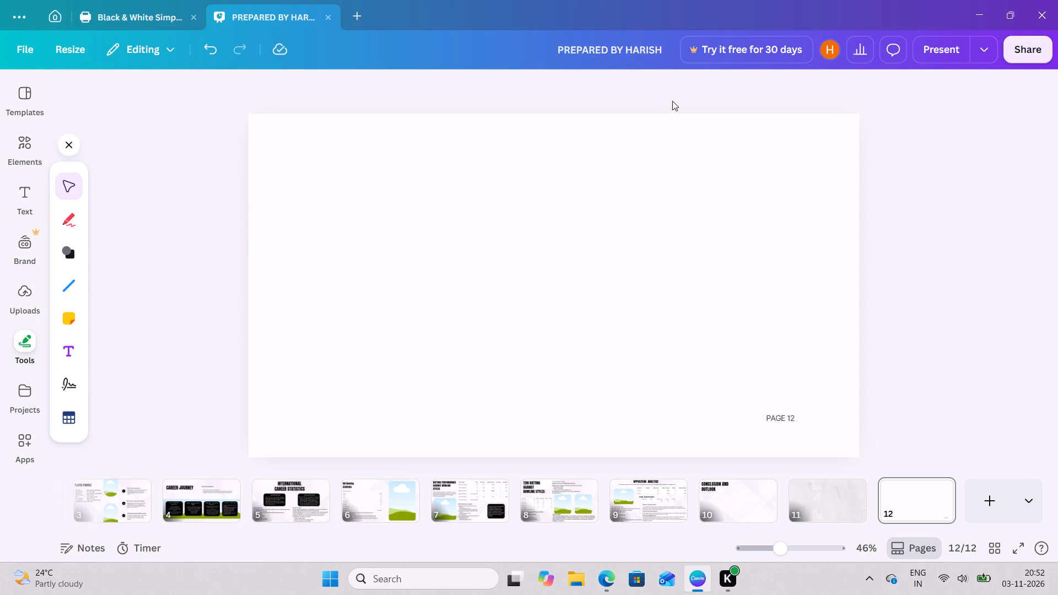
pyautogui.click(623, 181)
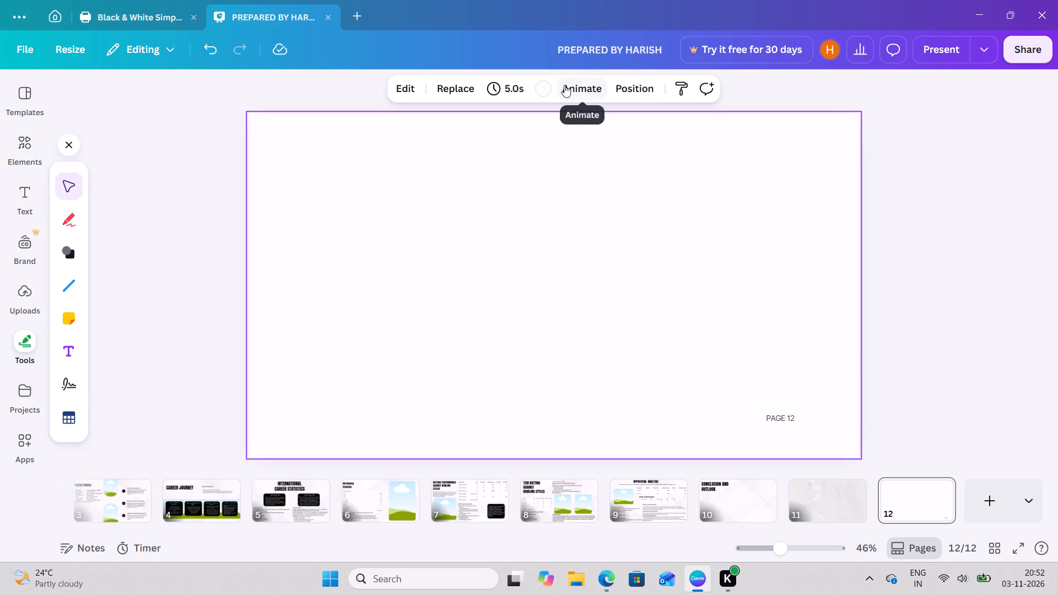
pyautogui.click(563, 85)
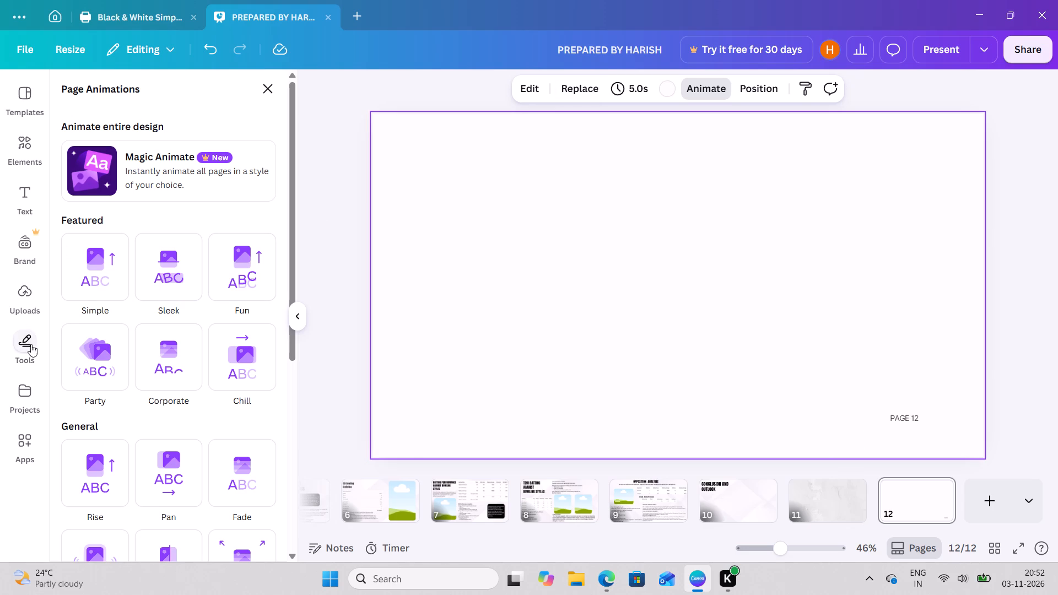
pyautogui.click(663, 86)
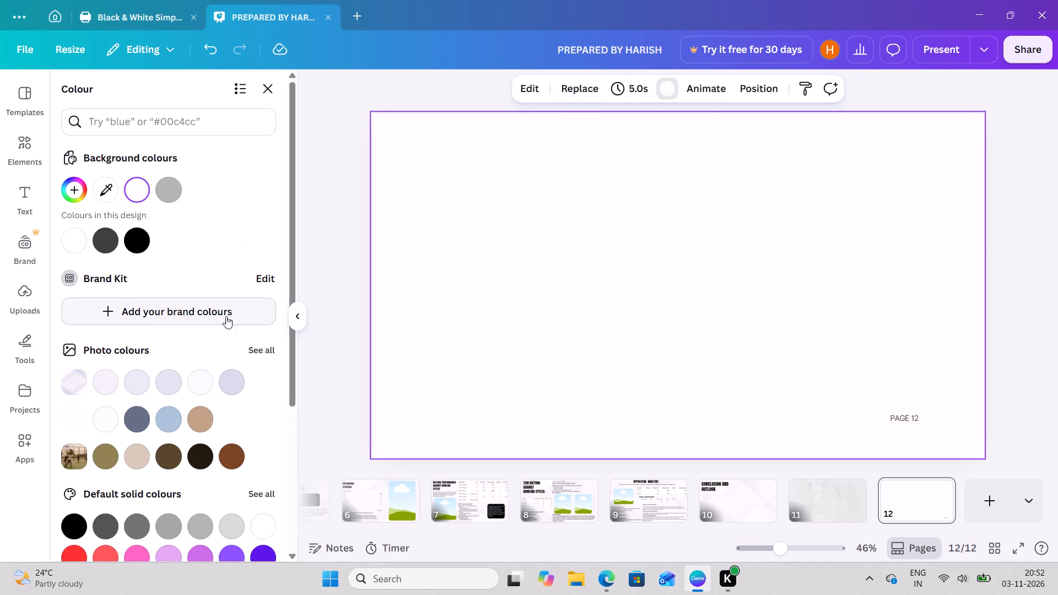
pyautogui.scroll(-3, 209, 236)
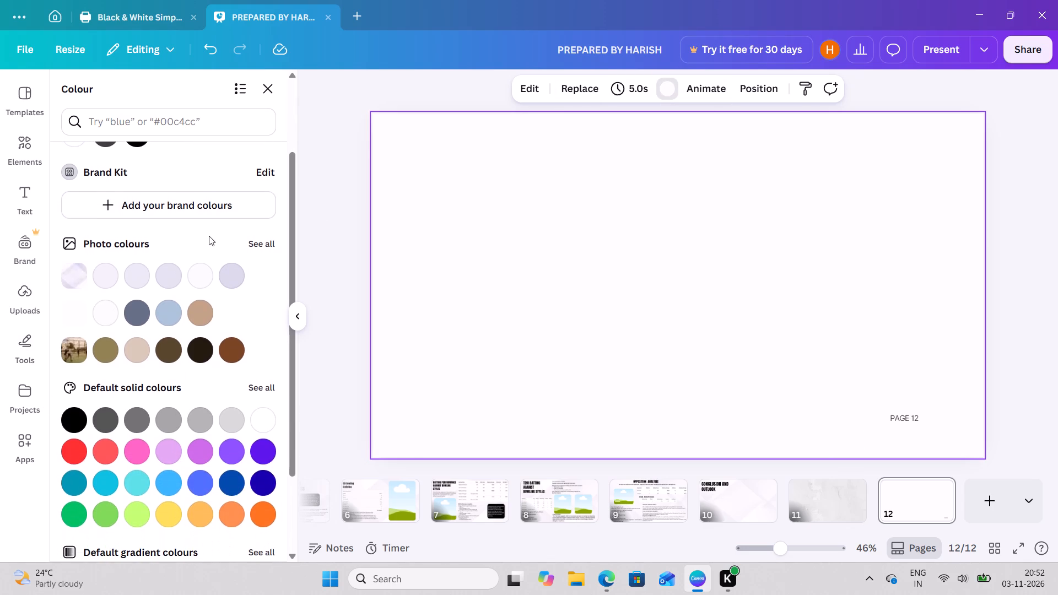
pyautogui.scroll(-2, 209, 236)
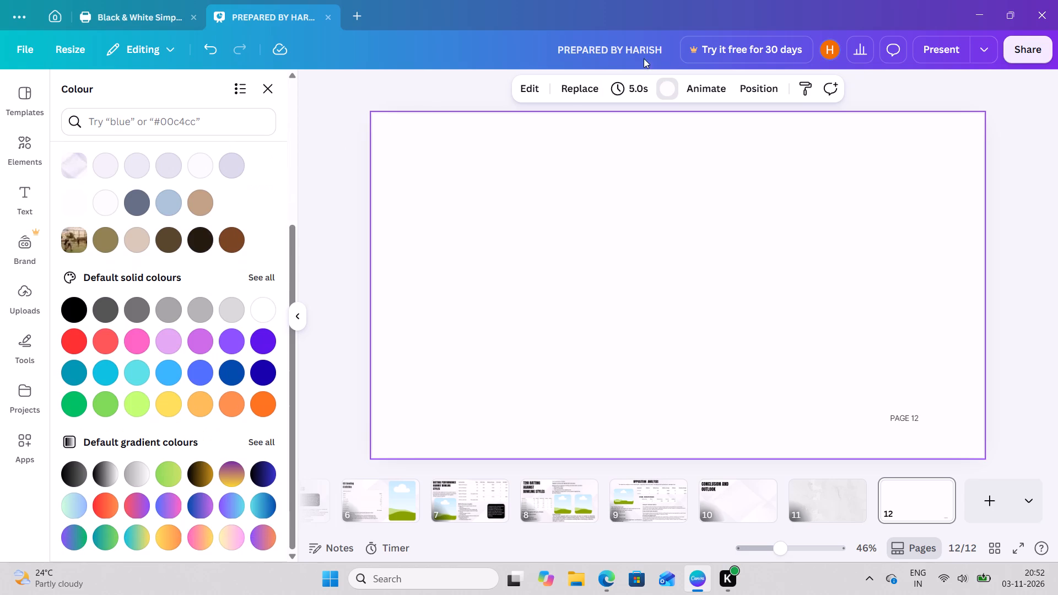
pyautogui.click(768, 84)
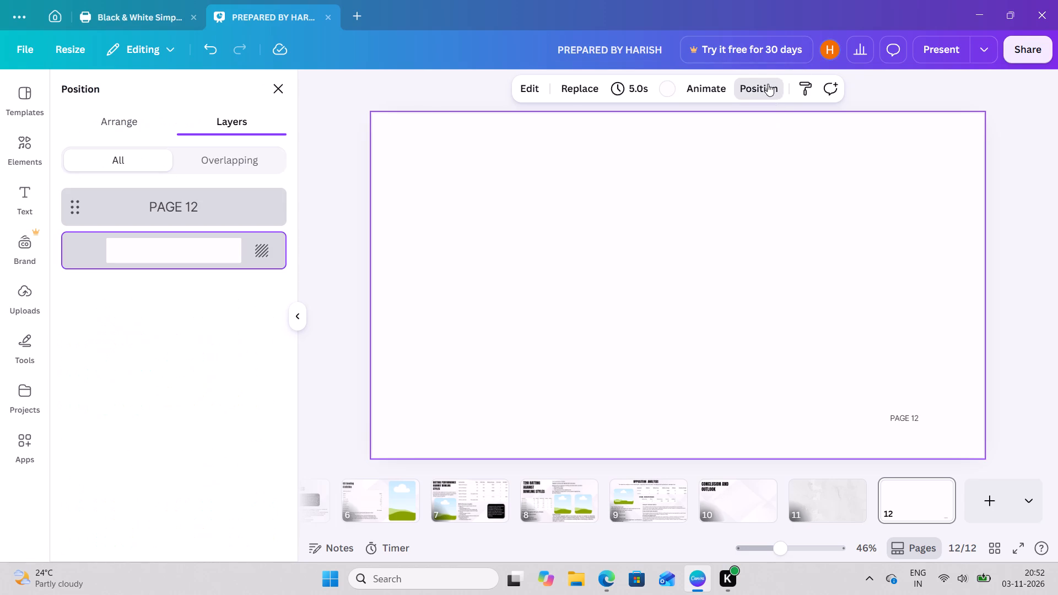
# Replace the blank background of page 12 with a light grey textured image from the background library.
pyautogui.click(569, 85)
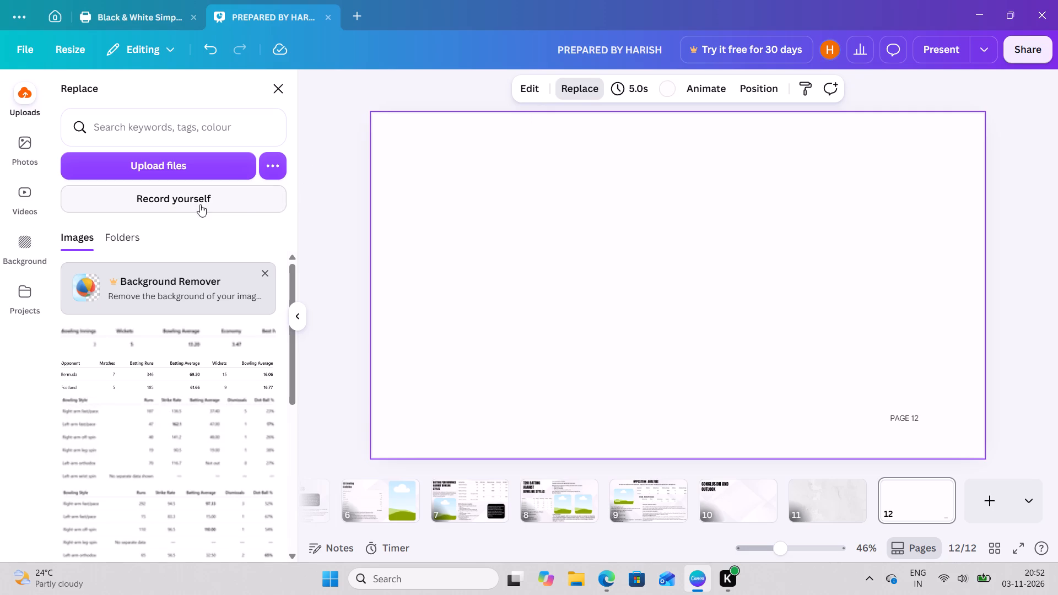
pyautogui.click(7, 256)
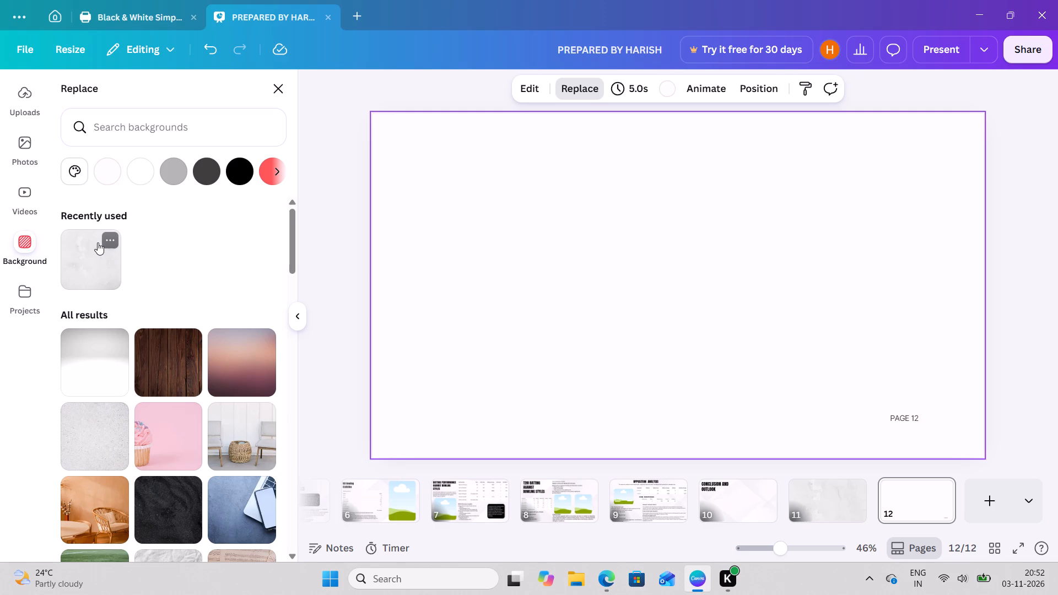
# Replace page 12's blank background with the recently used light grey weathered-texture image.
pyautogui.click(98, 242)
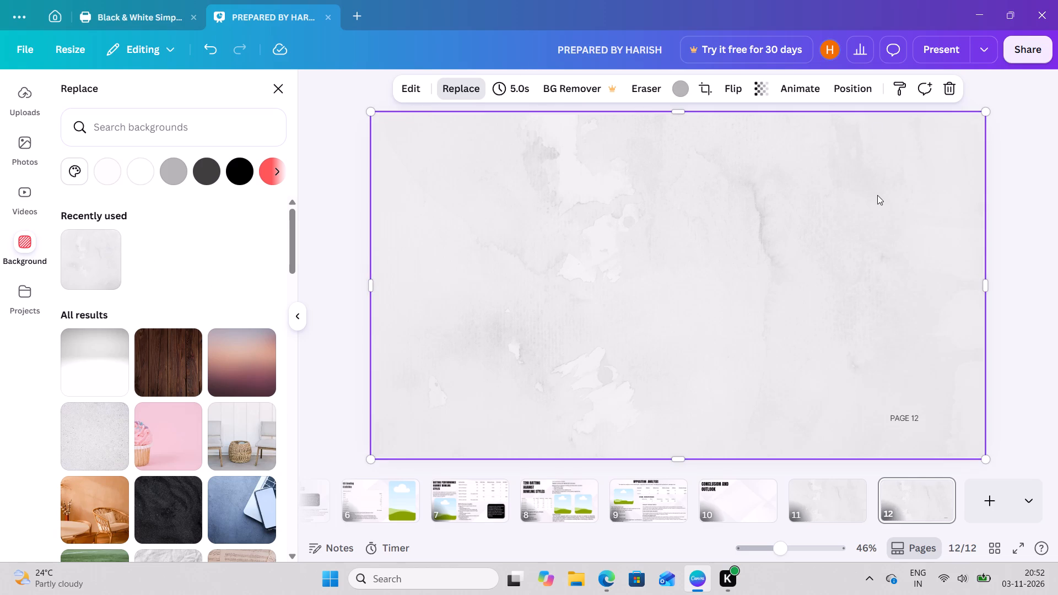
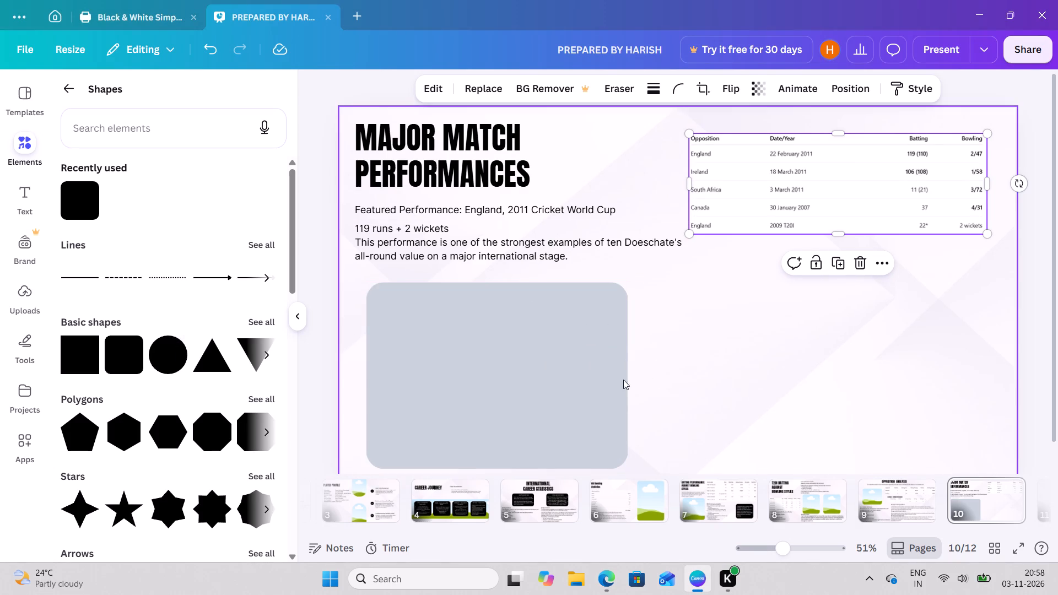
# Change the large rounded rectangle below the featured-performance paragraph to an image frame, leaving nothing selected.
pyautogui.click(596, 387)
pyautogui.click(547, 251)
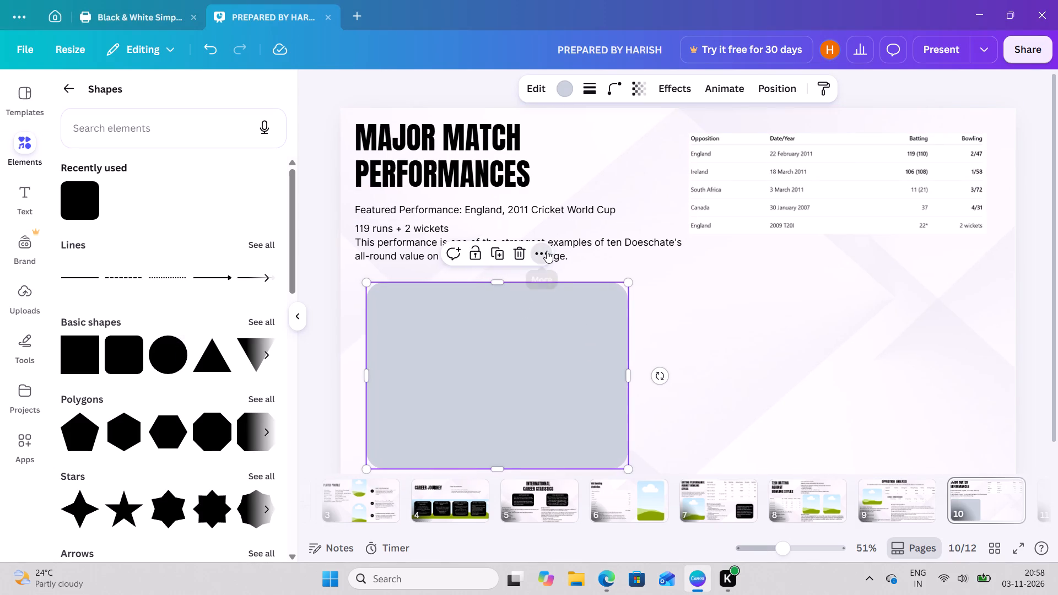
pyautogui.click(595, 437)
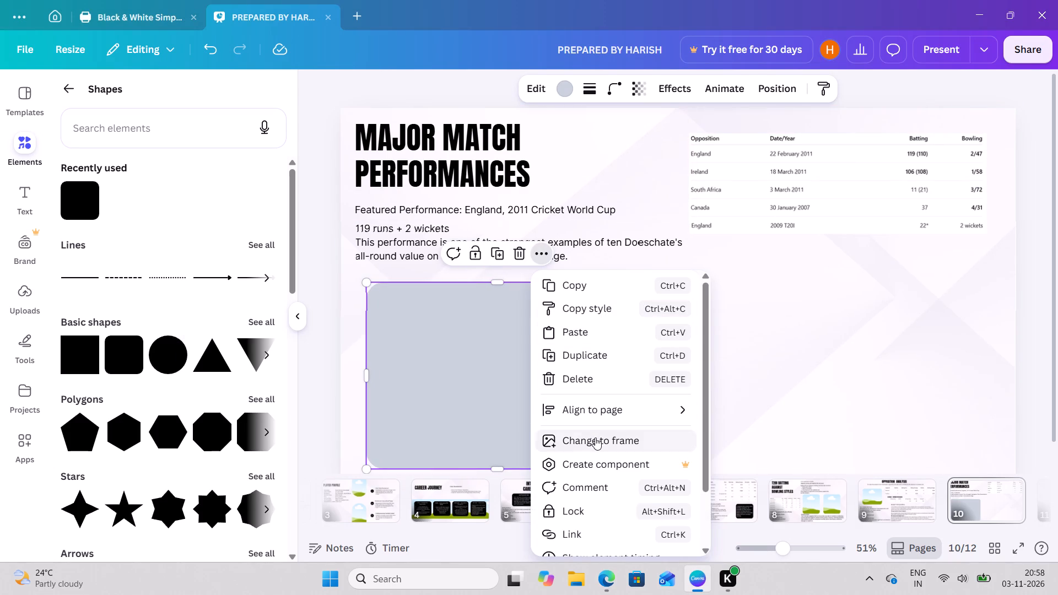
pyautogui.click(773, 392)
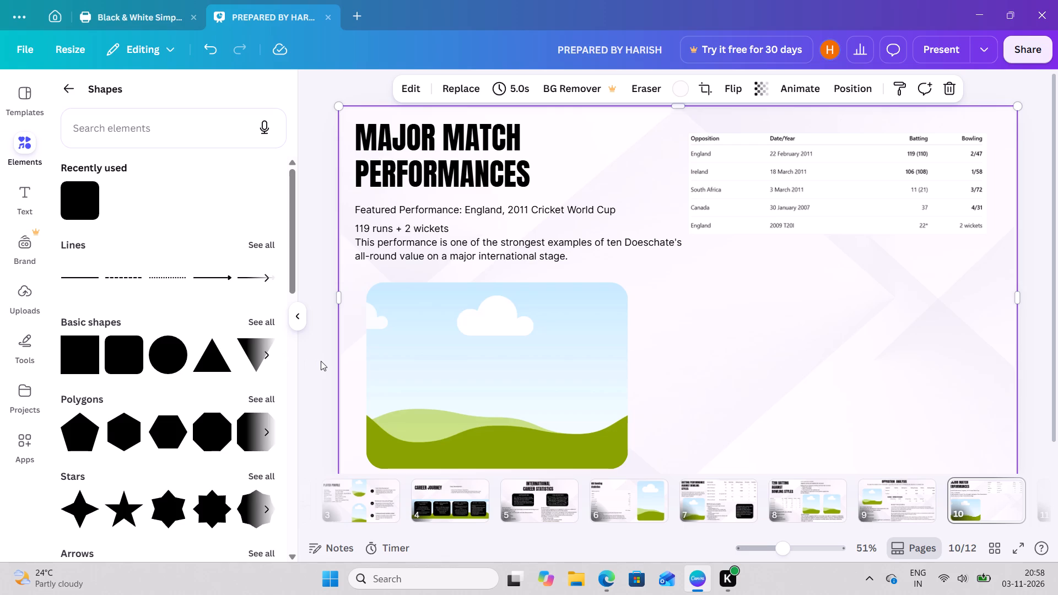
pyautogui.click(321, 361)
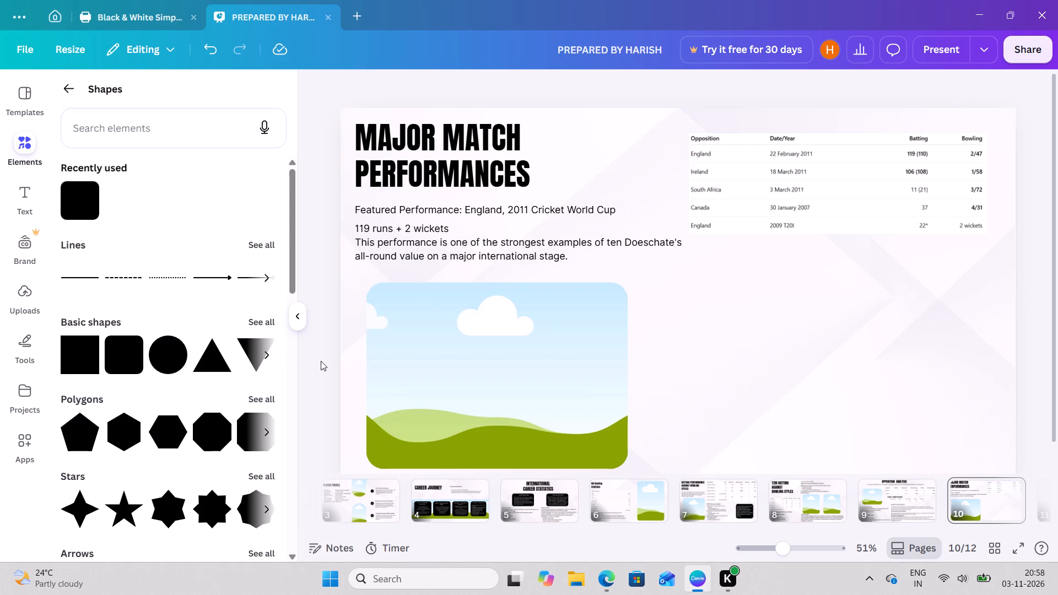
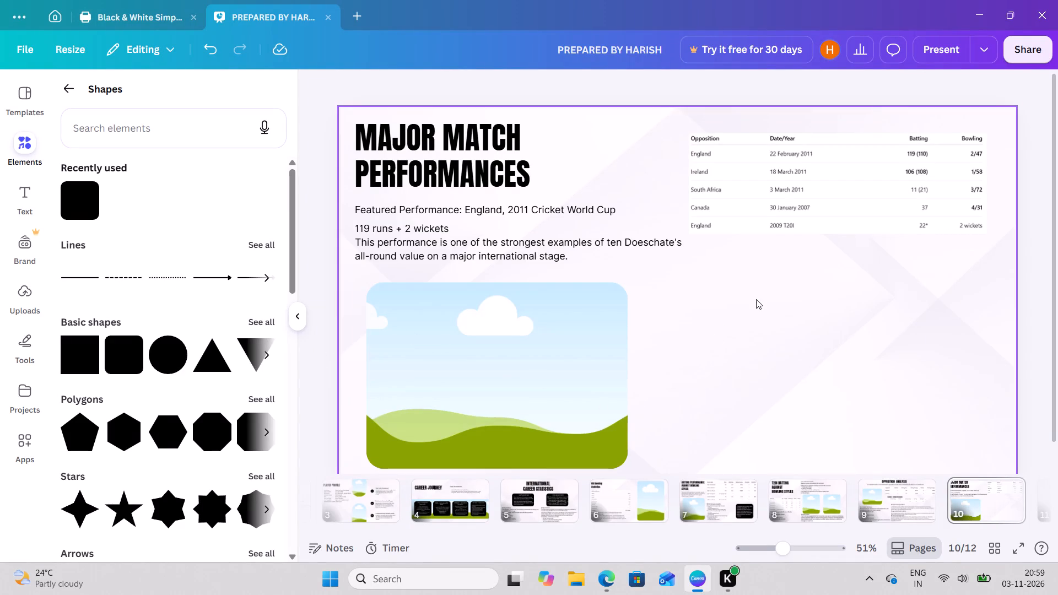
# Move the match performances table image down to the middle of the page's right half, clear of the featured-performance paragraph.
pyautogui.moveTo(774, 219); pyautogui.dragTo(768, 282)
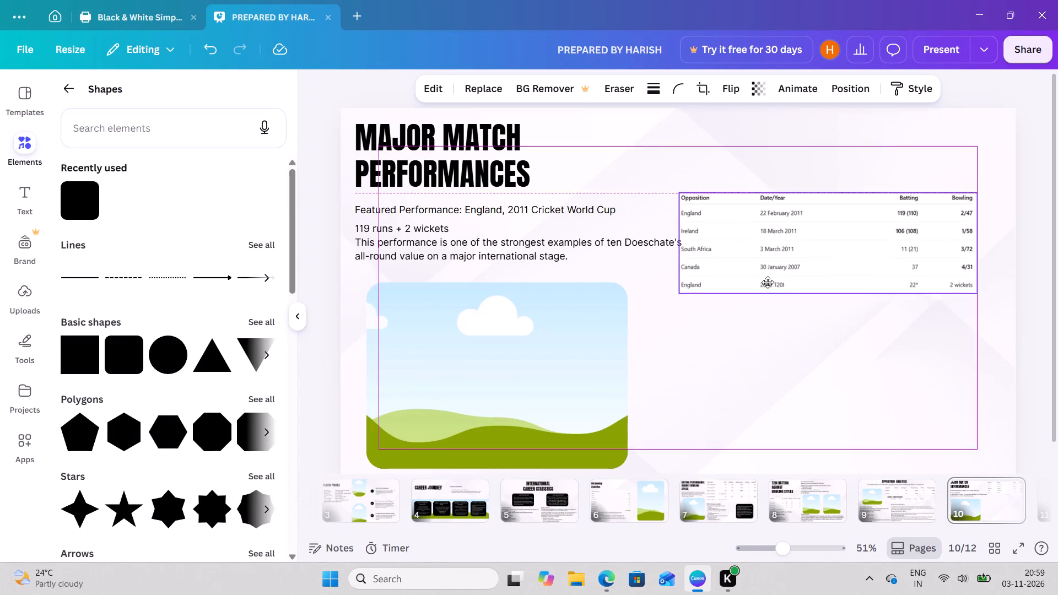
pyautogui.moveTo(768, 282); pyautogui.dragTo(769, 339)
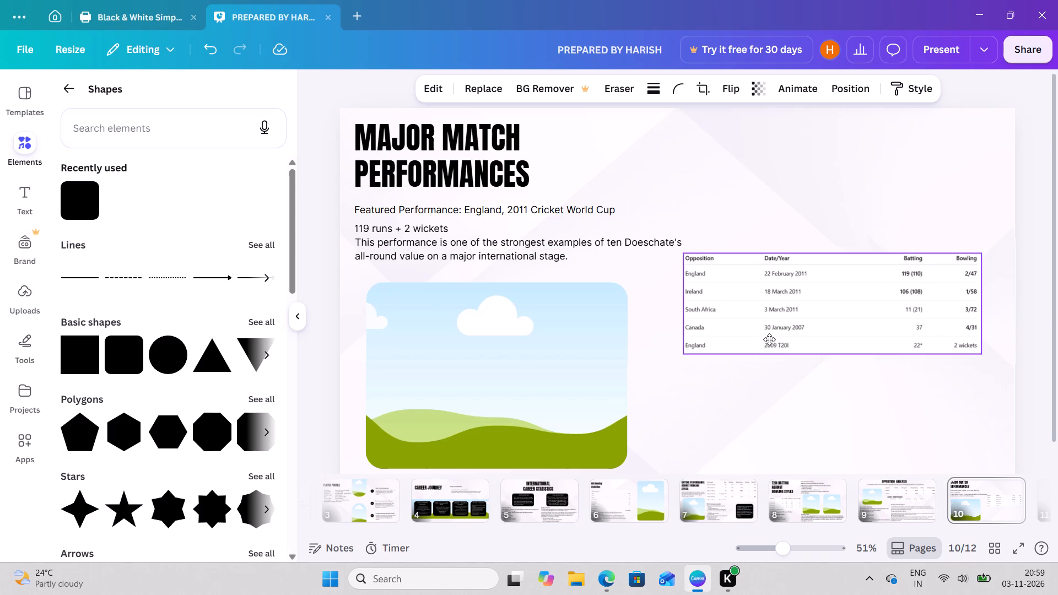
pyautogui.moveTo(769, 339); pyautogui.dragTo(772, 346)
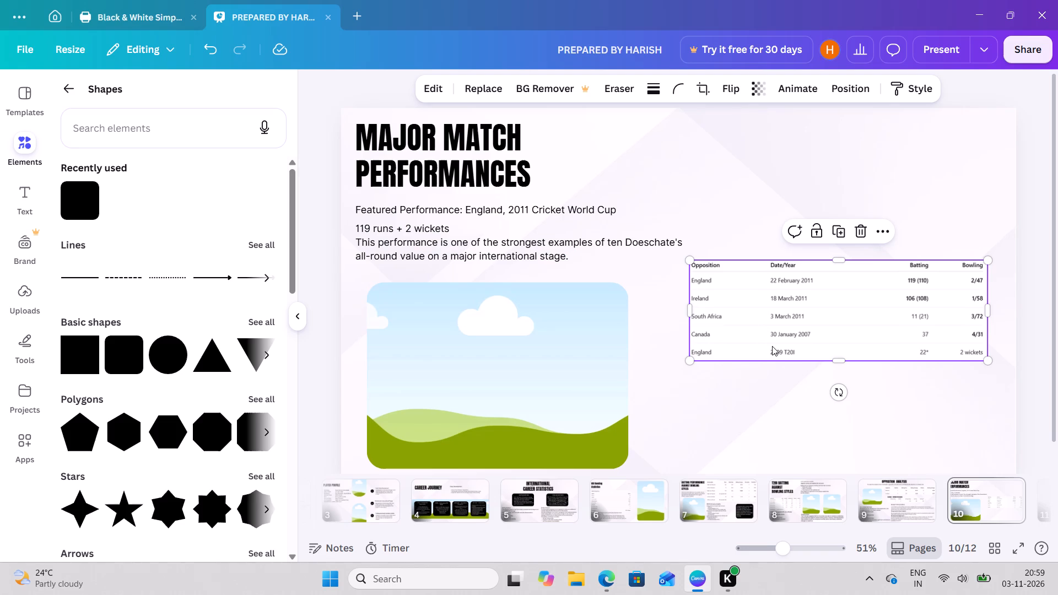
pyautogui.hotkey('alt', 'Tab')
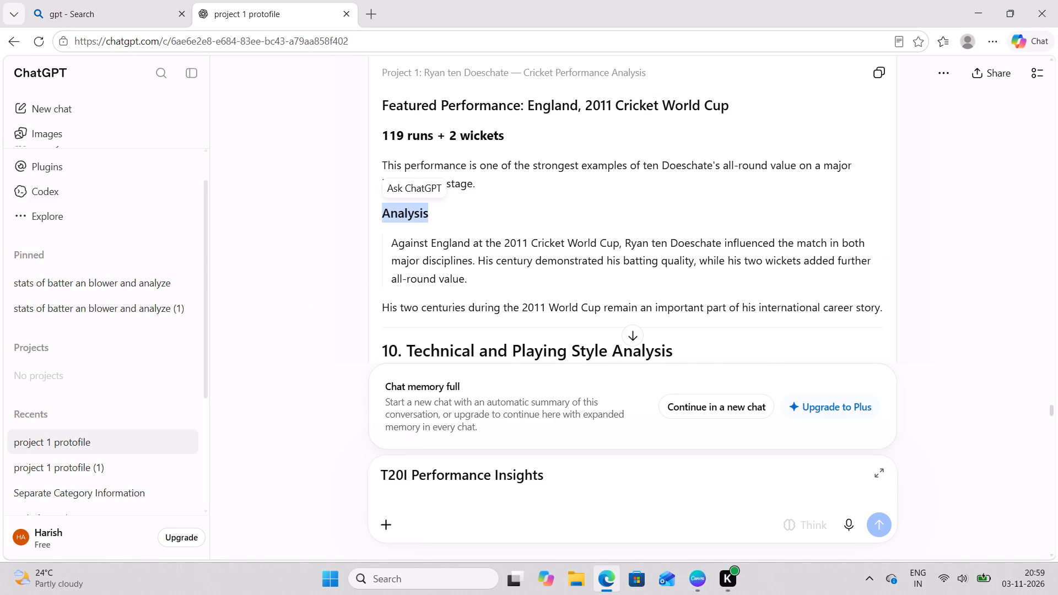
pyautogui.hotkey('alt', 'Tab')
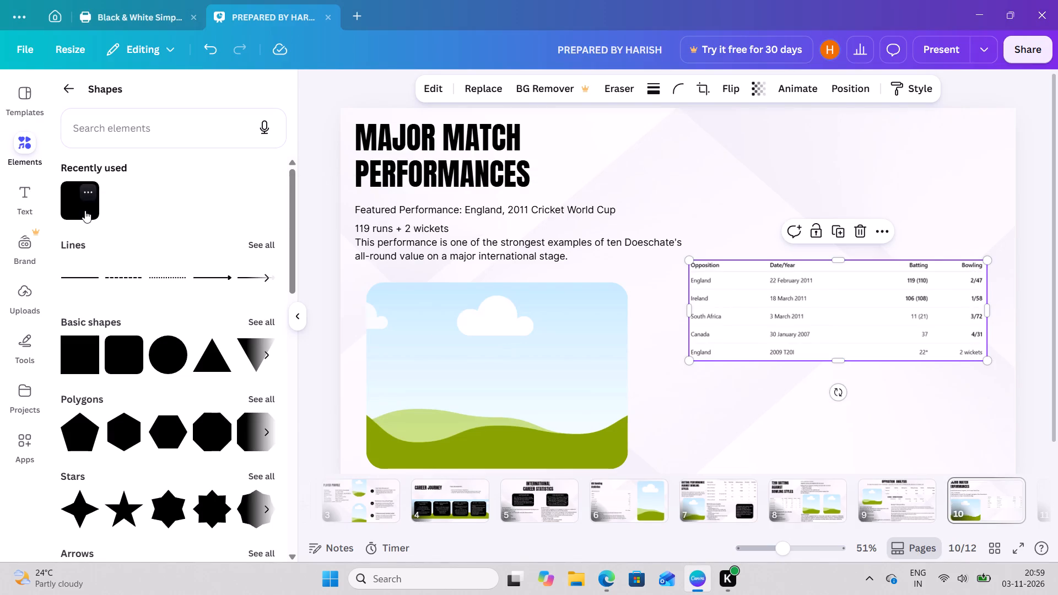
# Add a rounded square and widen it into a landscape rectangle about 324 high, placed in the page's upper-right area above the table.
pyautogui.click(85, 210)
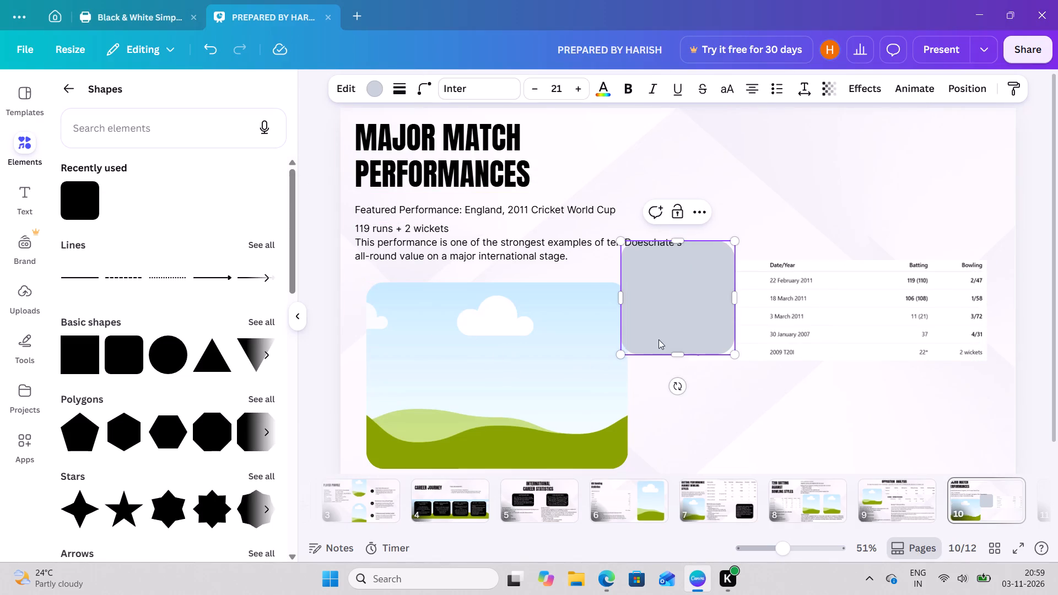
pyautogui.click(673, 331)
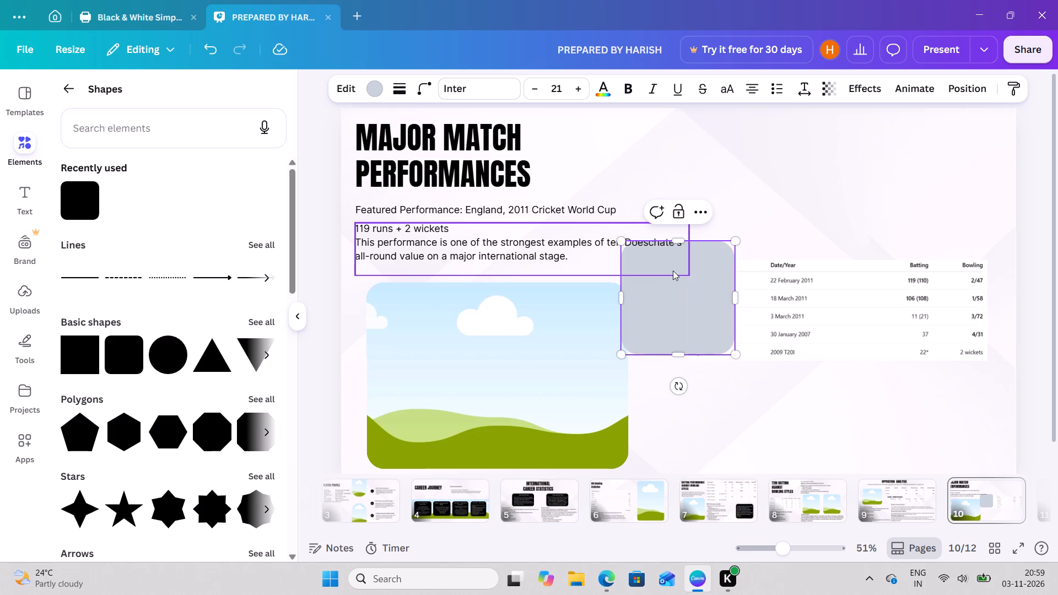
pyautogui.click(670, 281)
pyautogui.moveTo(670, 281); pyautogui.dragTo(779, 205)
pyautogui.click(671, 302)
pyautogui.moveTo(671, 302); pyautogui.dragTo(762, 224)
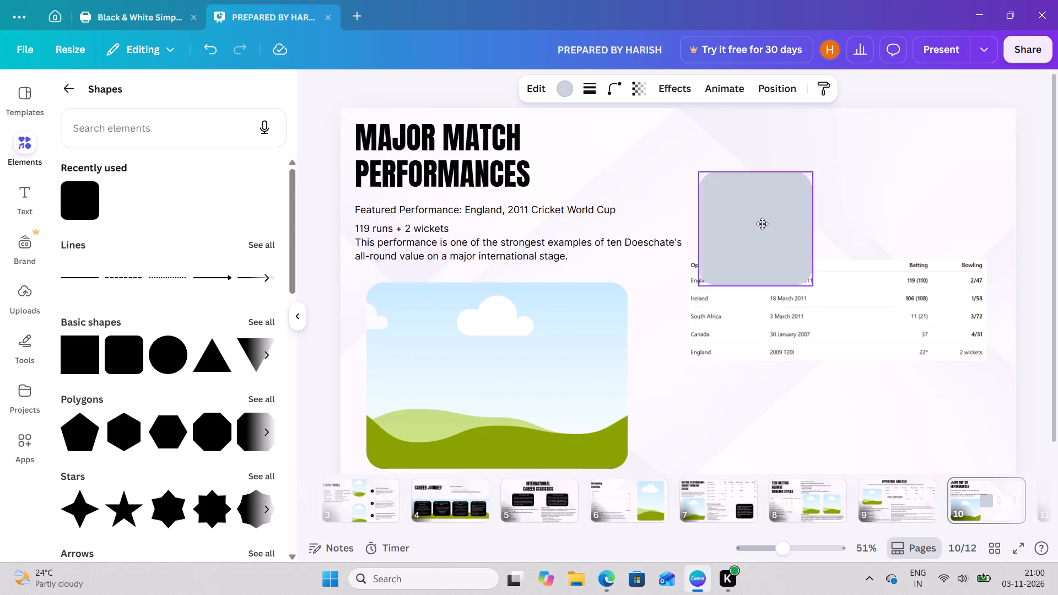
pyautogui.moveTo(762, 224); pyautogui.dragTo(783, 176)
pyautogui.moveTo(851, 161); pyautogui.dragTo(962, 164)
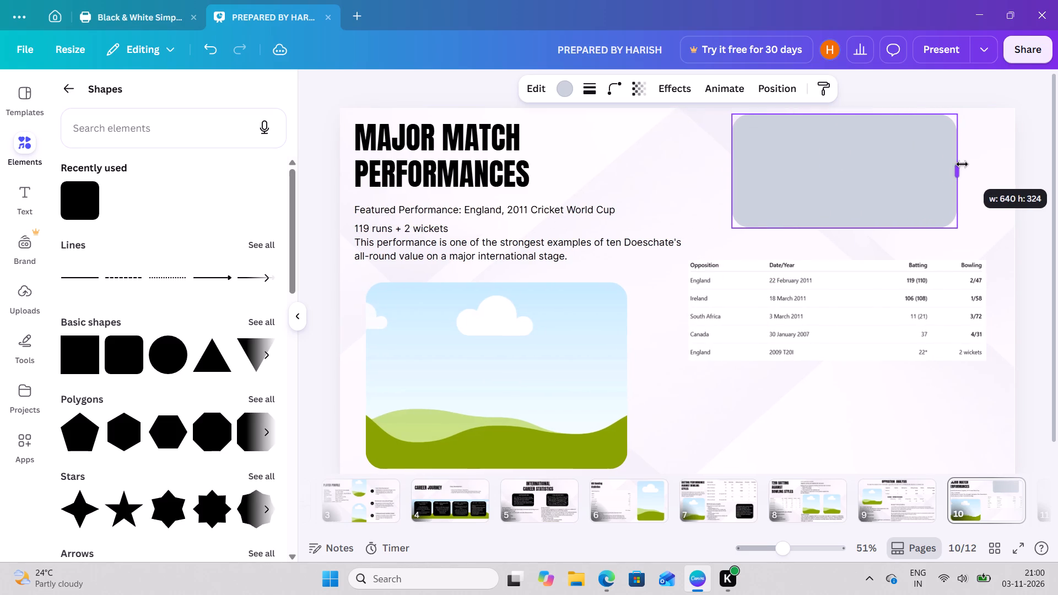
pyautogui.moveTo(962, 164); pyautogui.dragTo(972, 164)
pyautogui.moveTo(870, 181); pyautogui.dragTo(864, 192)
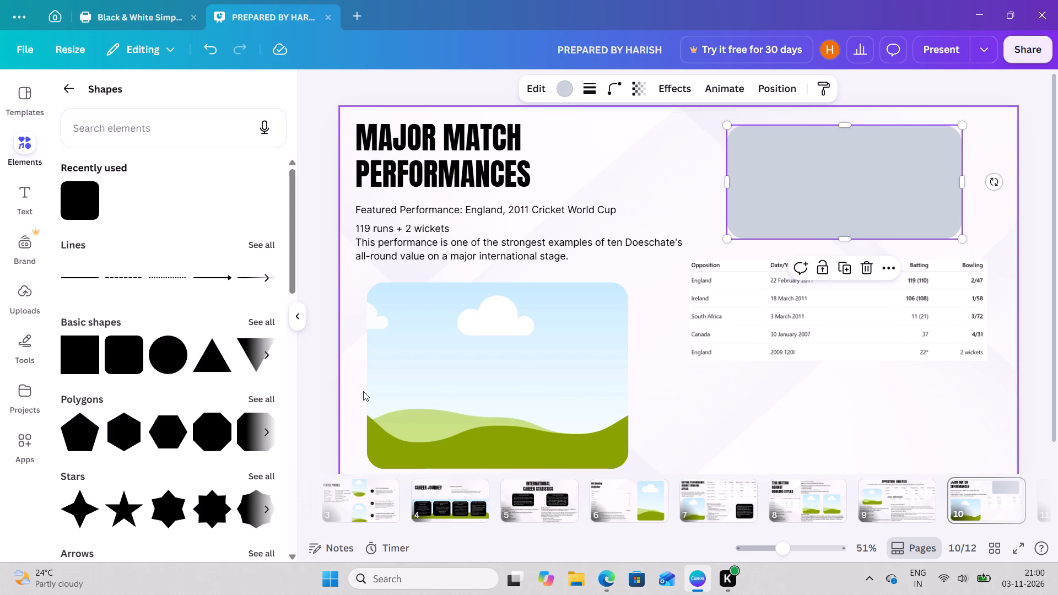
pyautogui.click(317, 350)
# Change the grey rounded rectangle above the match performances table to an image frame.
pyautogui.click(293, 317)
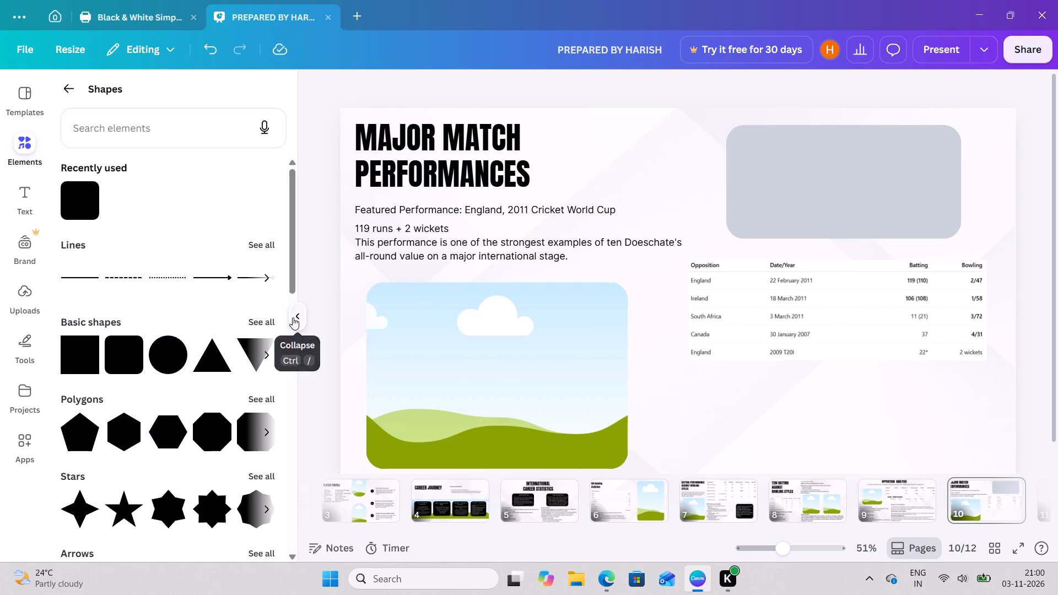
pyautogui.click(658, 200)
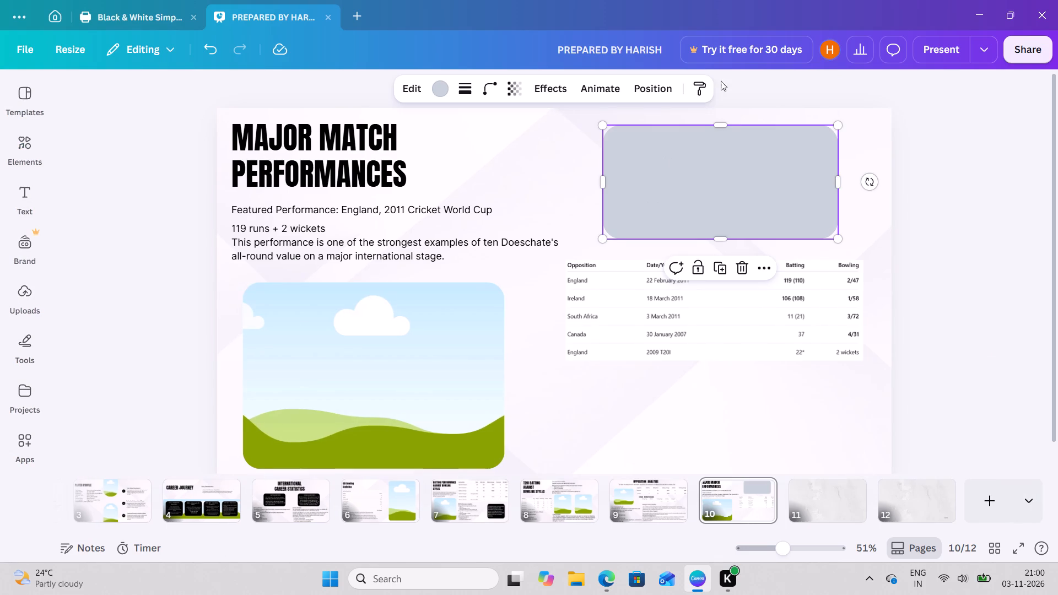
pyautogui.click(764, 268)
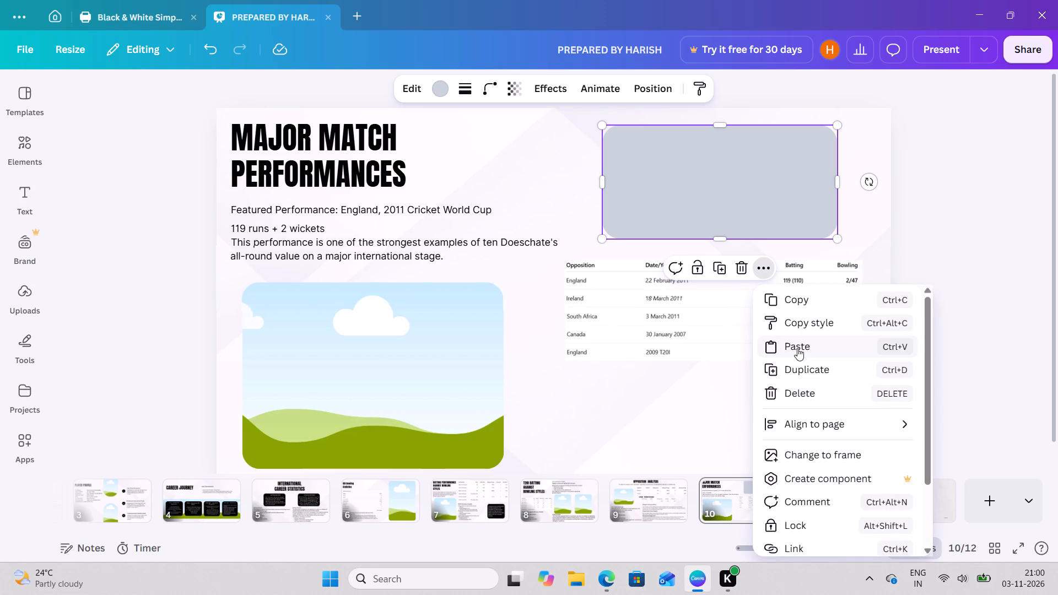
pyautogui.click(813, 451)
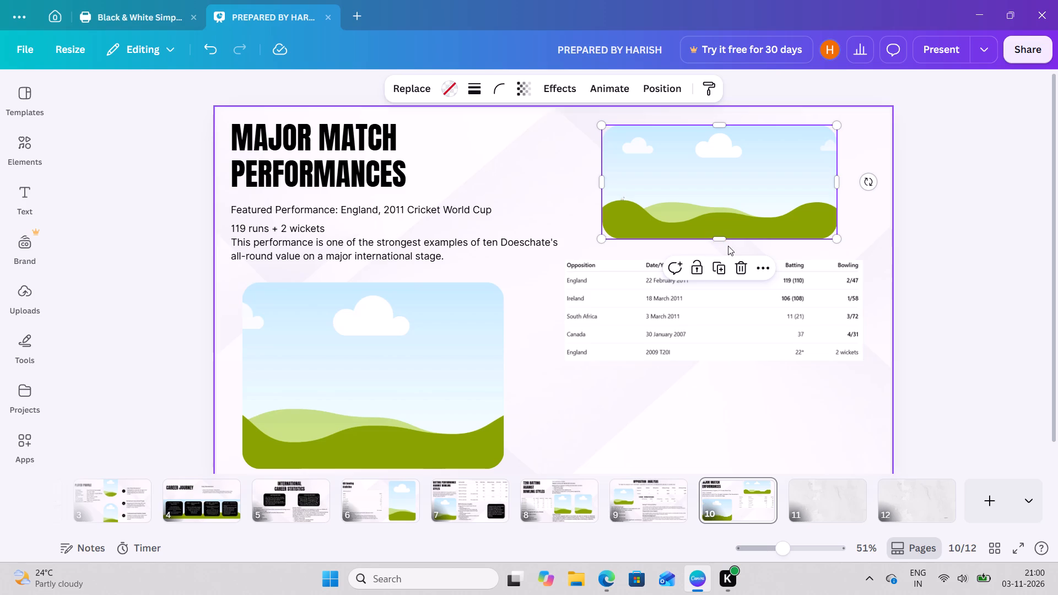
pyautogui.click(639, 421)
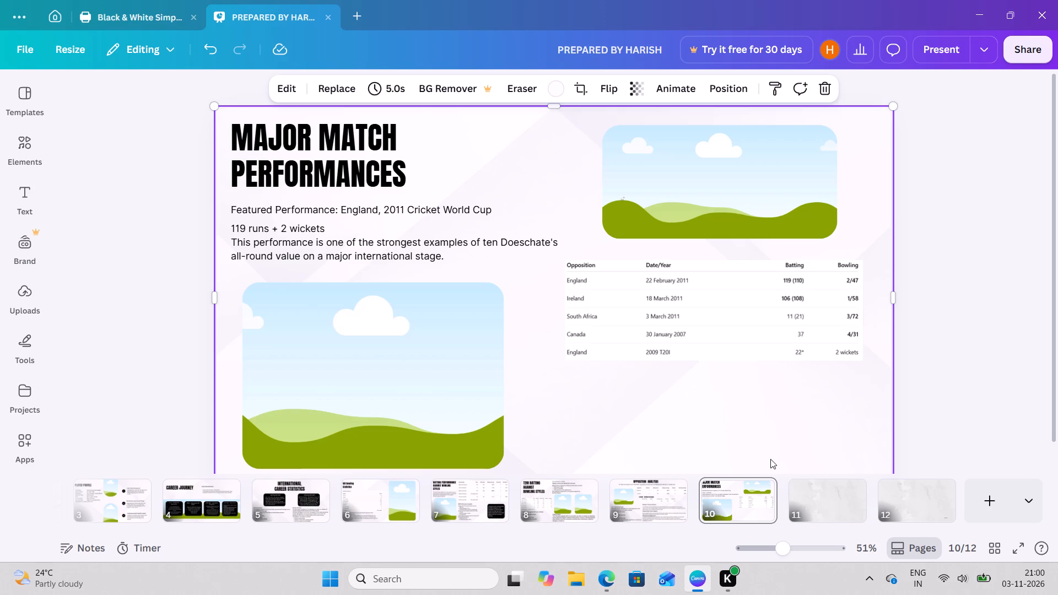
pyautogui.hotkey('alt', 'Tab')
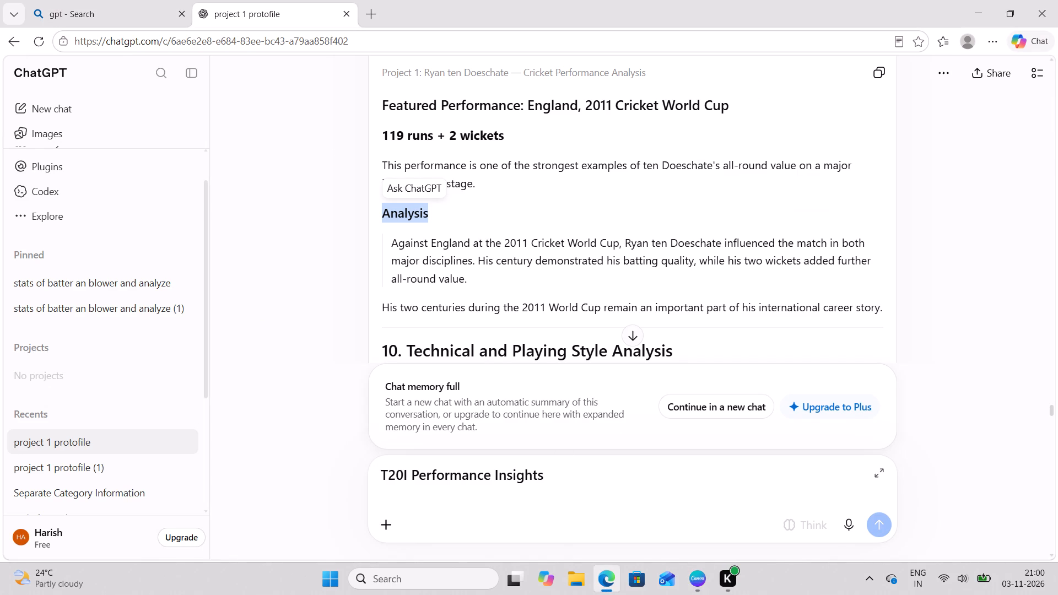
pyautogui.hotkey('alt', 'Tab')
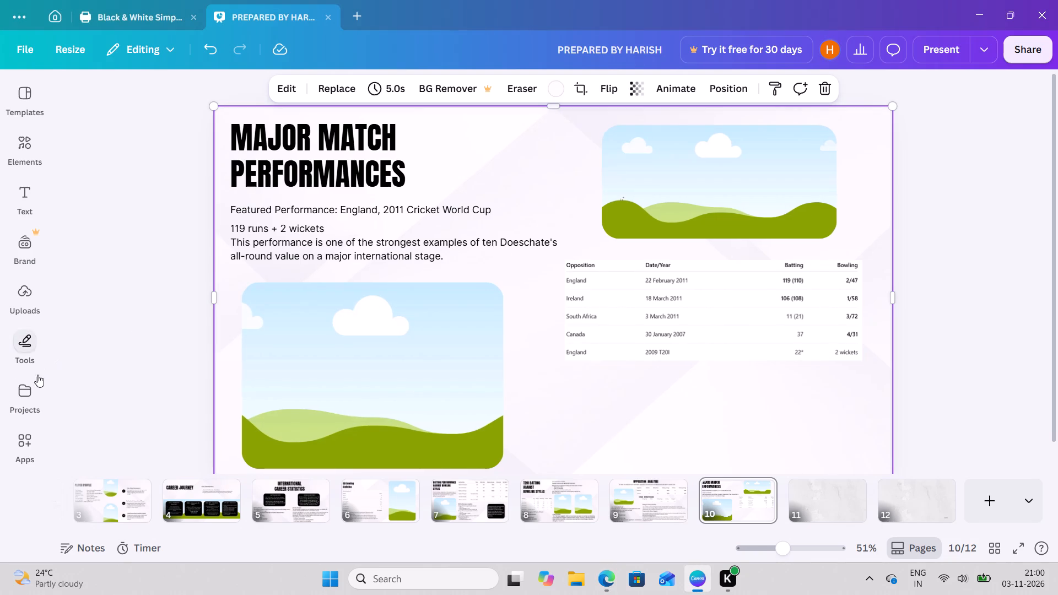
pyautogui.click(17, 342)
pyautogui.click(77, 356)
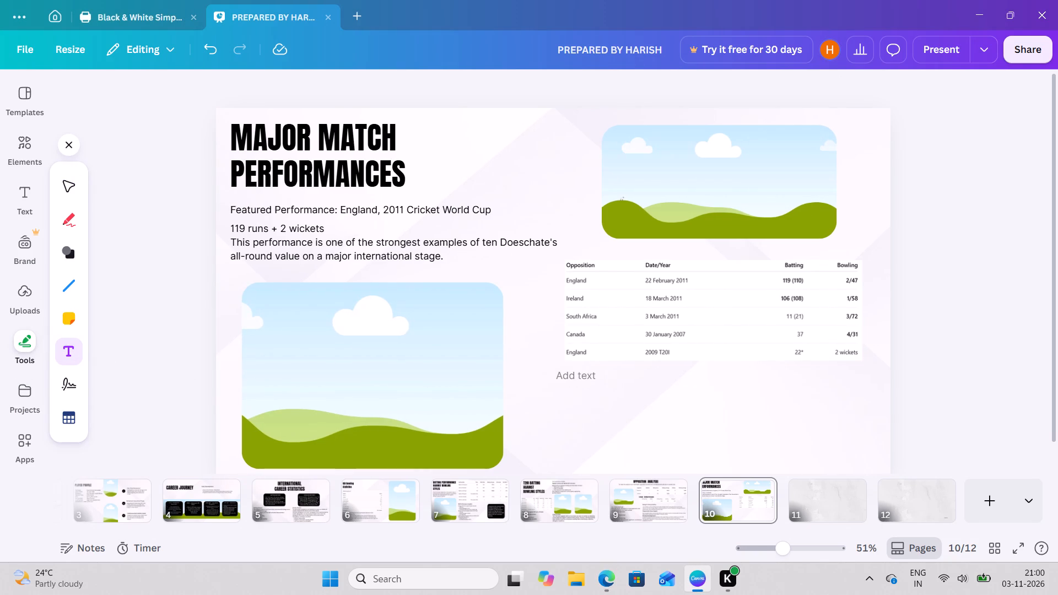
pyautogui.click(547, 370)
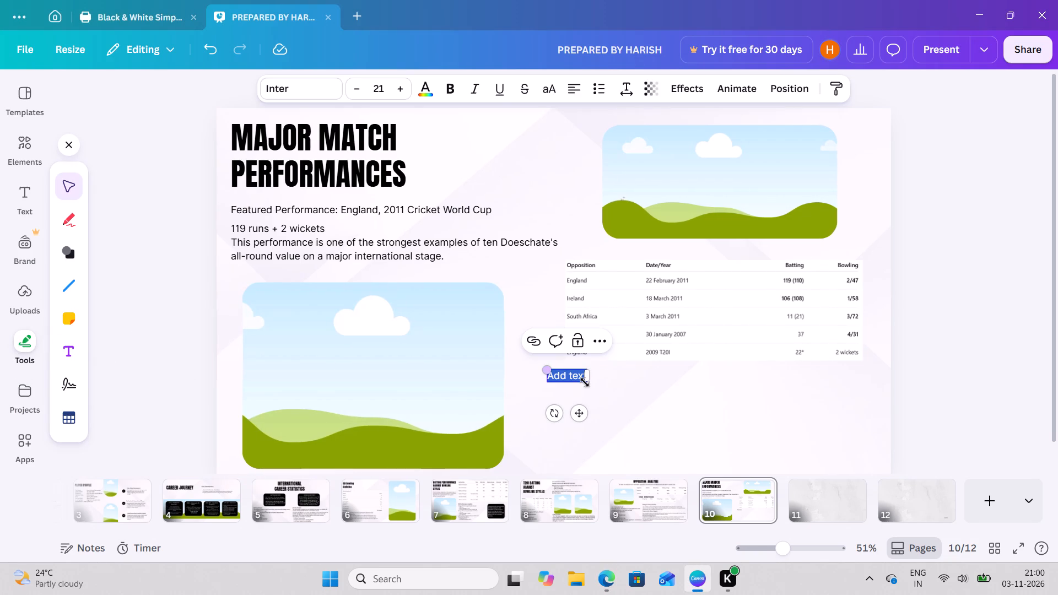
pyautogui.press('BackSpace')
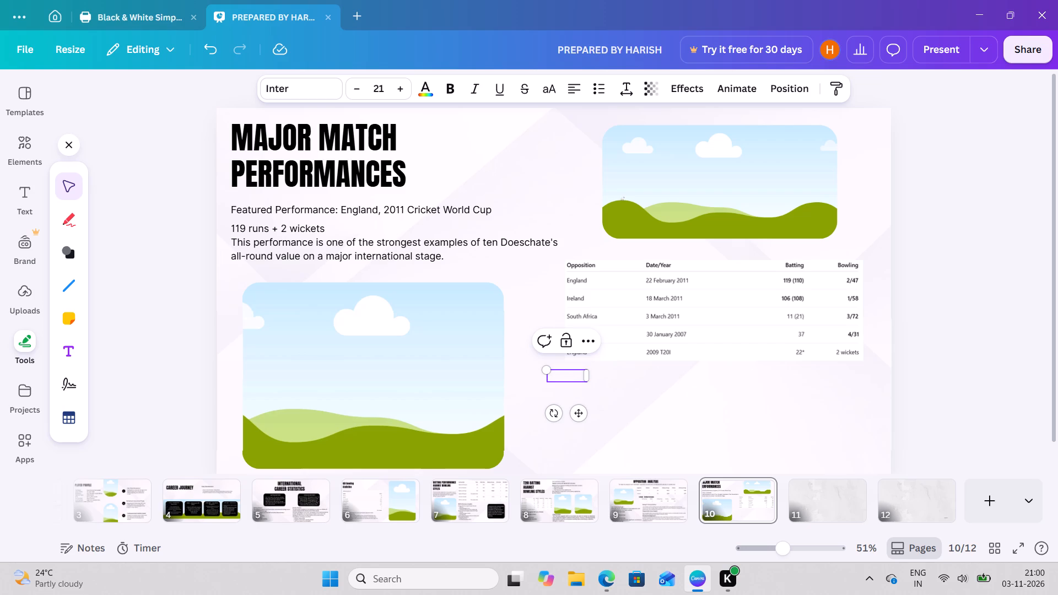
pyautogui.hotkey('ctrl', 'c')
pyautogui.hotkey('ctrl', 'v')
pyautogui.hotkey('alt', 'Tab')
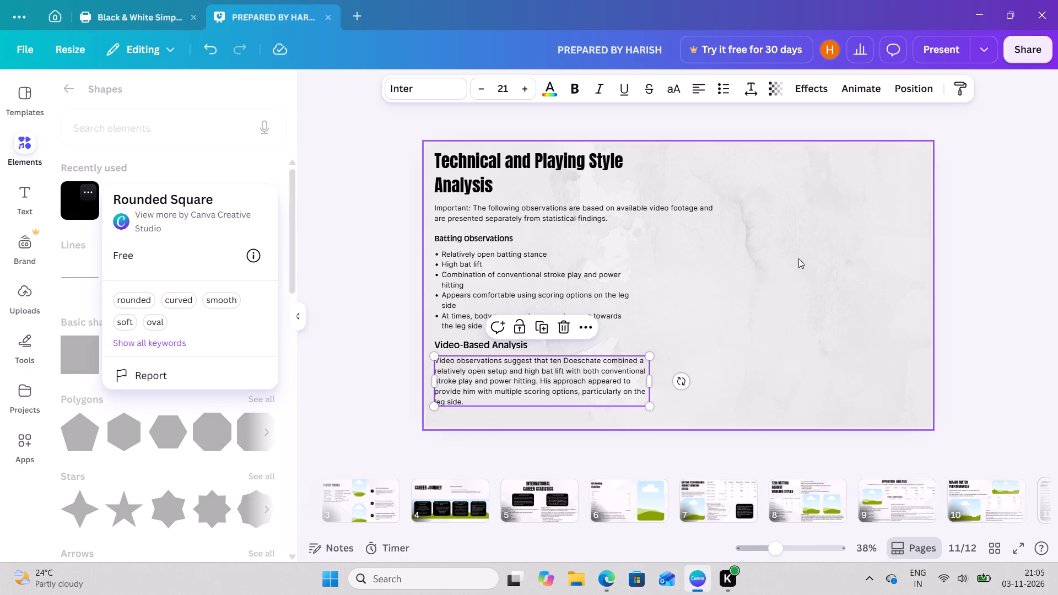
pyautogui.click(77, 208)
pyautogui.click(77, 208)
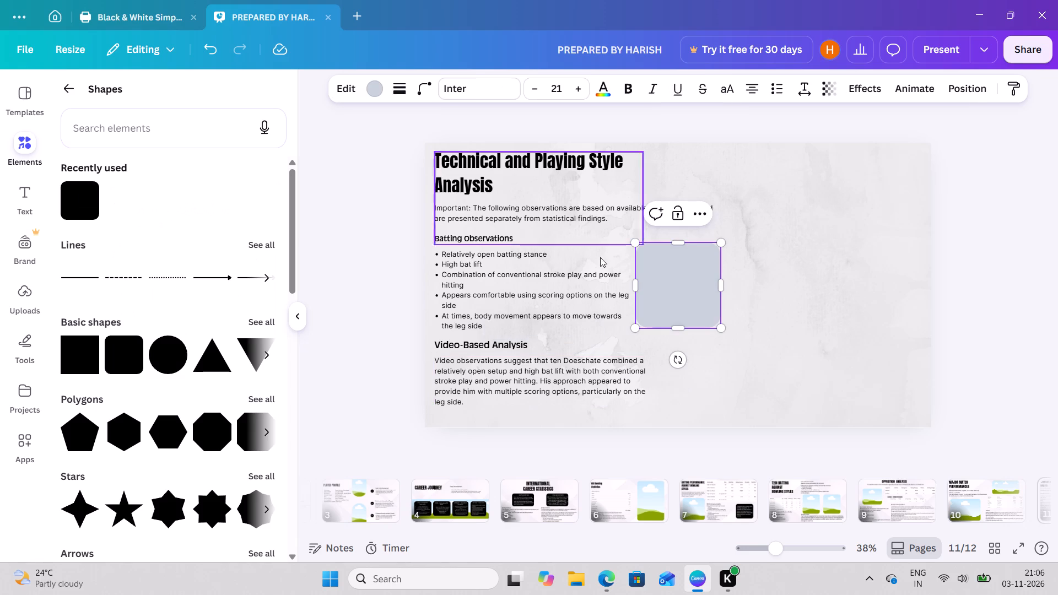
pyautogui.click(757, 369)
pyautogui.moveTo(681, 310); pyautogui.dragTo(747, 318)
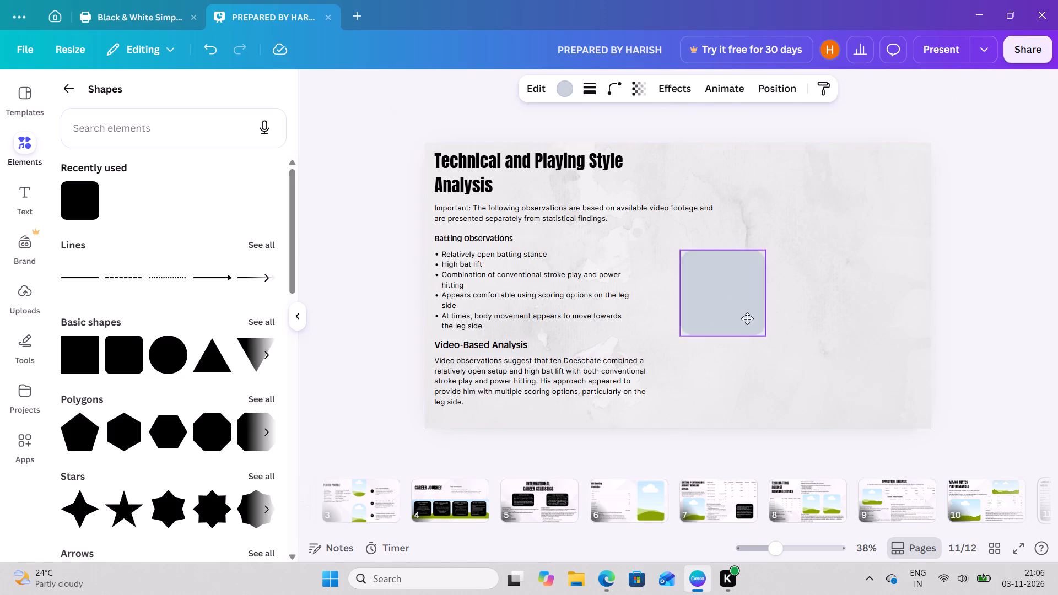
pyautogui.moveTo(747, 318); pyautogui.dragTo(817, 273)
# Stretch the rounded square into a portrait rectangle about 922 high, widened on both sides to fill the empty area beside the text.
pyautogui.moveTo(823, 207); pyautogui.dragTo(823, 147)
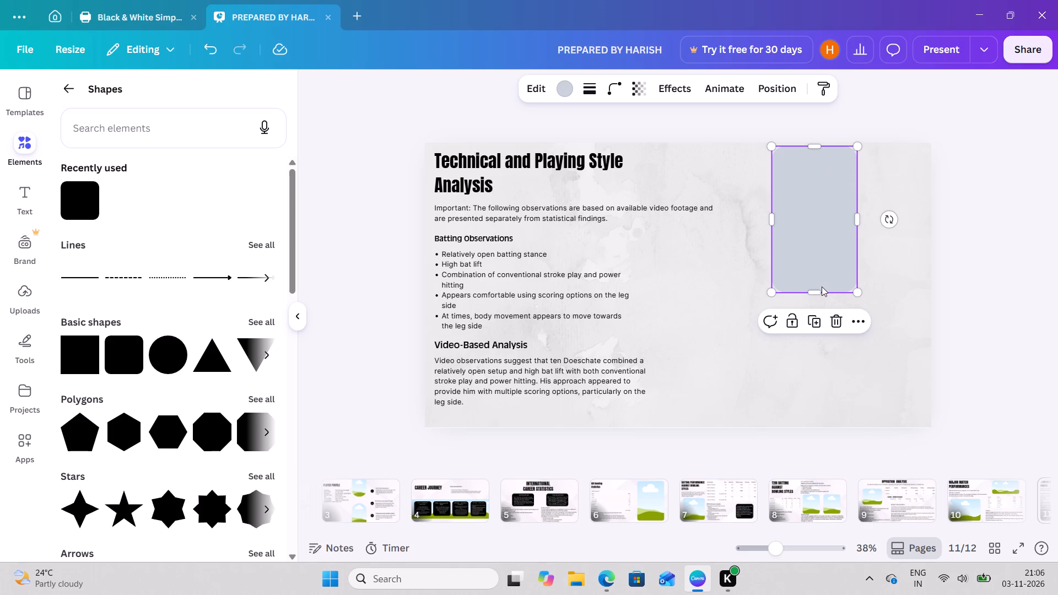
pyautogui.moveTo(812, 294); pyautogui.dragTo(833, 391)
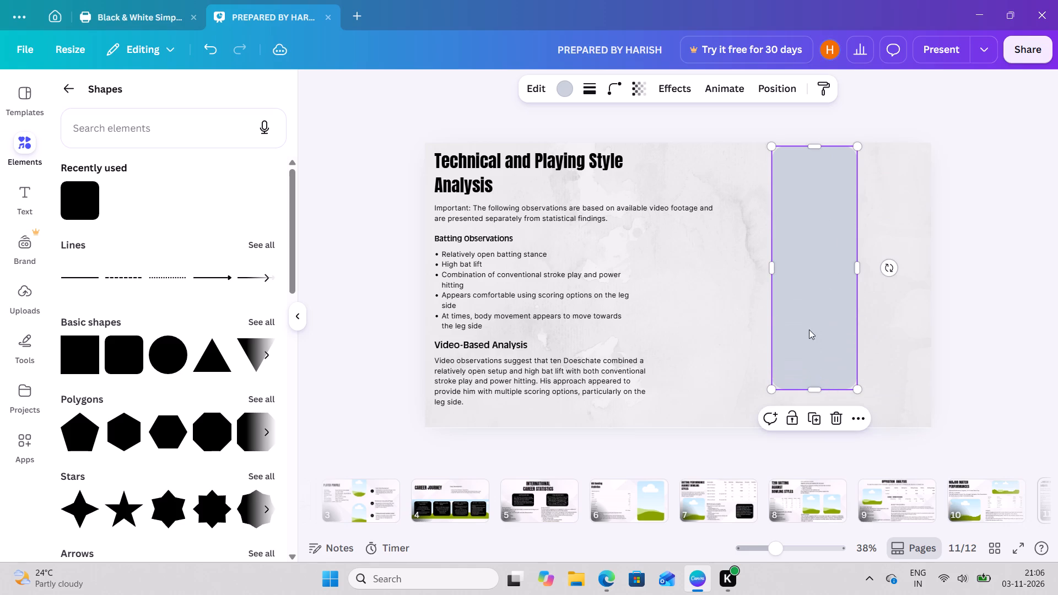
pyautogui.moveTo(809, 329); pyautogui.dragTo(814, 349)
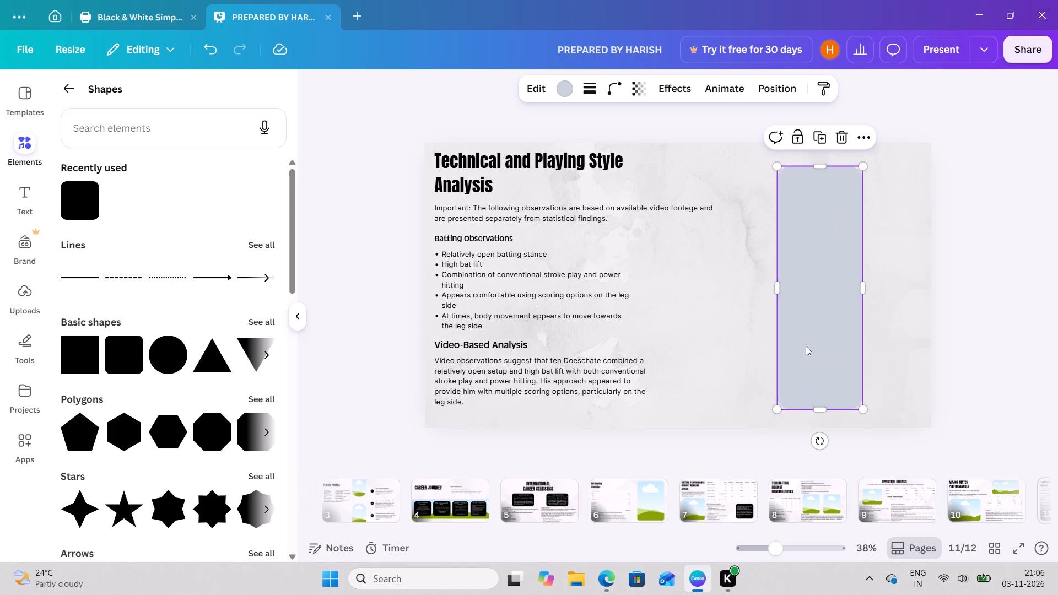
pyautogui.moveTo(780, 300); pyautogui.dragTo(754, 298)
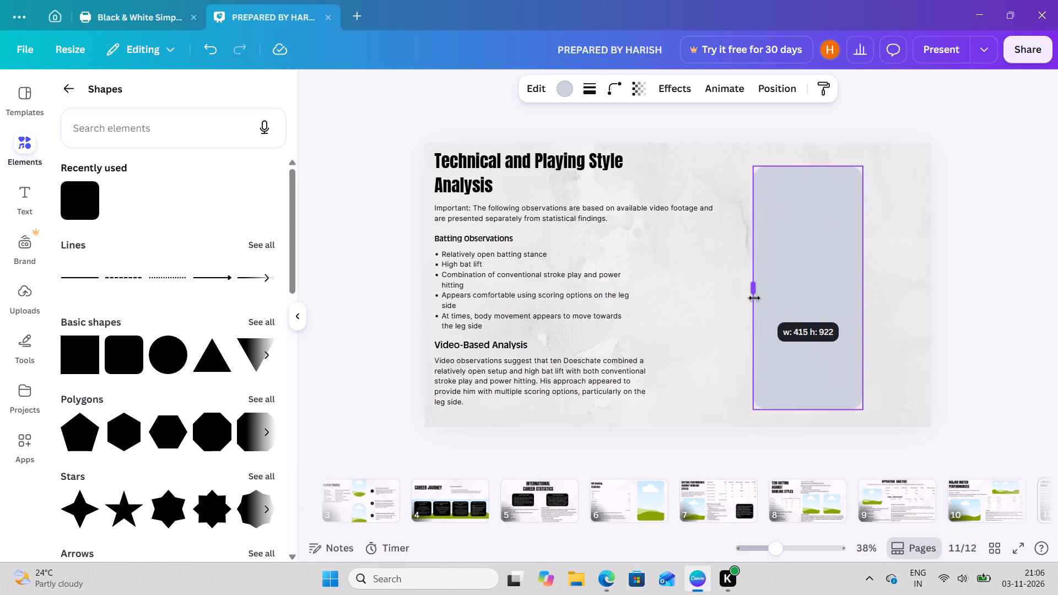
pyautogui.moveTo(754, 298); pyautogui.dragTo(739, 305)
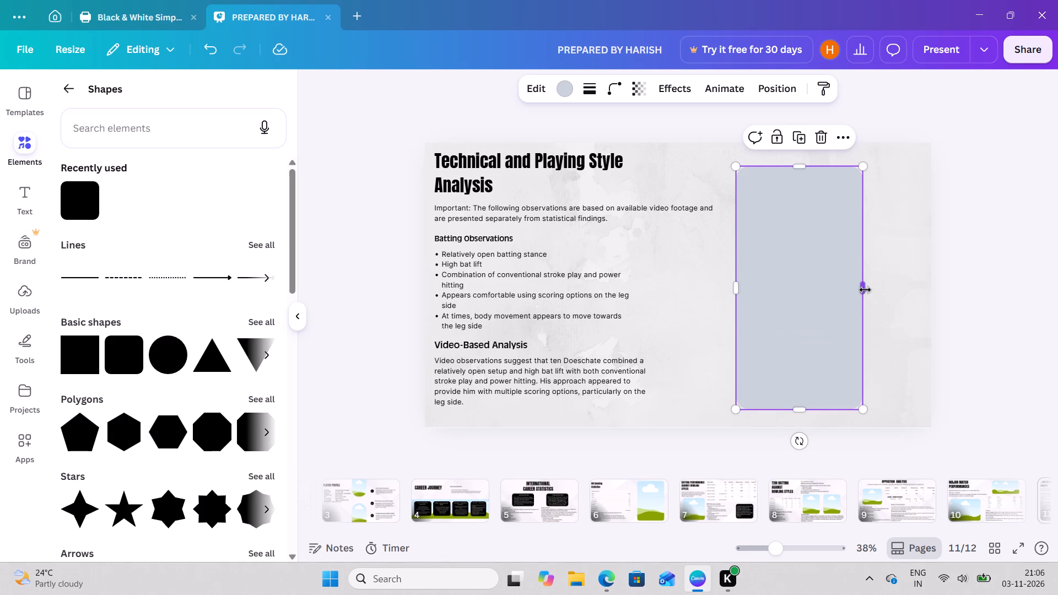
pyautogui.moveTo(865, 290); pyautogui.dragTo(897, 286)
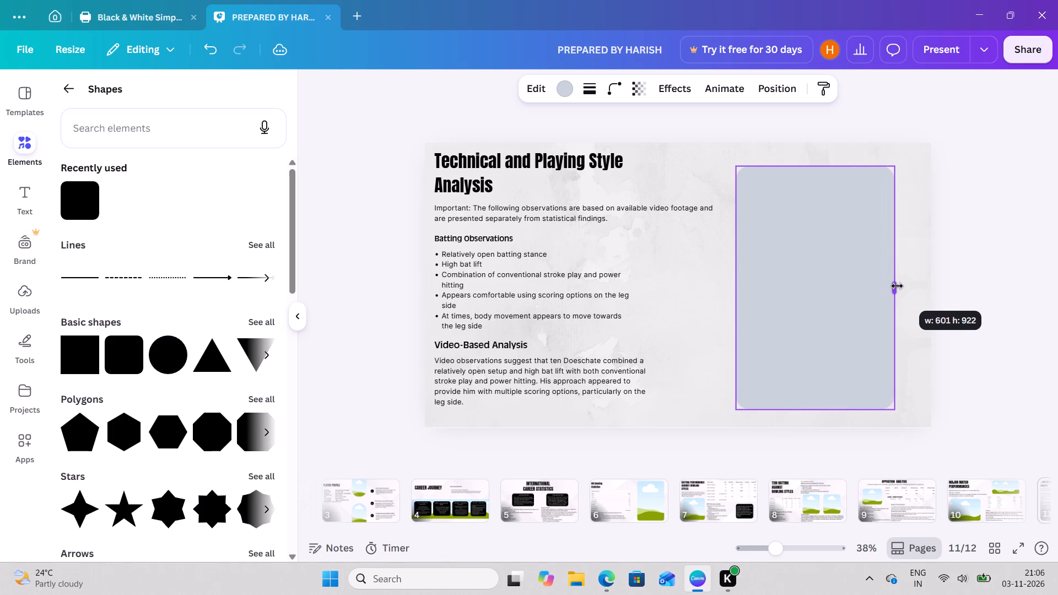
pyautogui.moveTo(897, 286); pyautogui.dragTo(902, 287)
pyautogui.click(1057, 348)
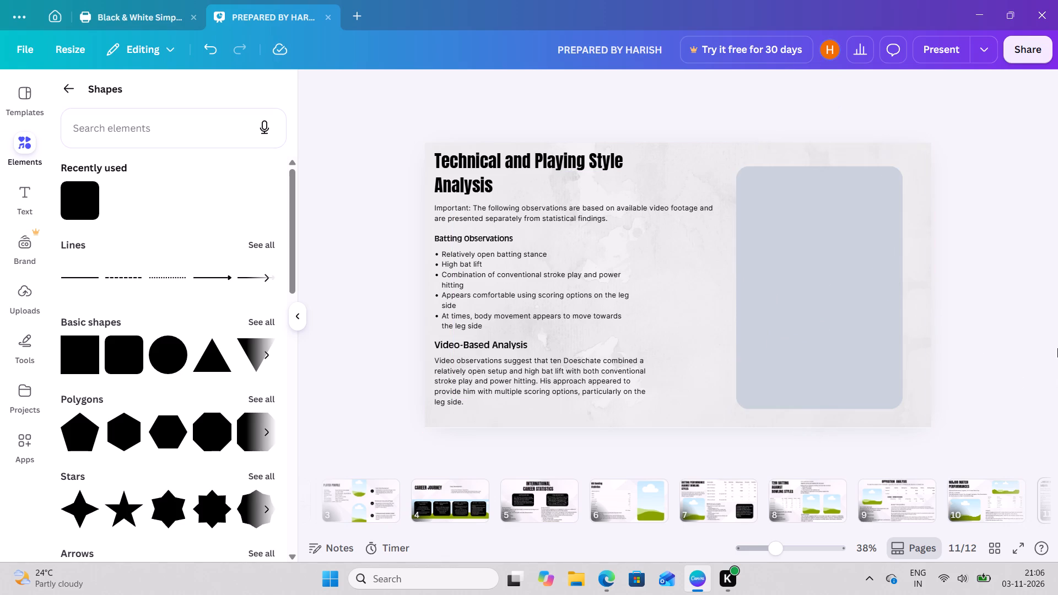
# Convert the rounded rectangle on page 11 into an image frame.
pyautogui.click(870, 271)
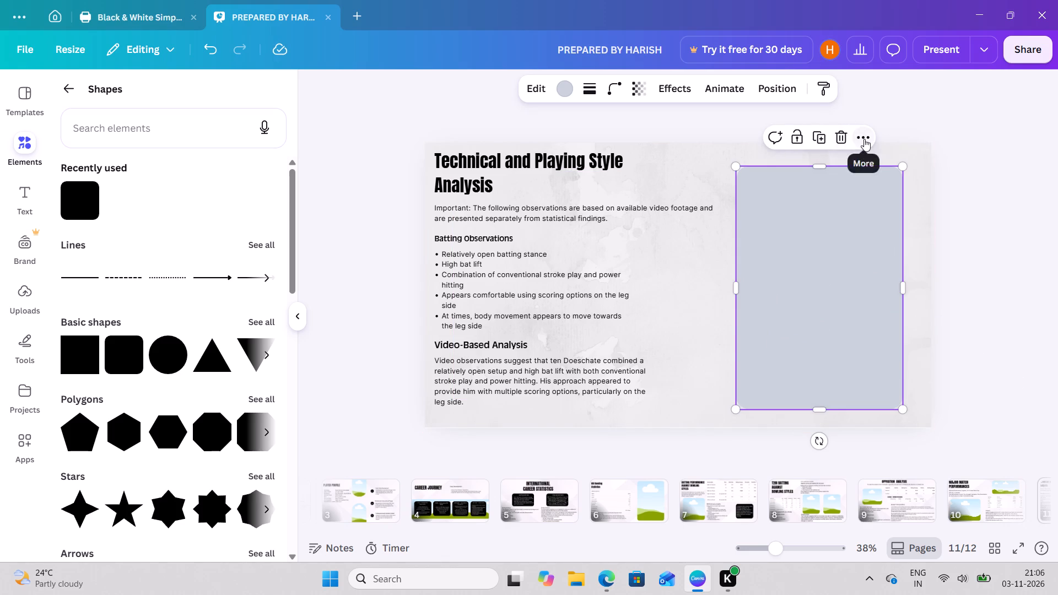
pyautogui.click(864, 139)
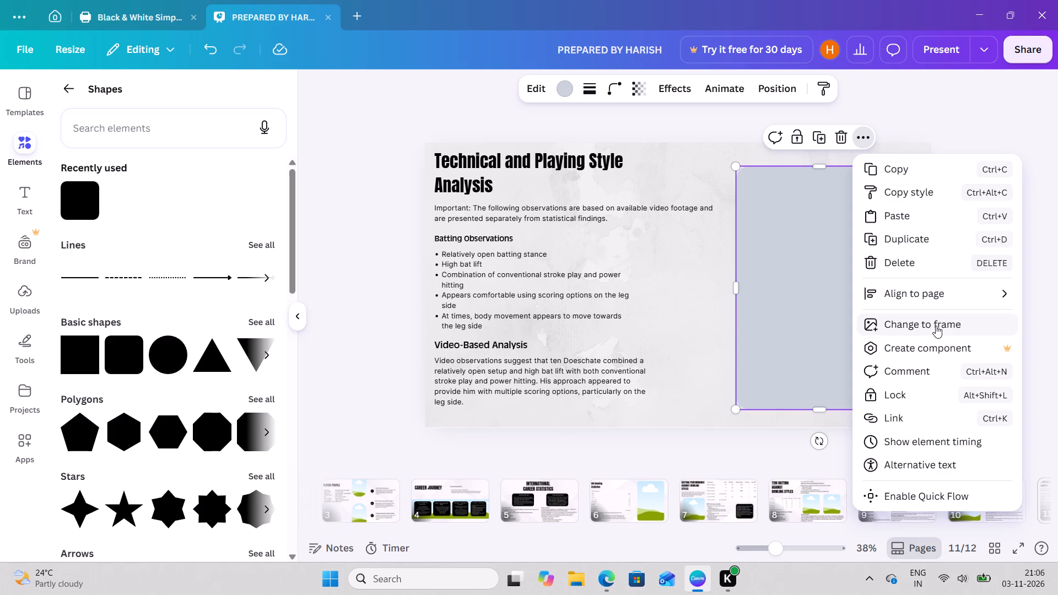
pyautogui.click(936, 326)
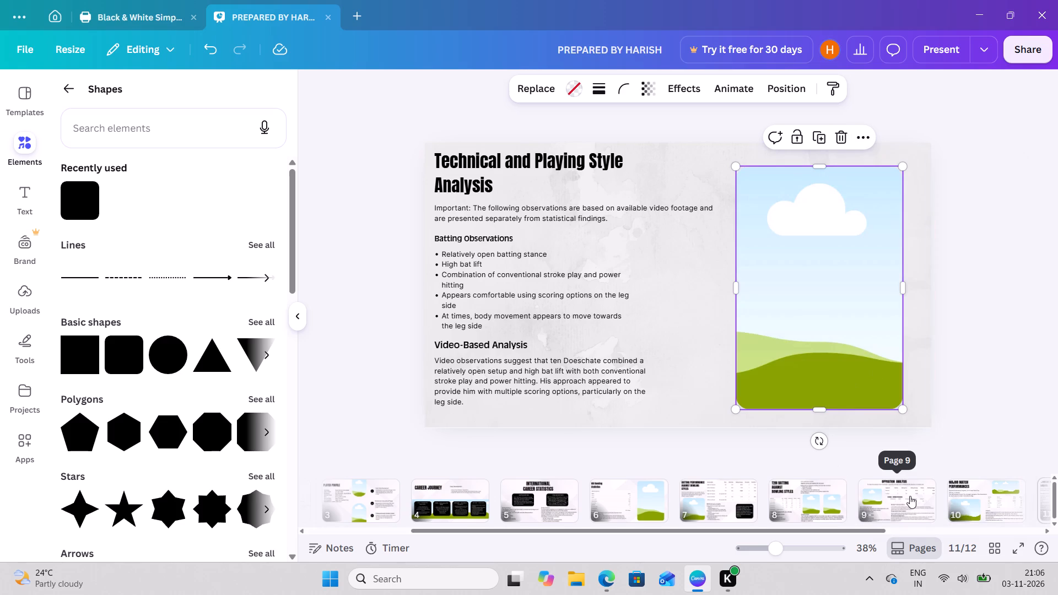
# Open the blank page 12 of the presentation.
pyautogui.hscroll(-2, 910, 496)
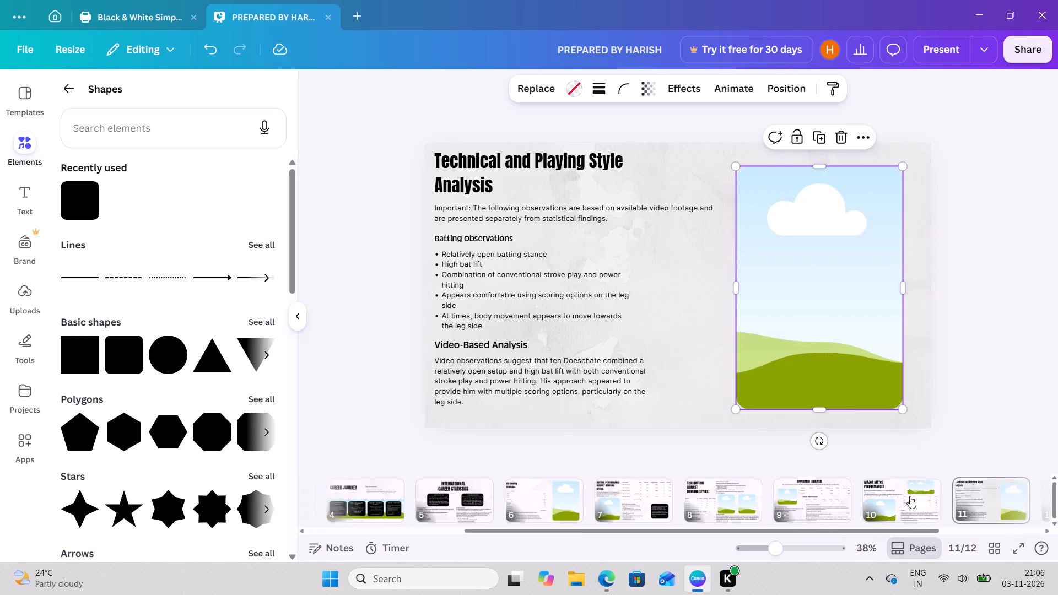
pyautogui.hscroll(-5, 910, 496)
pyautogui.click(910, 496)
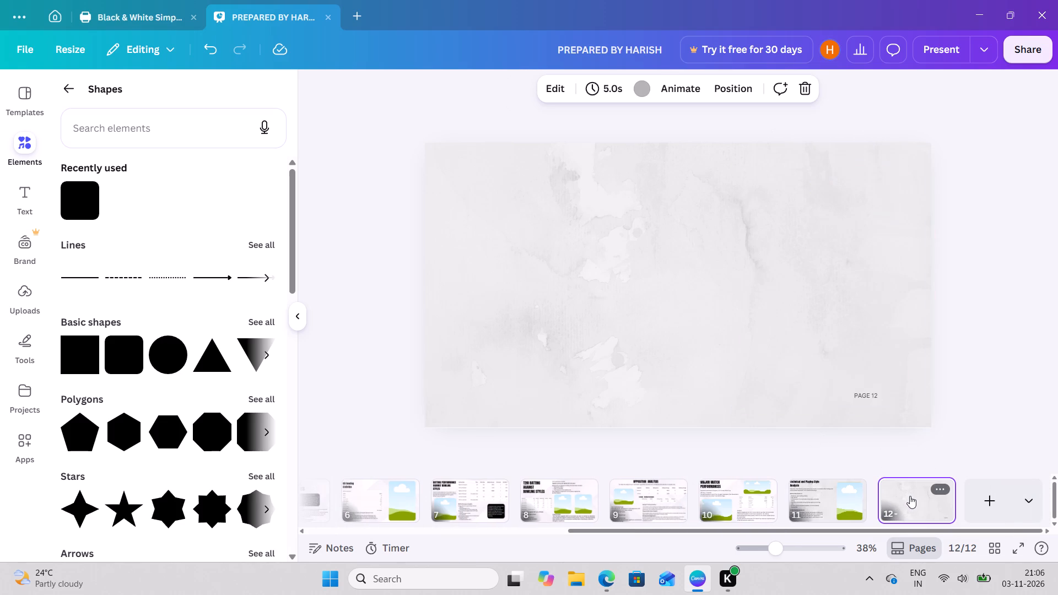
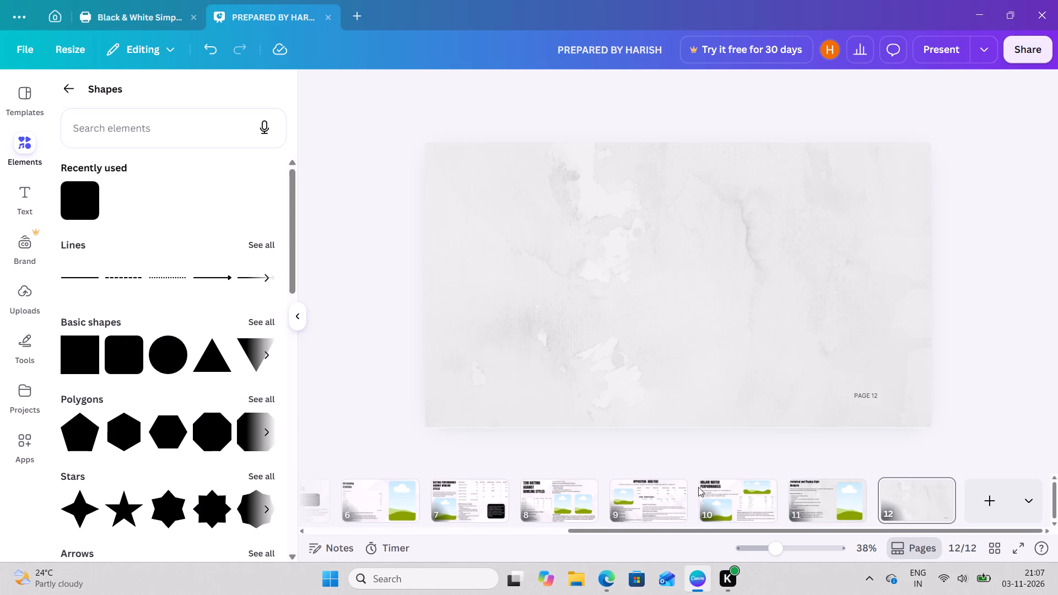
# Review the finished layouts of pages 11 back through 7 of the presentation.
pyautogui.click(834, 517)
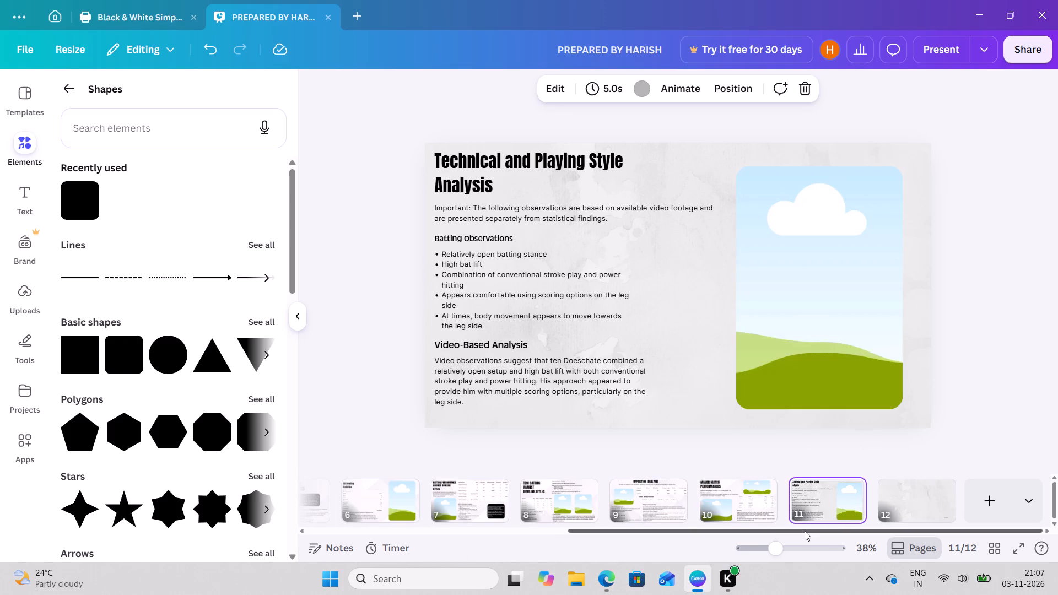
pyautogui.click(741, 483)
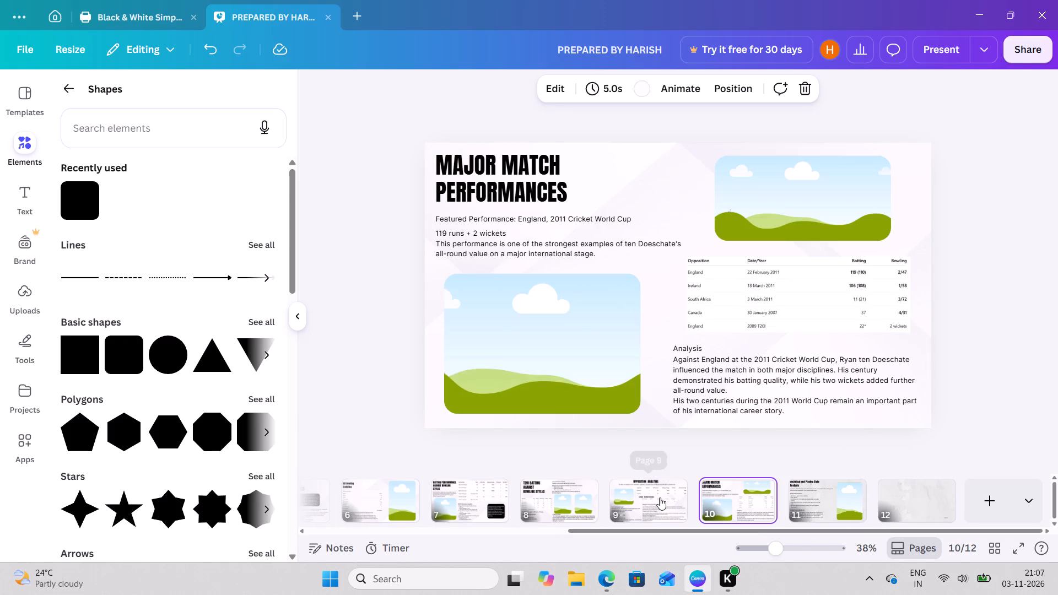
pyautogui.click(659, 497)
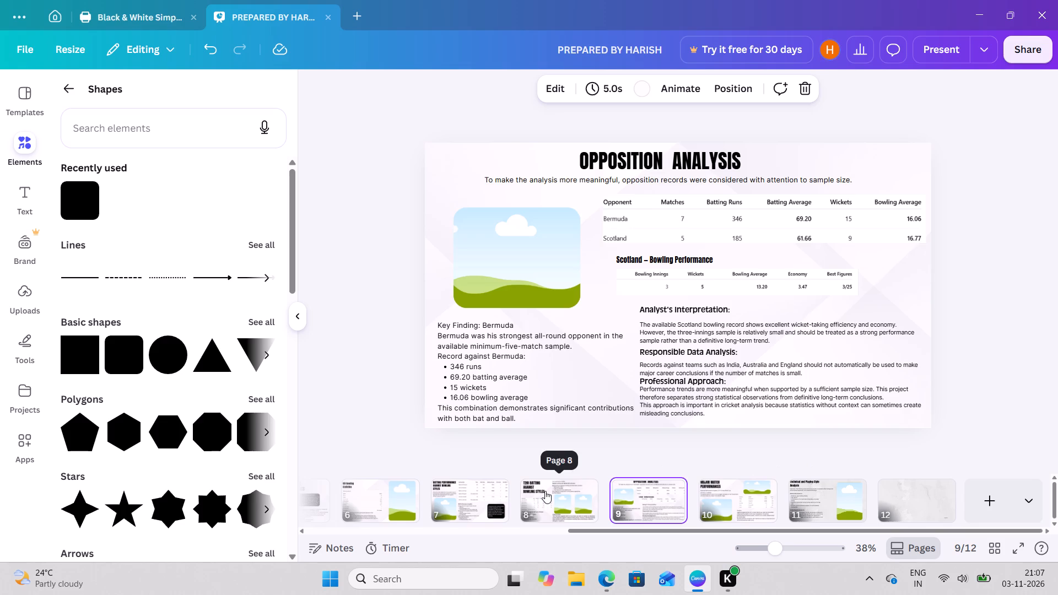
pyautogui.click(545, 491)
pyautogui.click(472, 501)
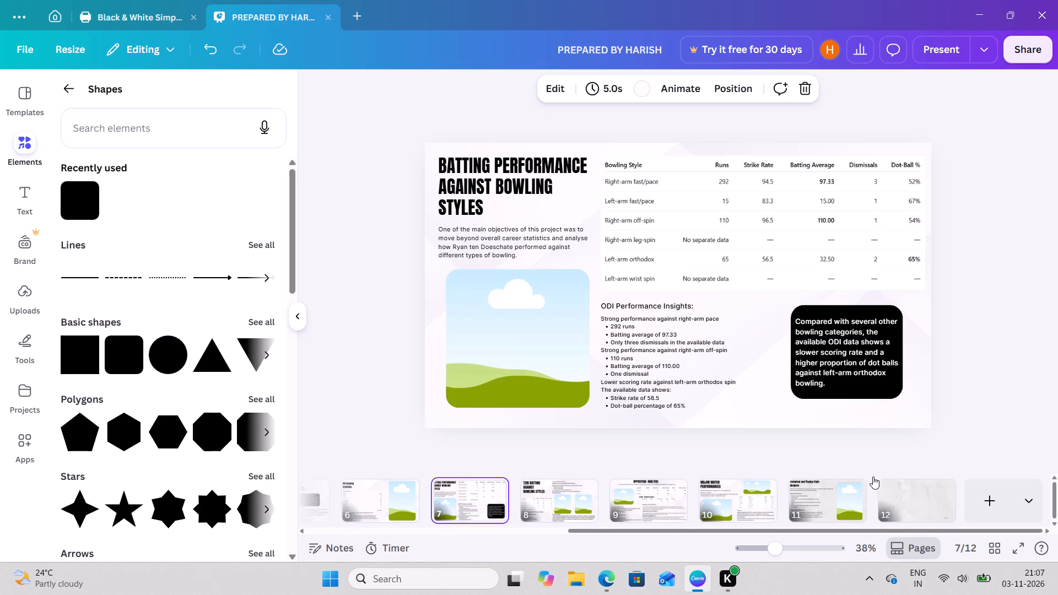
# Return to page 12 and delete its "PAGE 12" text label.
pyautogui.click(910, 499)
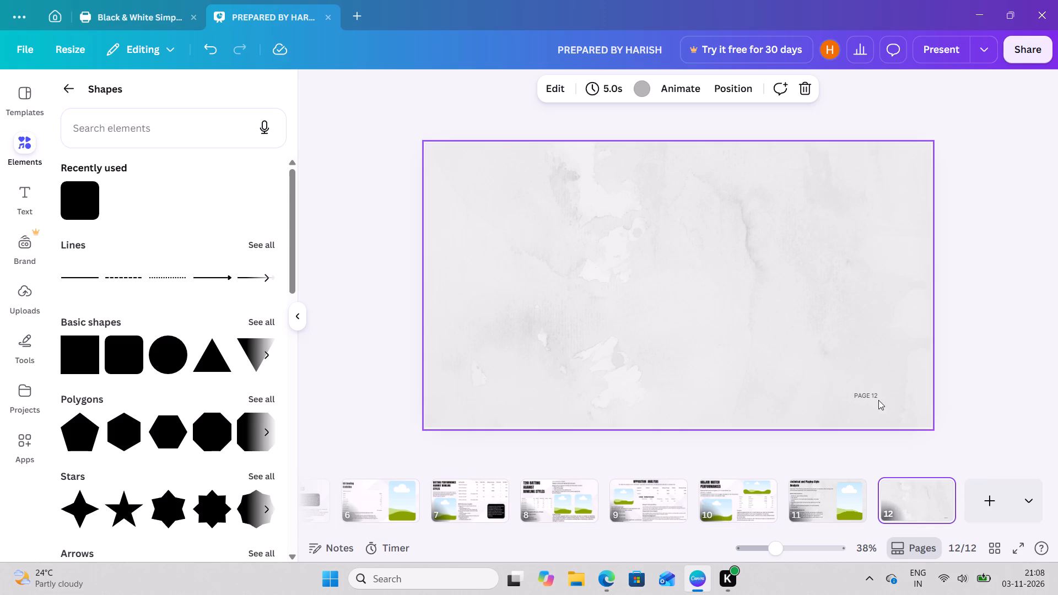
pyautogui.click(862, 396)
pyautogui.click(875, 360)
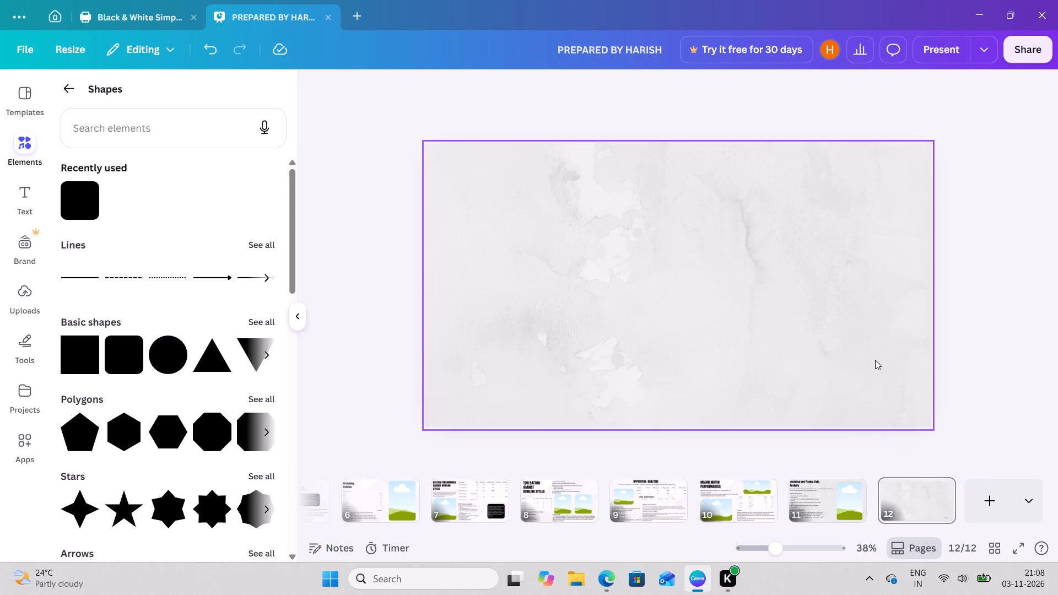
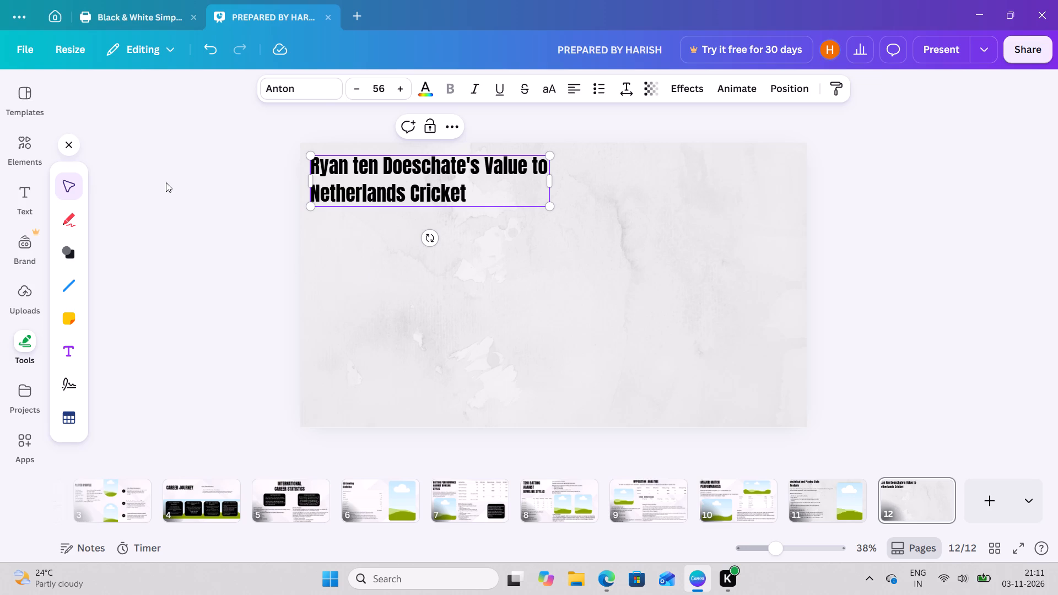
pyautogui.click(58, 347)
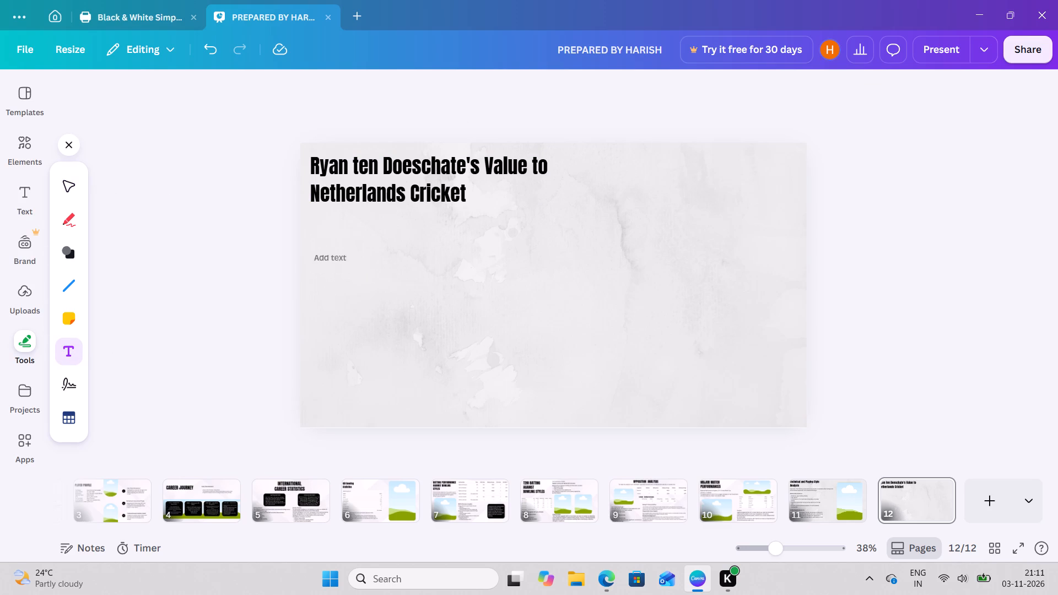
pyautogui.click(326, 234)
pyautogui.click(350, 238)
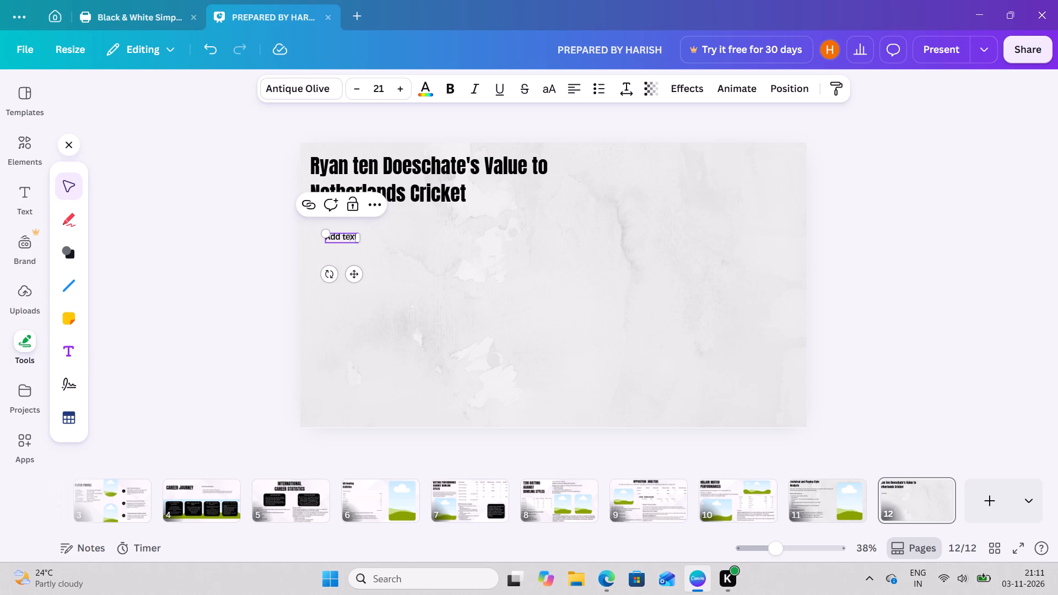
pyautogui.press('Right')
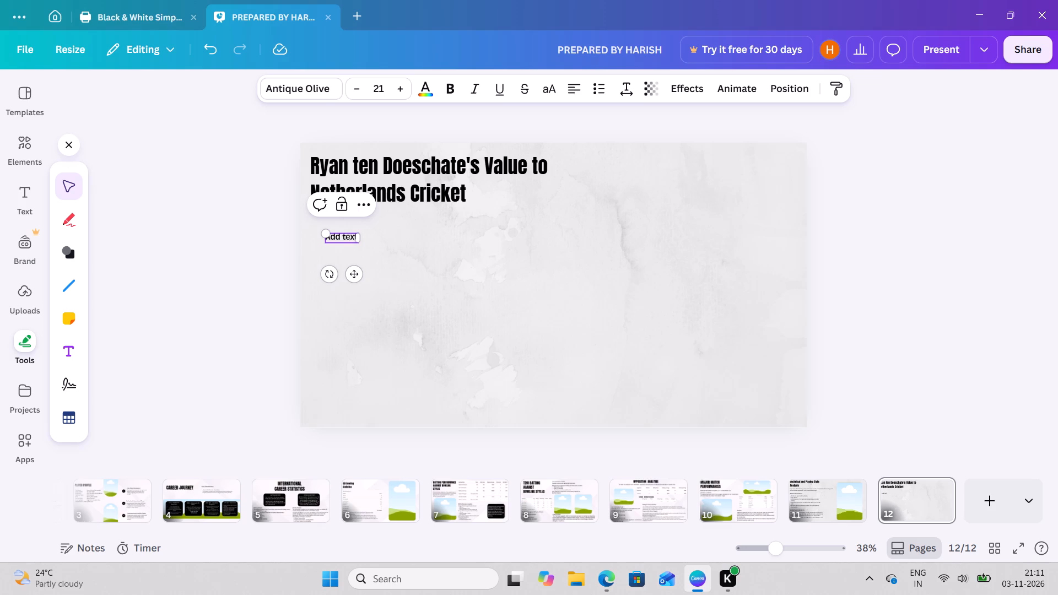
pyautogui.press('Right')
pyautogui.press('BackSpace')
pyautogui.press('BackSpace')
pyautogui.press('BackSpace')
pyautogui.press('BackSpace')
pyautogui.press('BackSpace')
pyautogui.press('BackSpace')
pyautogui.press('BackSpace')
pyautogui.press('BackSpace')
pyautogui.hotkey('ctrl', 'v')
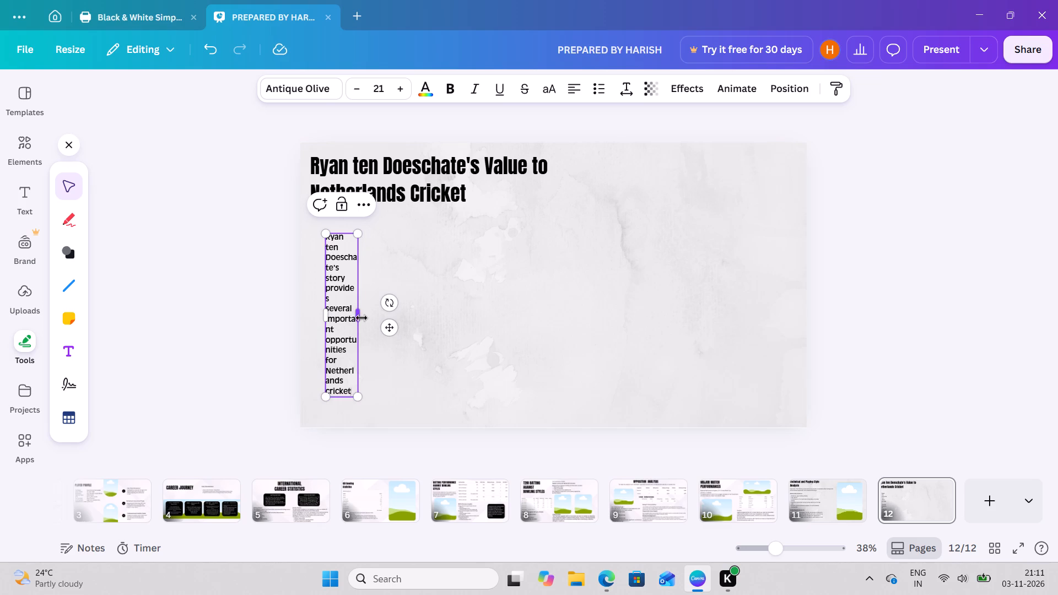
# Widen the opening sentence's box so it fits on two lines, and place it just under the heading, aligned with the heading's left edge.
pyautogui.moveTo(361, 315); pyautogui.dragTo(508, 287)
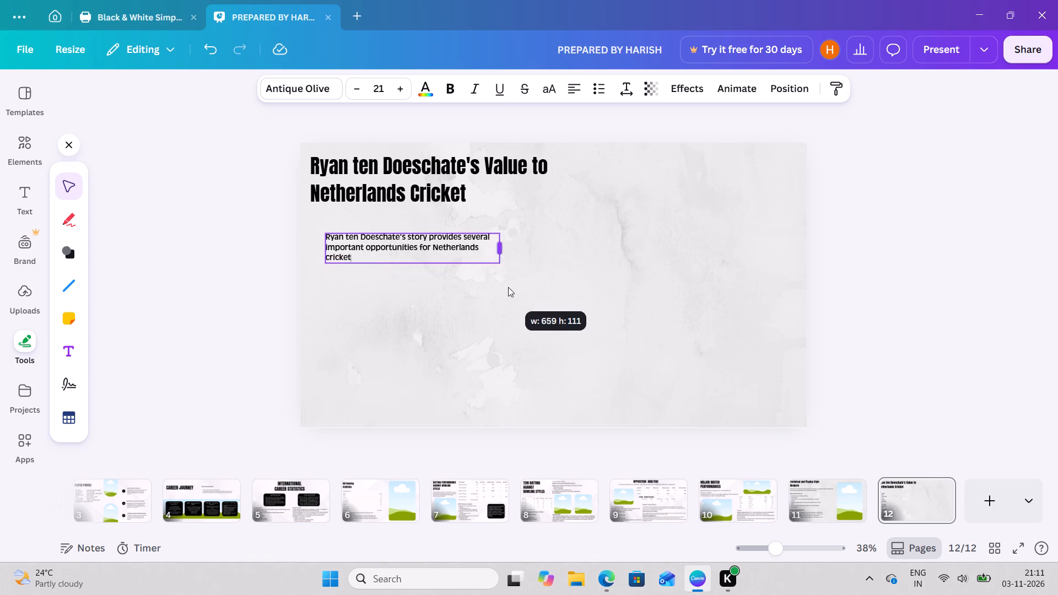
pyautogui.moveTo(508, 287); pyautogui.dragTo(592, 283)
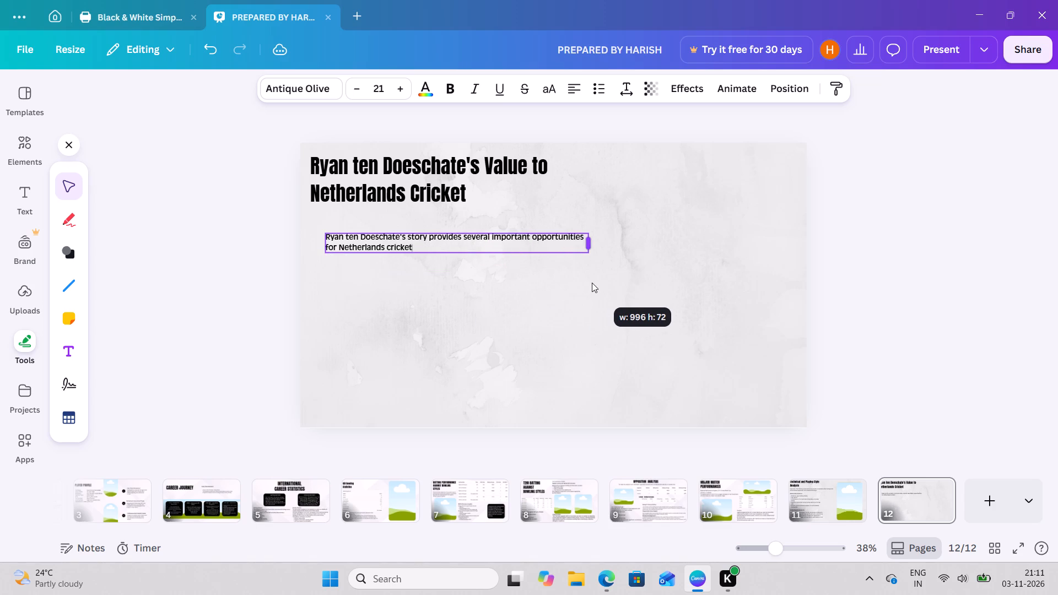
pyautogui.moveTo(592, 283); pyautogui.dragTo(637, 280)
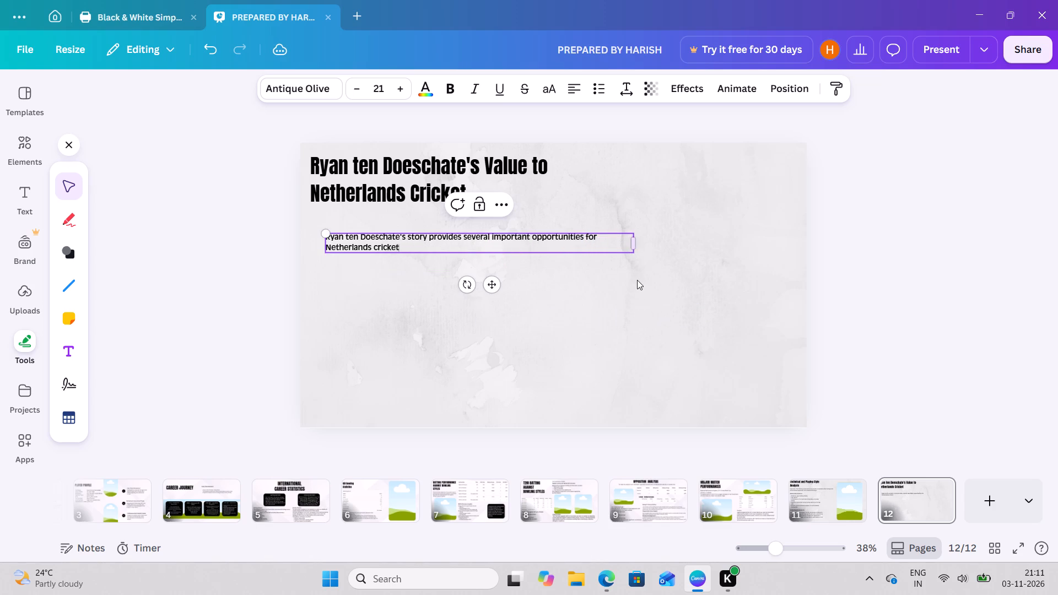
pyautogui.moveTo(422, 256); pyautogui.dragTo(407, 240)
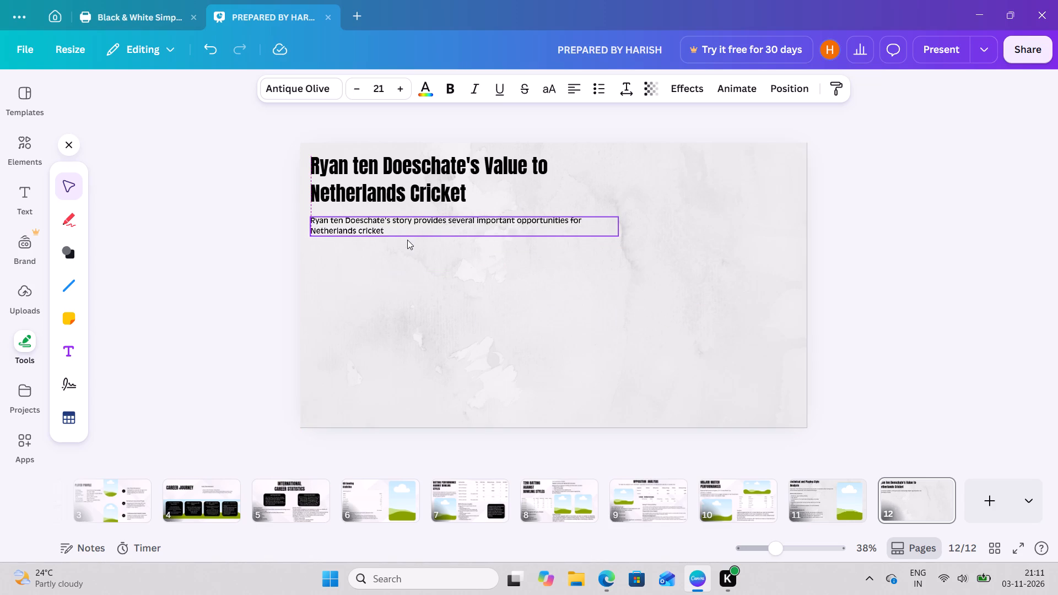
pyautogui.moveTo(407, 240); pyautogui.dragTo(407, 238)
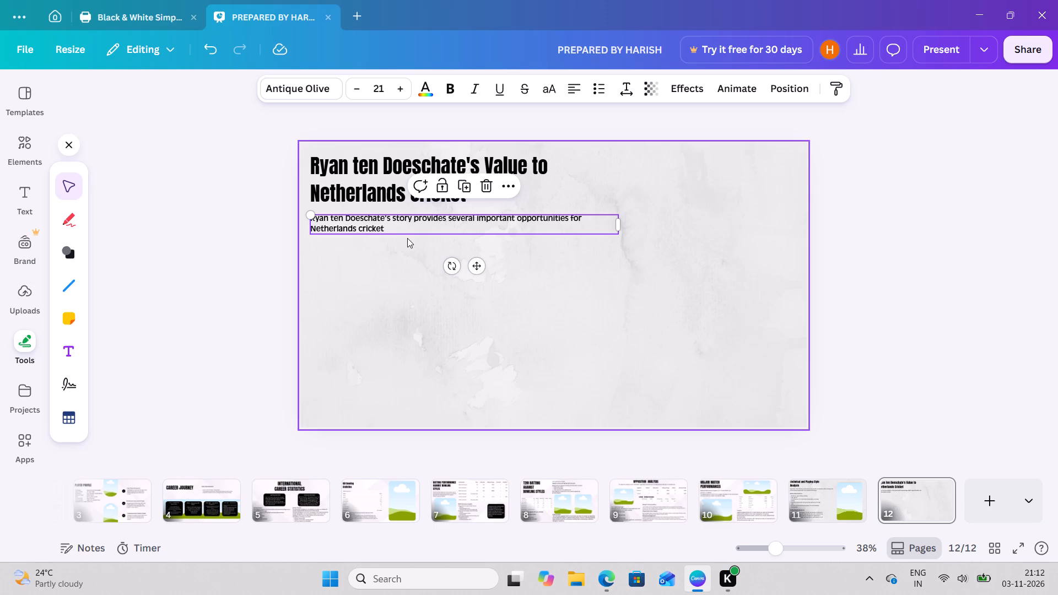
# Set the opening sentence on page 12 in the Inter font and nudge its box slightly closer to the heading.
pyautogui.click(303, 94)
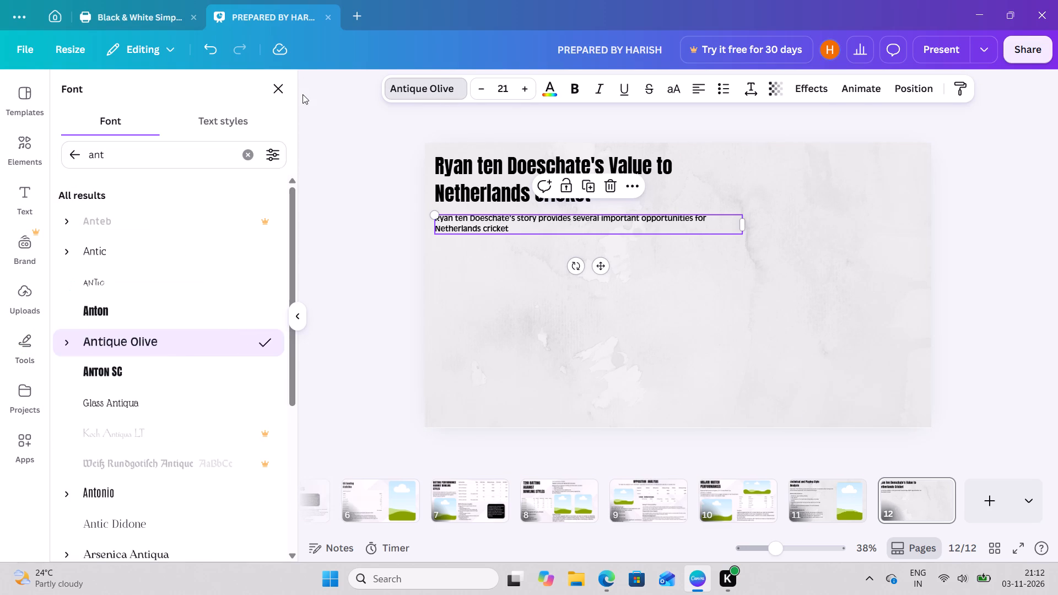
pyautogui.click(145, 147)
pyautogui.press('BackSpace')
pyautogui.press('BackSpace')
pyautogui.press('BackSpace')
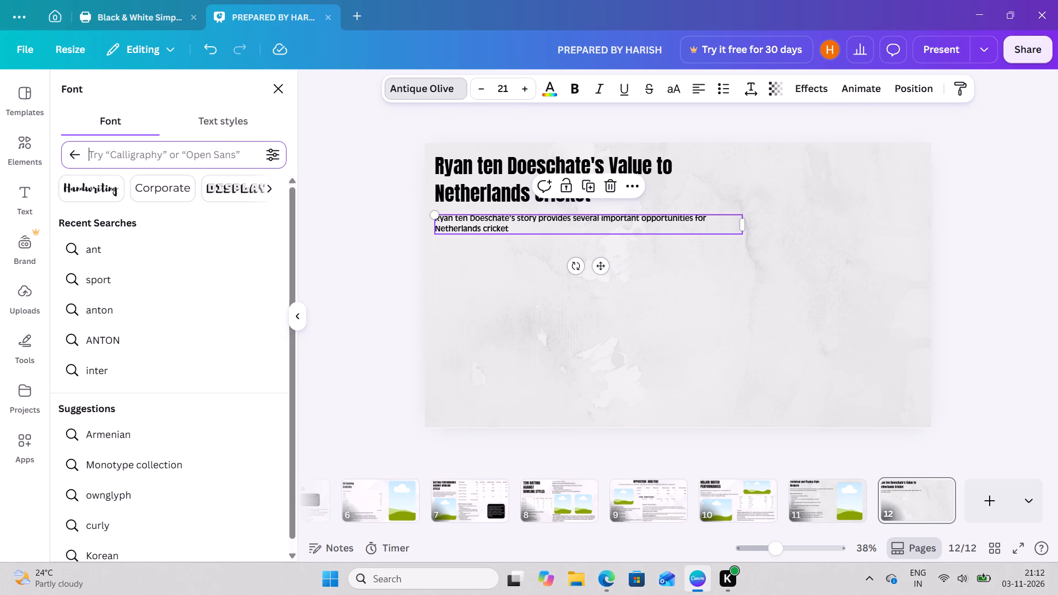
pyautogui.press('BackSpace')
pyautogui.press('i')
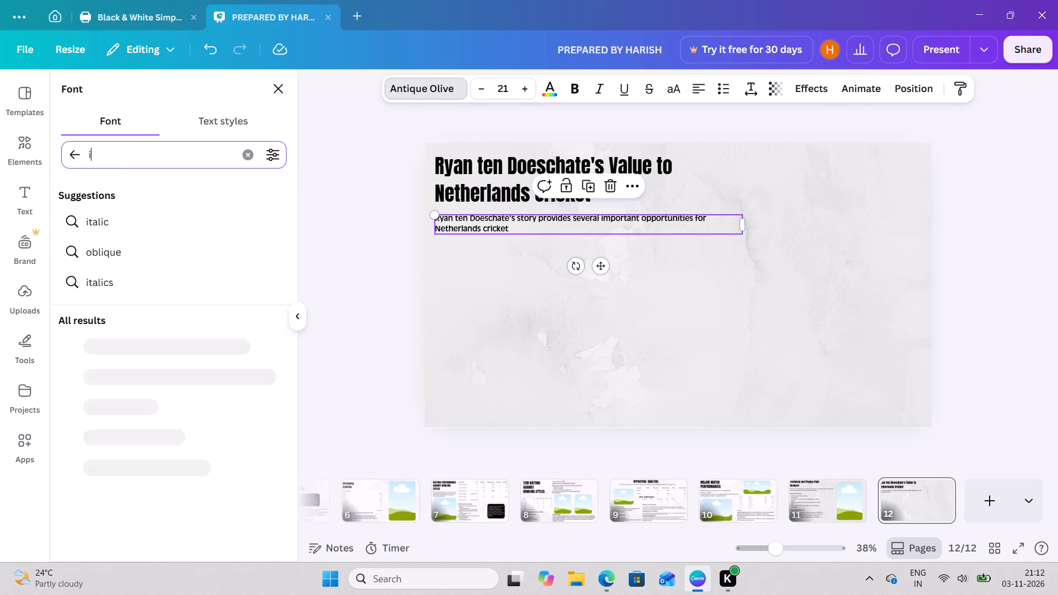
pyautogui.write('nter')
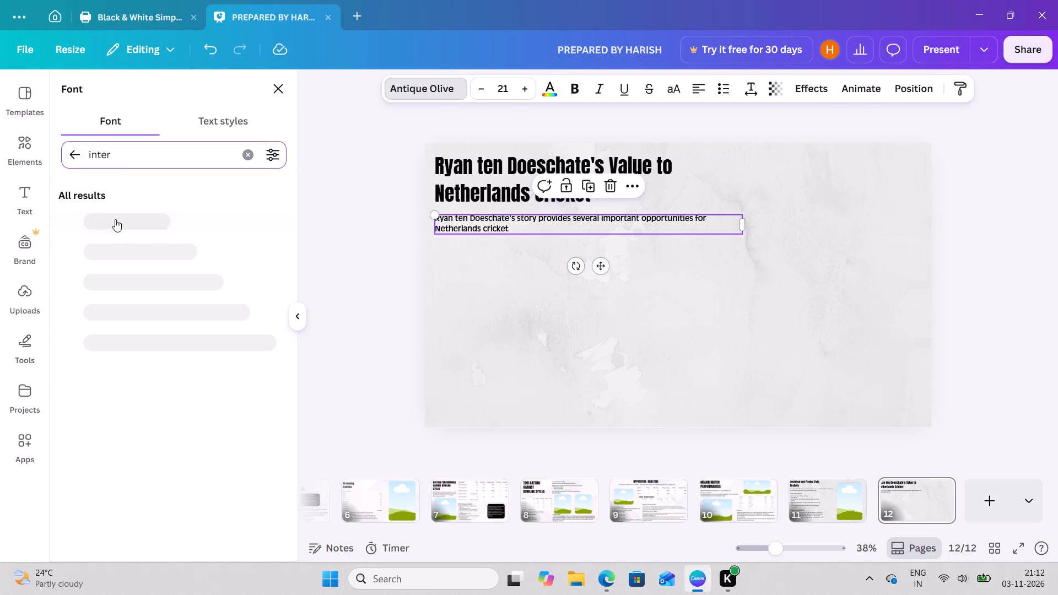
pyautogui.click(125, 232)
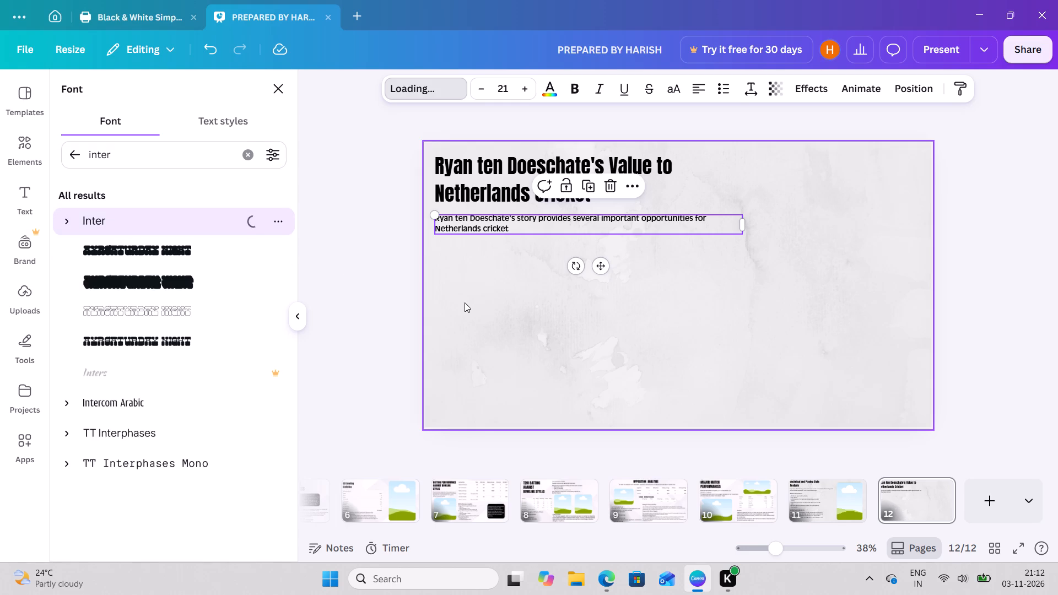
pyautogui.click(356, 300)
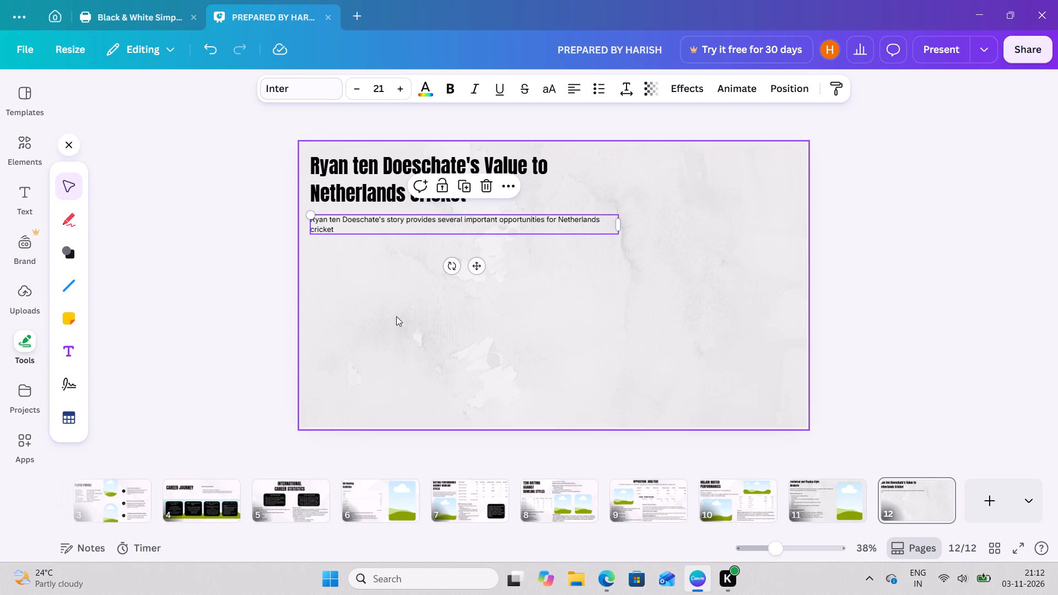